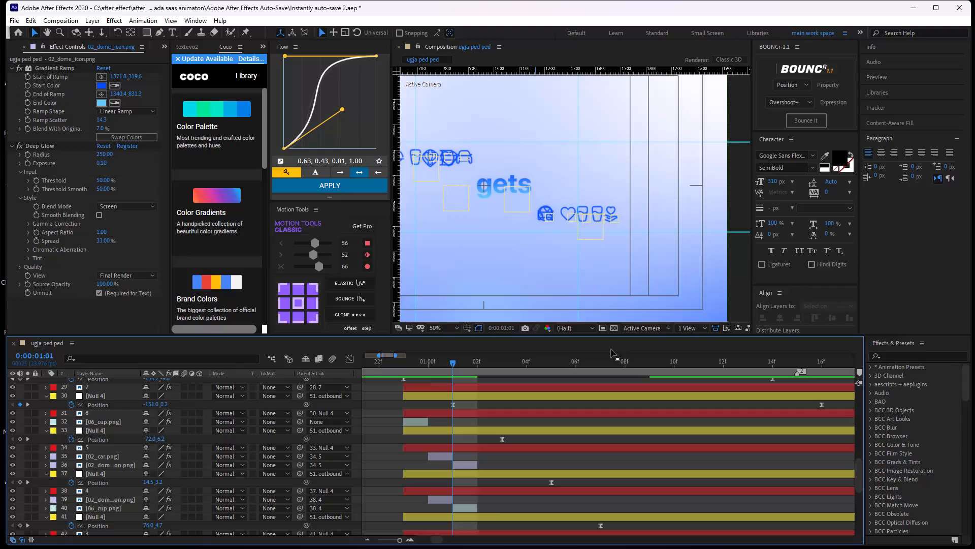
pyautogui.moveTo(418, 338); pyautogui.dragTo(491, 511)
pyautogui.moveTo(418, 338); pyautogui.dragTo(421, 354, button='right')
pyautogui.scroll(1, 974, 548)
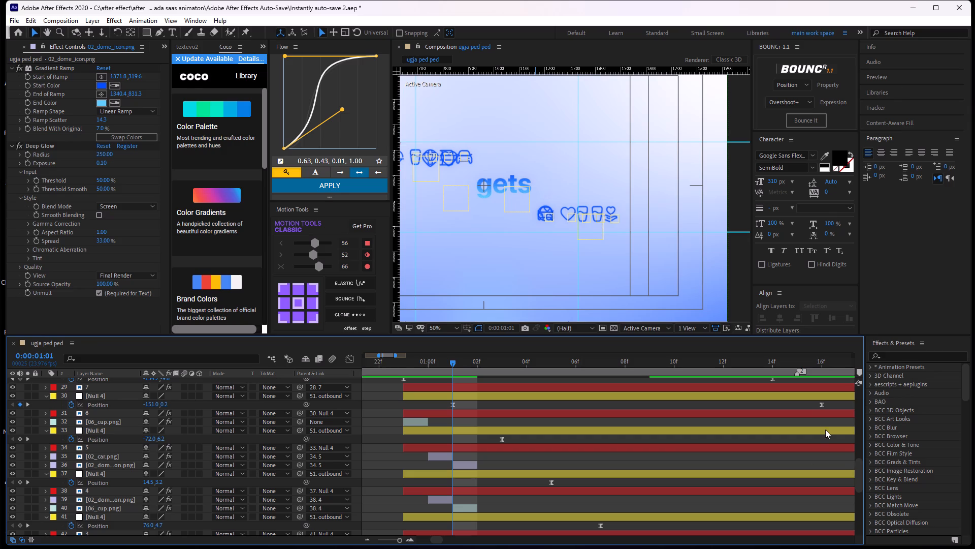
# Examine the icon swaps that replace the word "Outbound" between frames 0:21 and 1:01, with layer 5's keyframes revealed.
pyautogui.moveTo(459, 364); pyautogui.dragTo(376, 387)
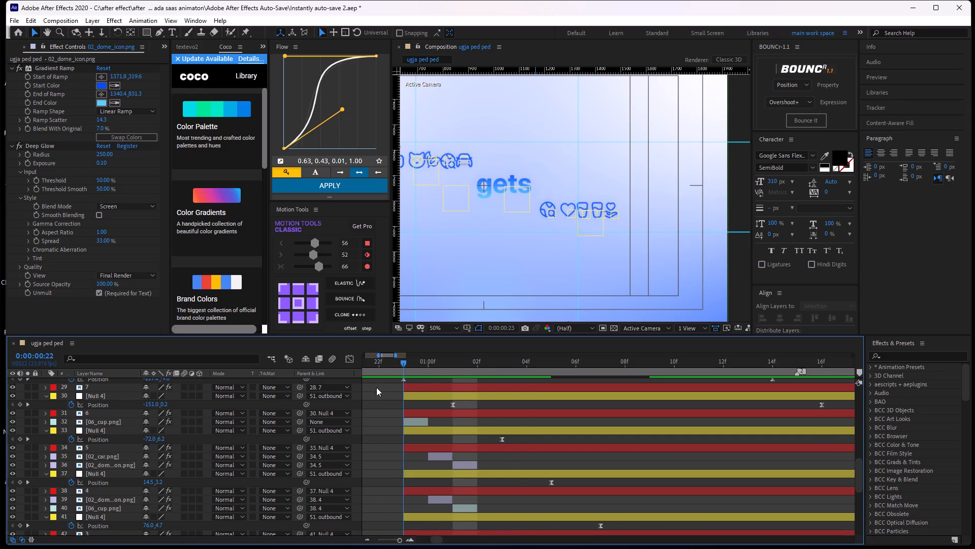
pyautogui.moveTo(376, 387); pyautogui.dragTo(408, 379)
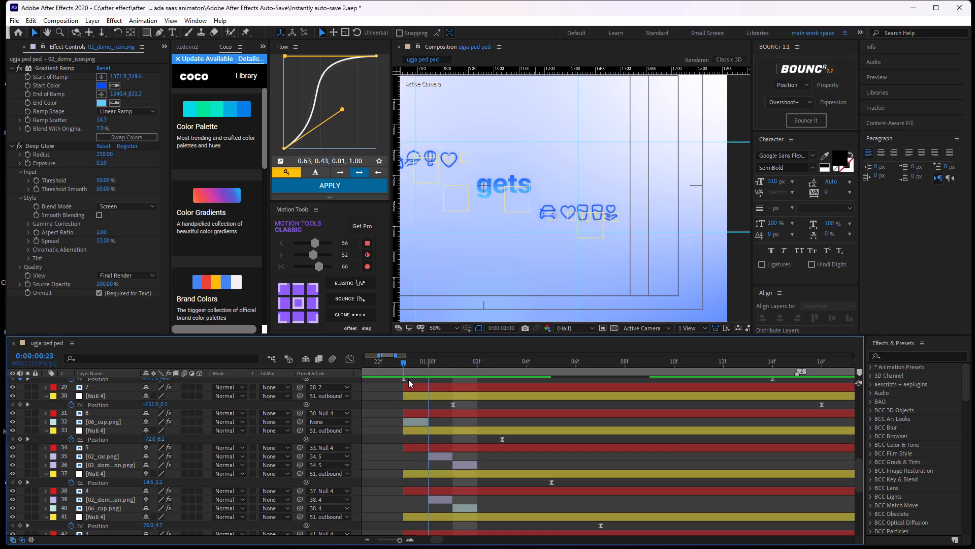
pyautogui.moveTo(408, 379); pyautogui.dragTo(446, 372)
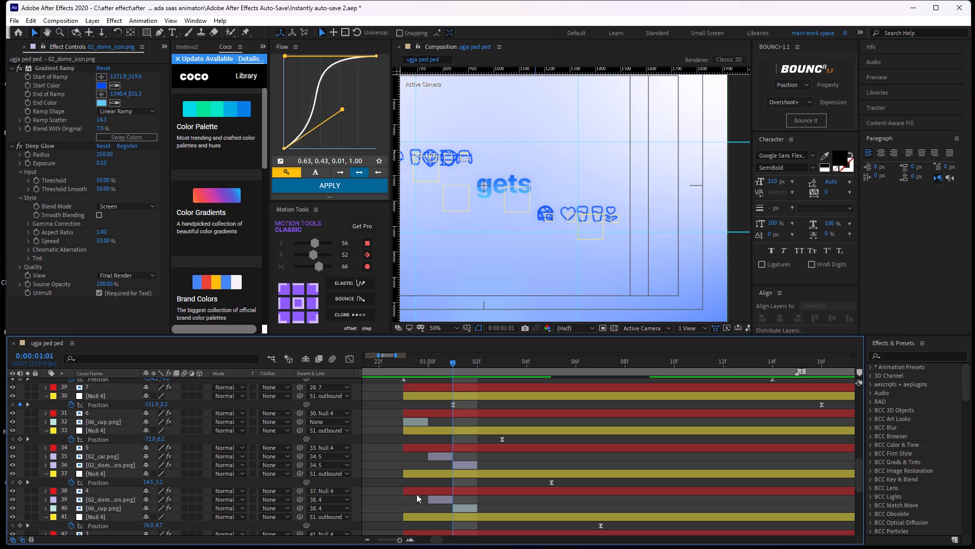
pyautogui.click(441, 444)
pyautogui.press('u')
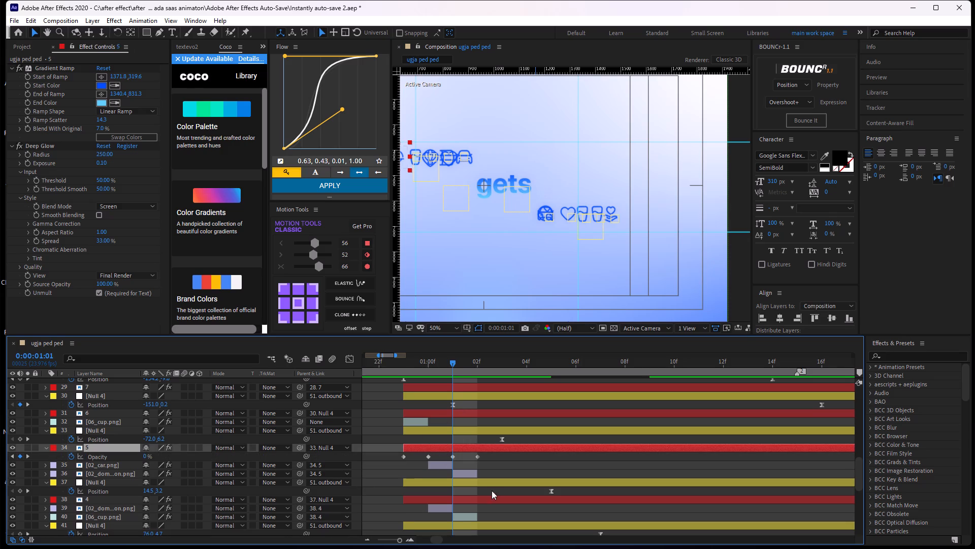
pyautogui.moveTo(453, 359); pyautogui.dragTo(434, 374)
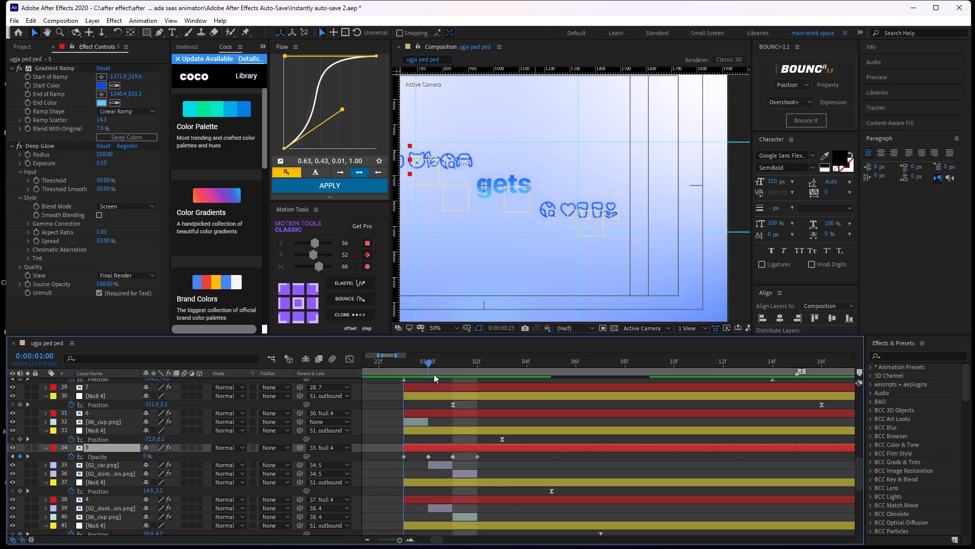
pyautogui.moveTo(434, 374); pyautogui.dragTo(436, 377)
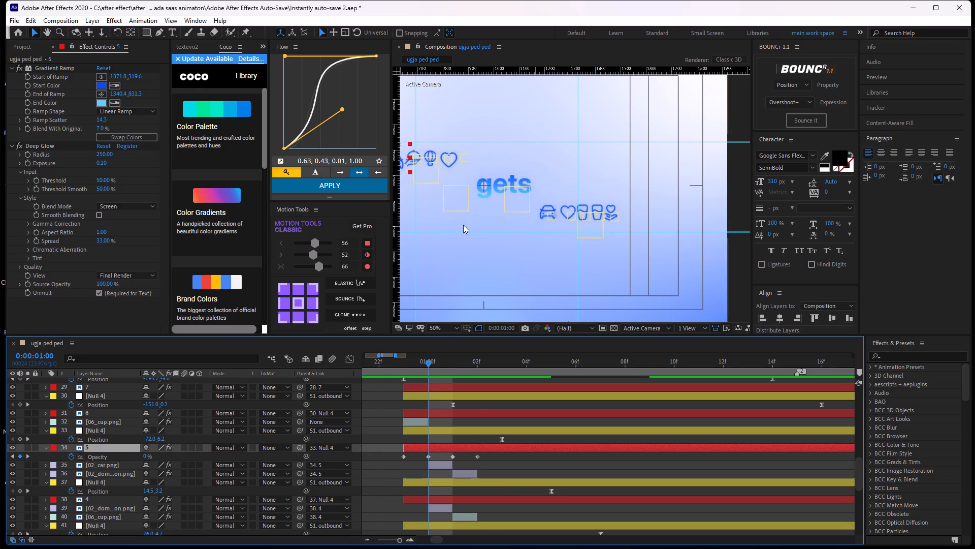
pyautogui.moveTo(465, 225); pyautogui.dragTo(606, 266, button='middle')
pyautogui.click(475, 439)
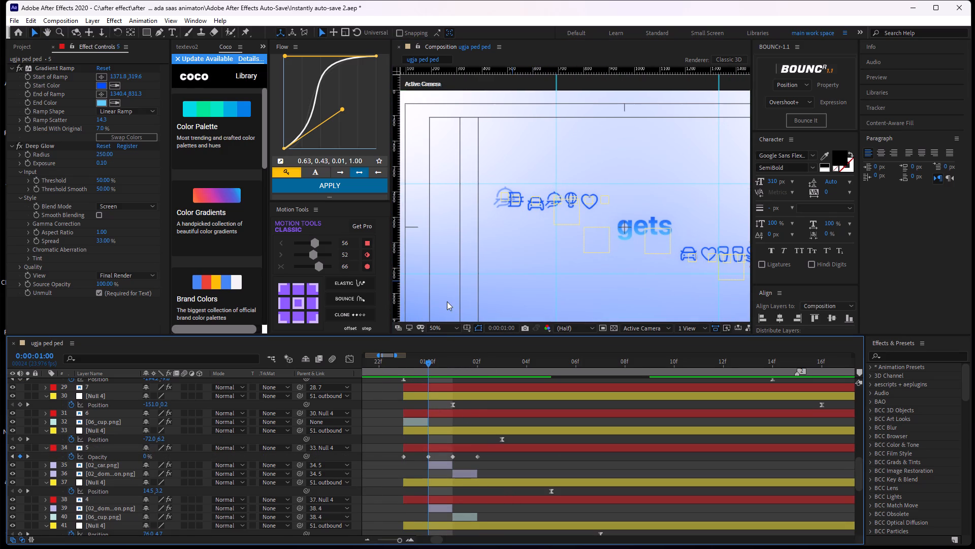
pyautogui.scroll(1, 529, 208)
pyautogui.moveTo(431, 364); pyautogui.dragTo(367, 373)
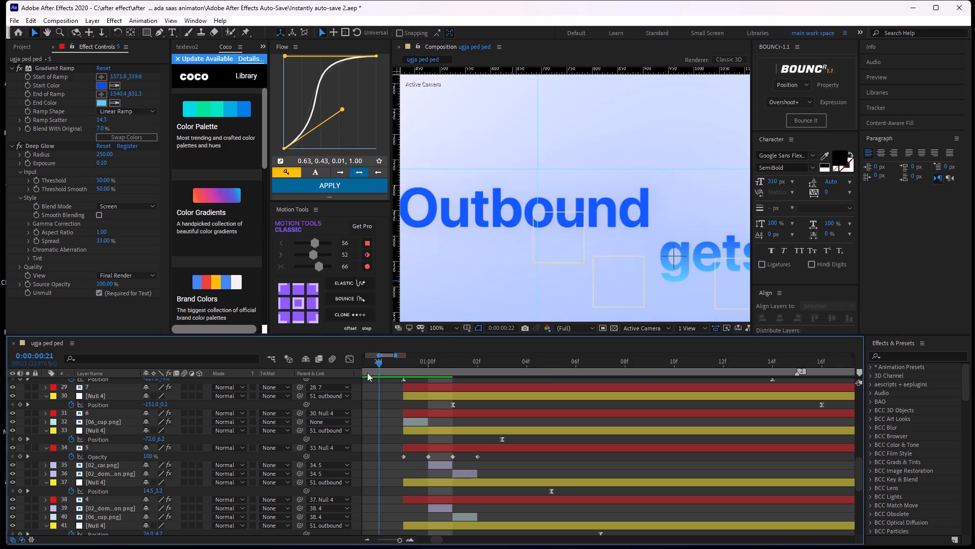
pyautogui.moveTo(367, 373); pyautogui.dragTo(415, 382)
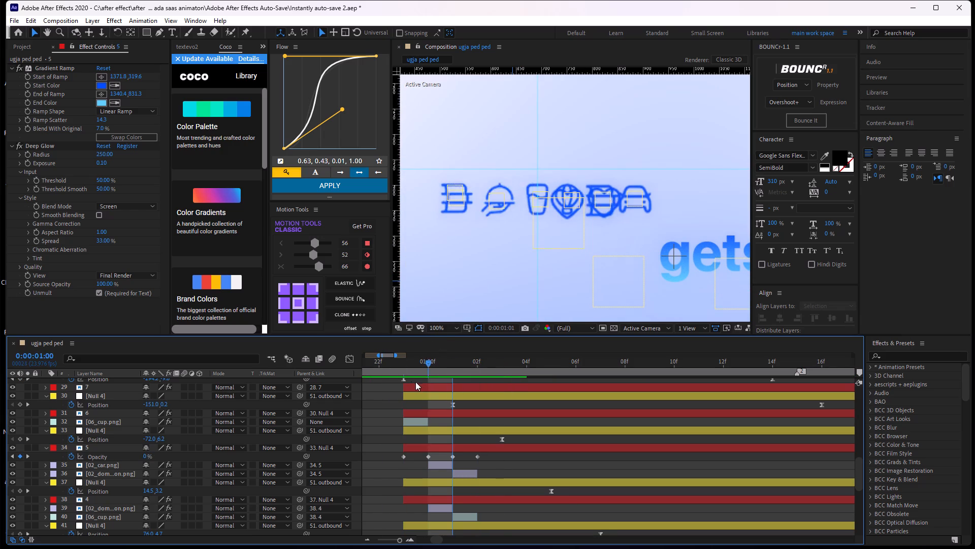
pyautogui.moveTo(415, 382); pyautogui.dragTo(432, 378)
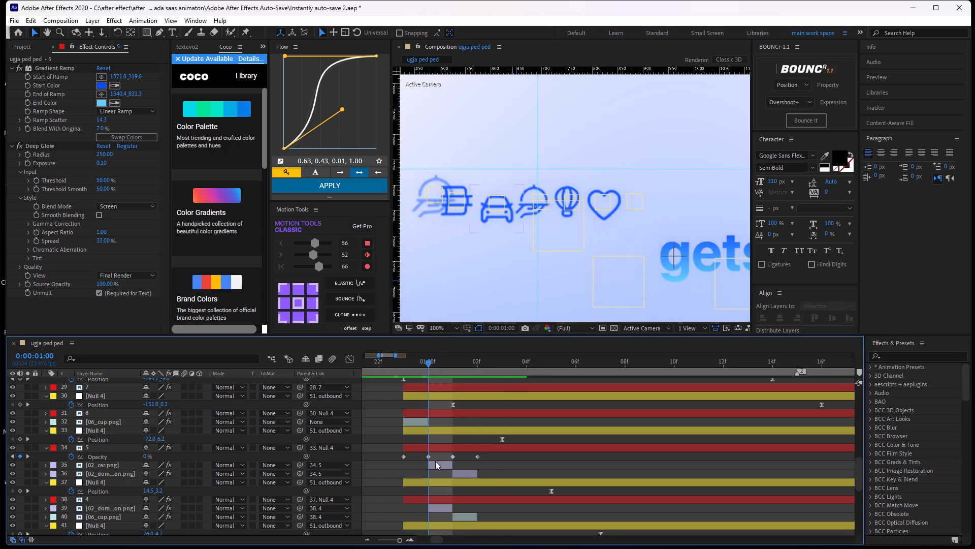
# Nudge the 02_car.png icon slightly upward at frame 1:00 to line it up with the neighbouring icons, and check adjacent frames.
pyautogui.click(435, 461)
pyautogui.scroll(1, 531, 177)
pyautogui.scroll(-1, 511, 210)
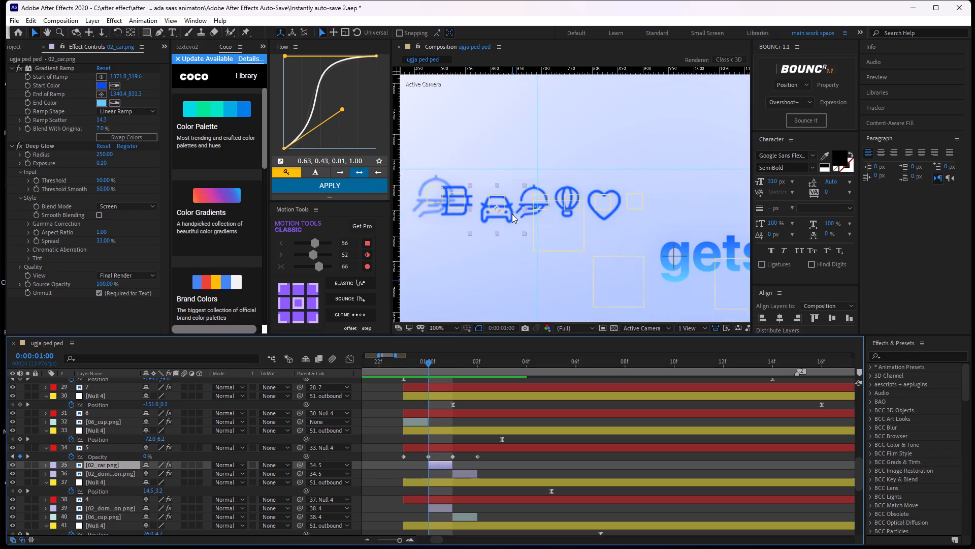
pyautogui.moveTo(512, 217); pyautogui.dragTo(510, 207)
pyautogui.click(461, 467)
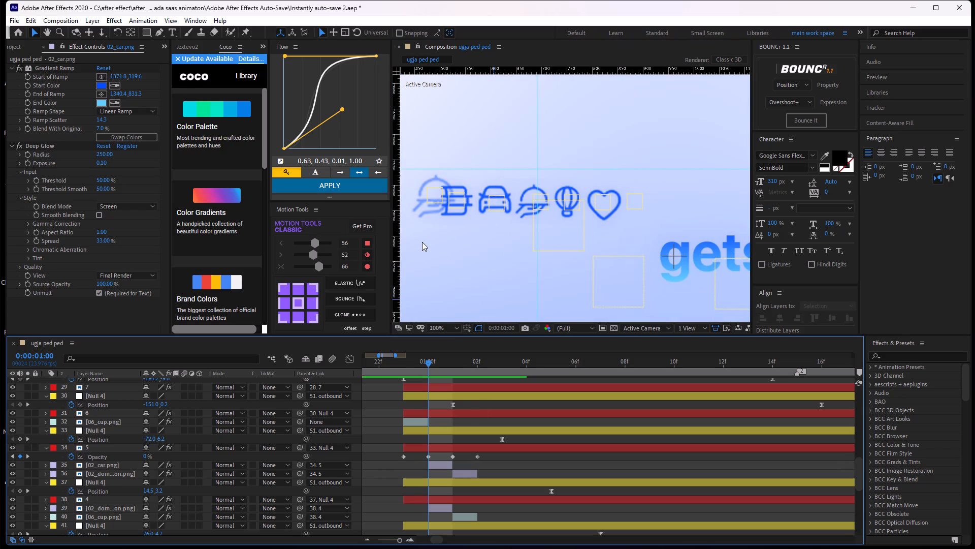
pyautogui.moveTo(429, 358); pyautogui.dragTo(435, 370)
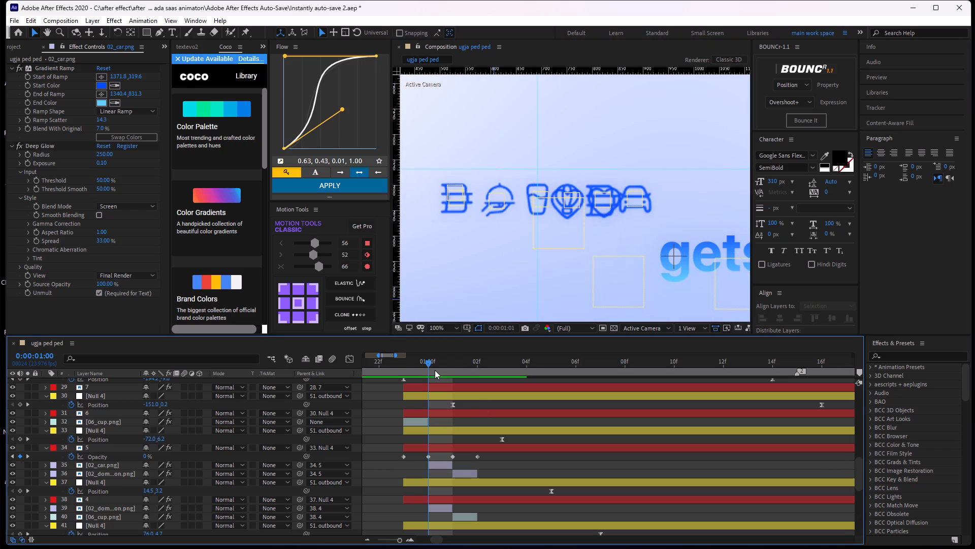
pyautogui.moveTo(435, 370); pyautogui.dragTo(428, 372)
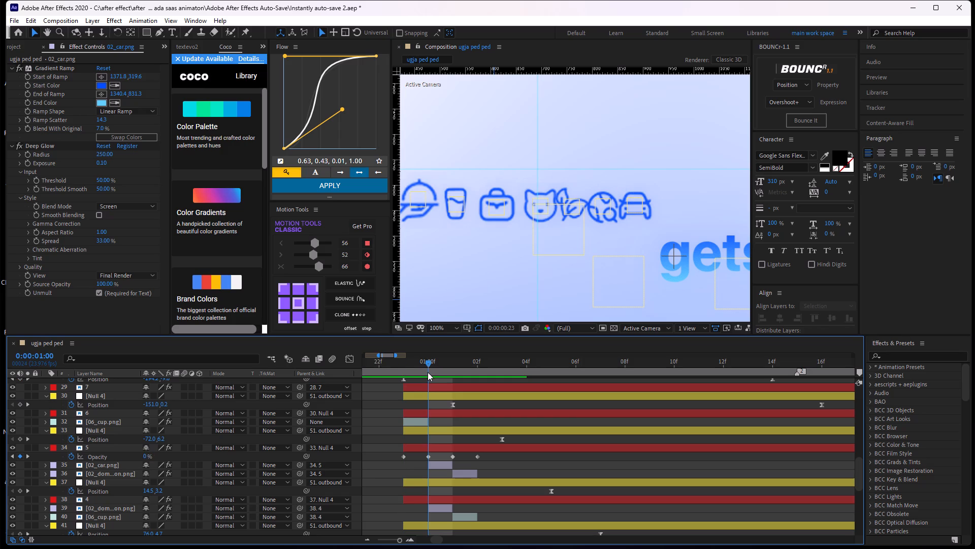
pyautogui.moveTo(428, 372); pyautogui.dragTo(422, 372)
# Trim the hot-air balloon, stacked-lines and both heart image layers under letter layers 3 and 2 to one frame each.
pyautogui.click(617, 210)
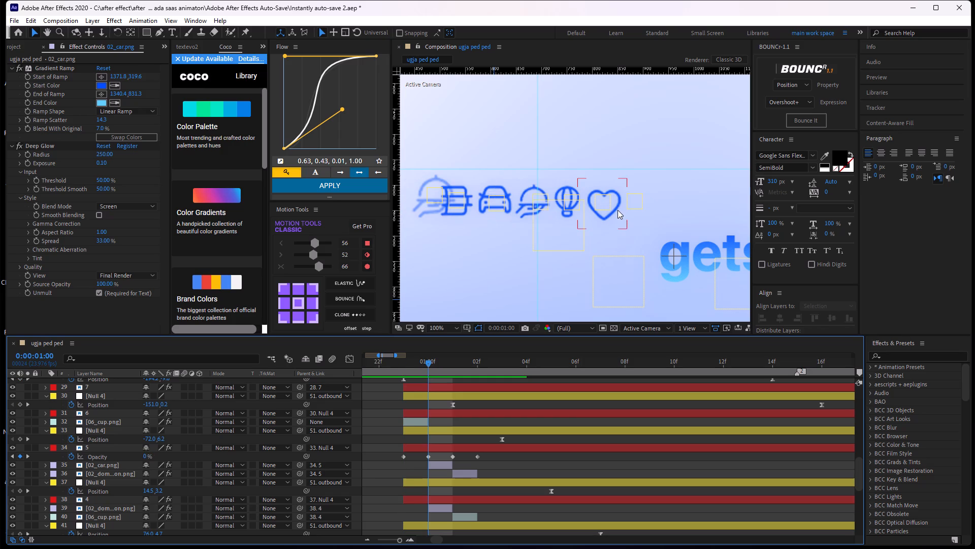
pyautogui.scroll(-1, 459, 457)
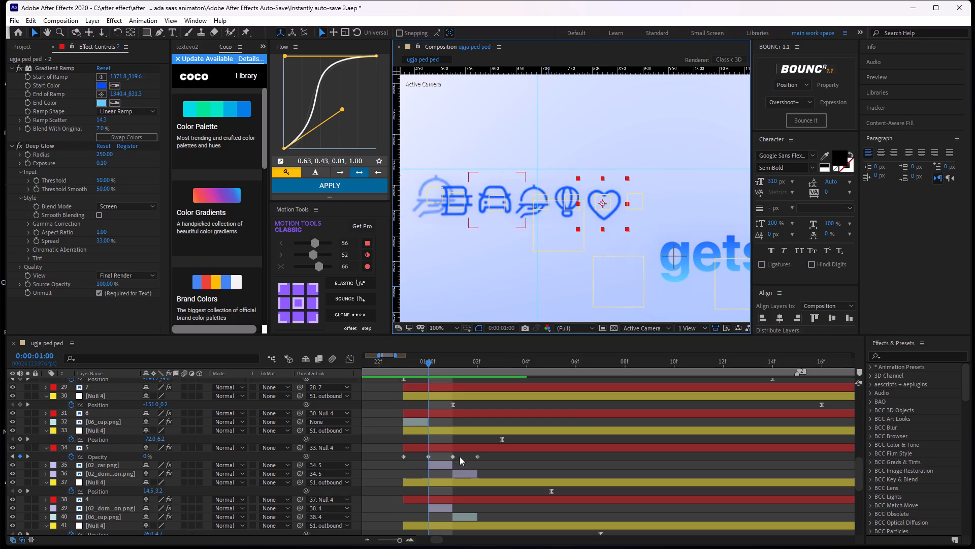
pyautogui.scroll(-3, 460, 456)
pyautogui.click(442, 463)
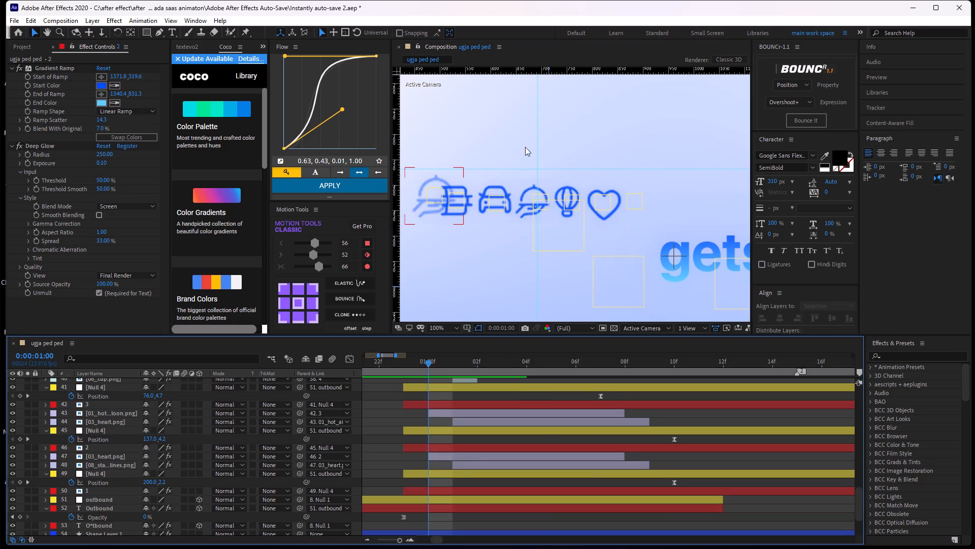
pyautogui.click(428, 365)
pyautogui.click(463, 464)
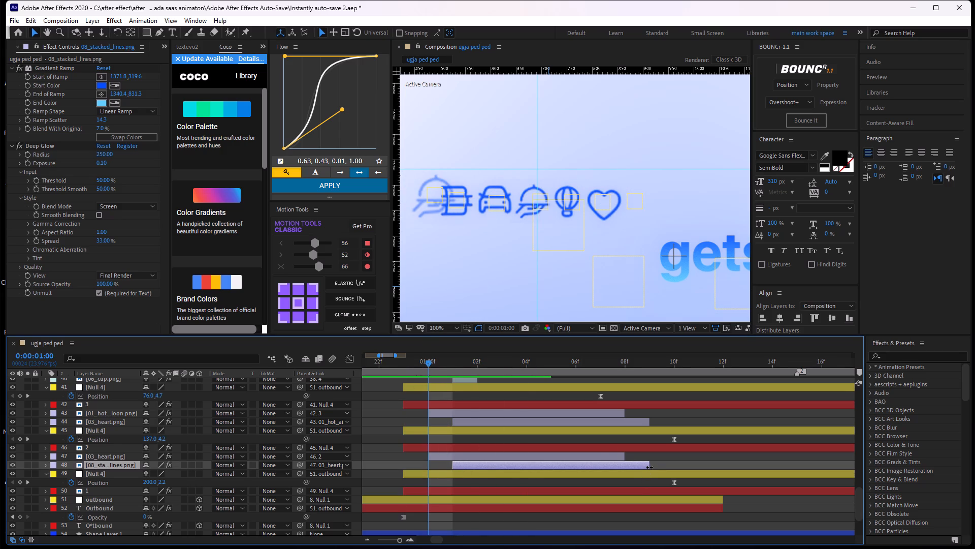
pyautogui.keyDown('shift'); pyautogui.click(599, 453); pyautogui.keyUp('shift')
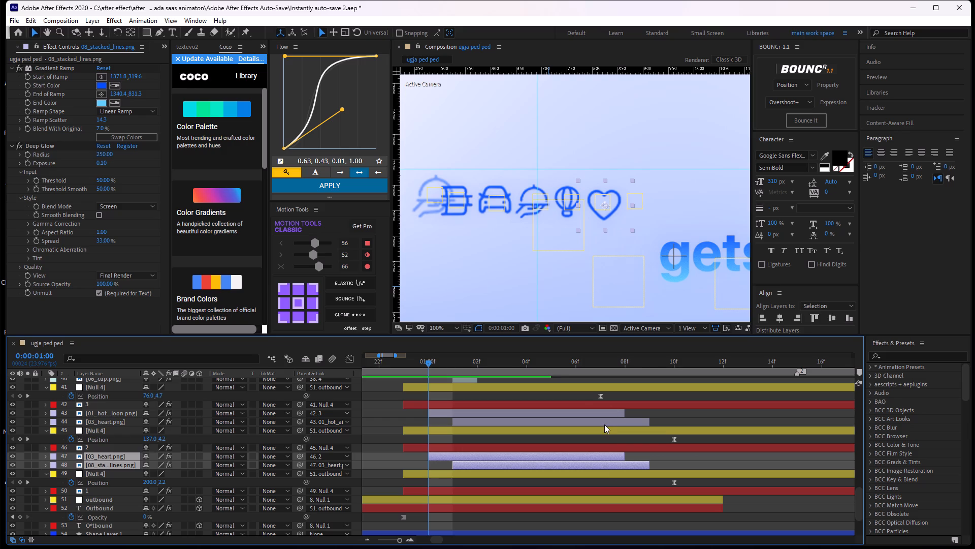
pyautogui.keyDown('shift'); pyautogui.click(604, 424); pyautogui.keyUp('shift')
pyautogui.keyDown('shift'); pyautogui.click(599, 416); pyautogui.keyUp('shift')
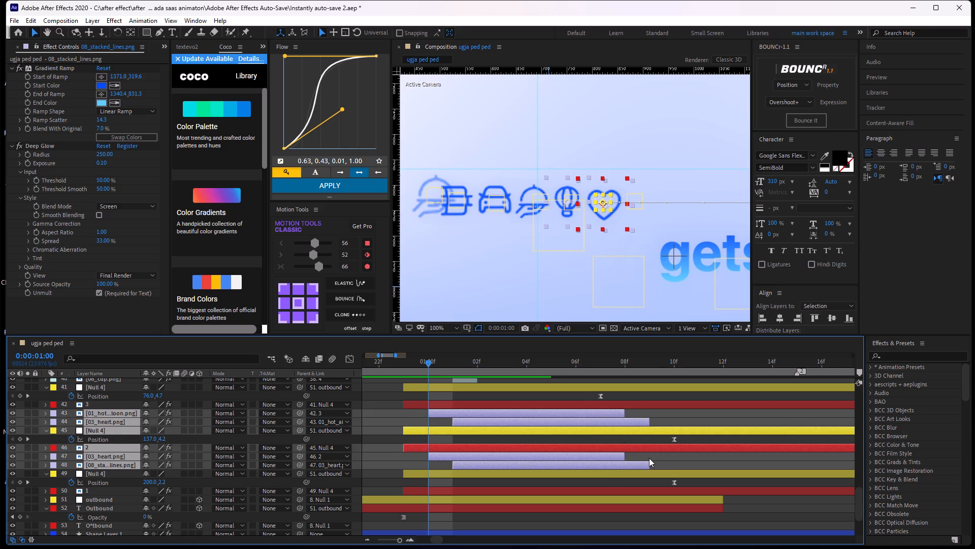
pyautogui.click(649, 458)
pyautogui.keyDown('ctrl'); pyautogui.click(603, 463); pyautogui.keyUp('ctrl')
pyautogui.keyDown('ctrl'); pyautogui.click(603, 458); pyautogui.keyUp('ctrl')
pyautogui.keyDown('ctrl'); pyautogui.click(601, 415); pyautogui.keyUp('ctrl')
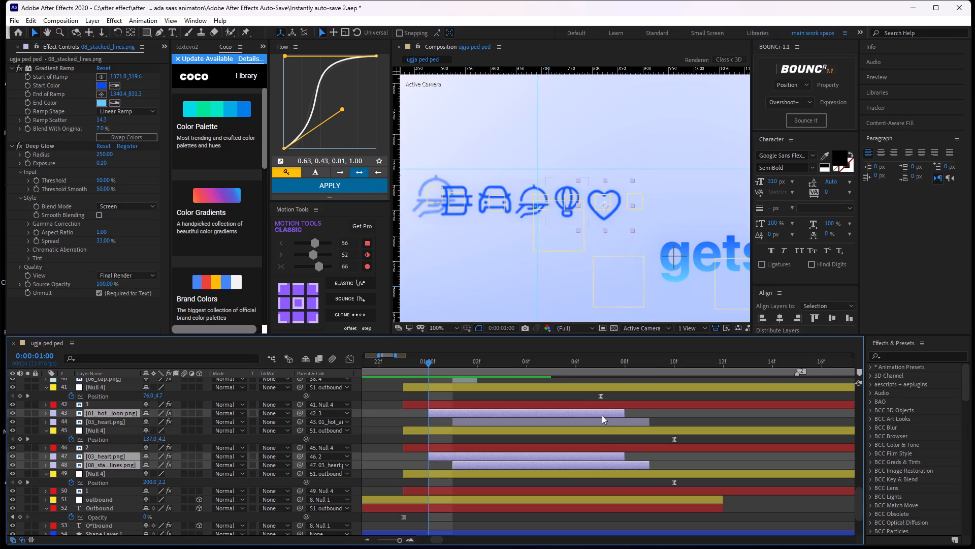
pyautogui.keyDown('ctrl'); pyautogui.click(624, 419); pyautogui.keyUp('ctrl')
pyautogui.moveTo(627, 413); pyautogui.dragTo(406, 416)
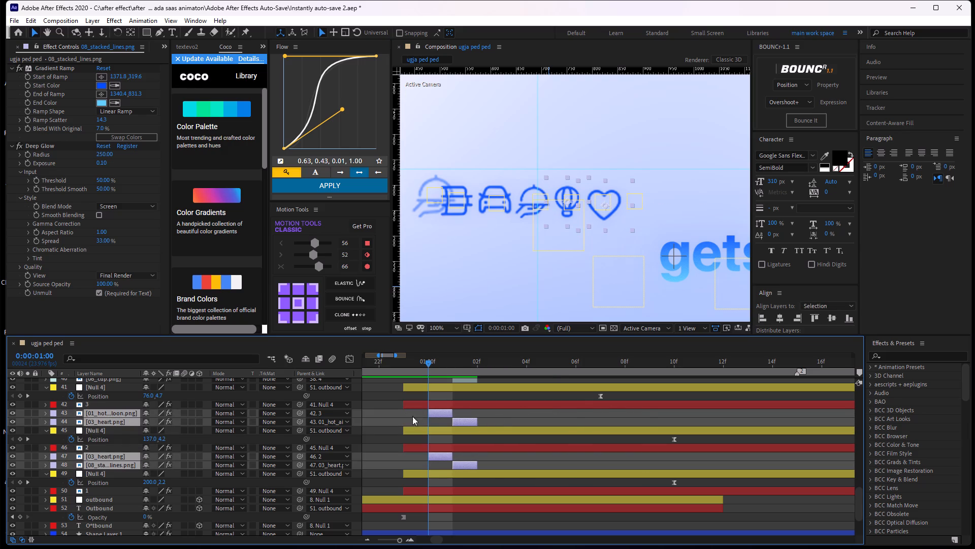
pyautogui.click(507, 414)
# Examine the icon row frame by frame between 1:00 and 1:03.
pyautogui.moveTo(429, 362); pyautogui.dragTo(432, 375)
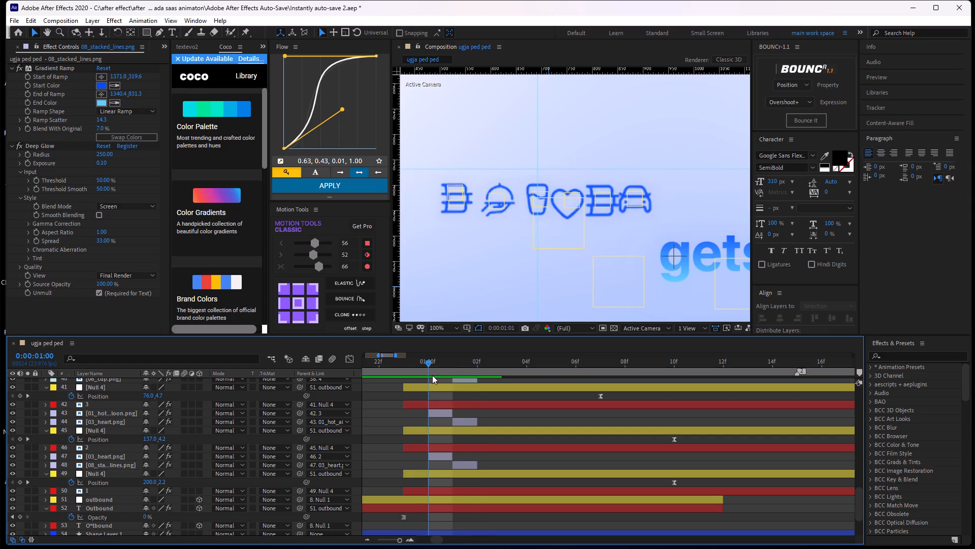
pyautogui.moveTo(432, 375); pyautogui.dragTo(457, 374)
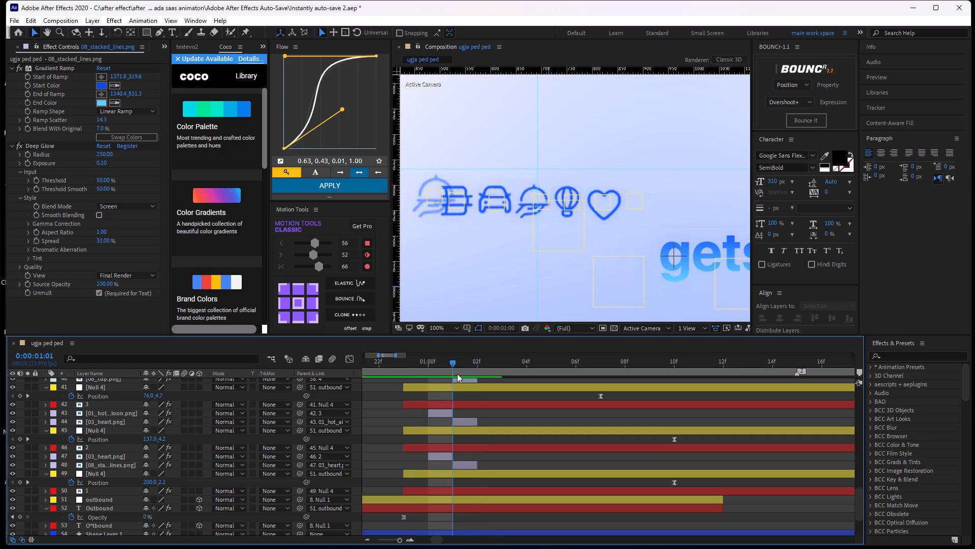
pyautogui.moveTo(457, 374); pyautogui.dragTo(490, 362)
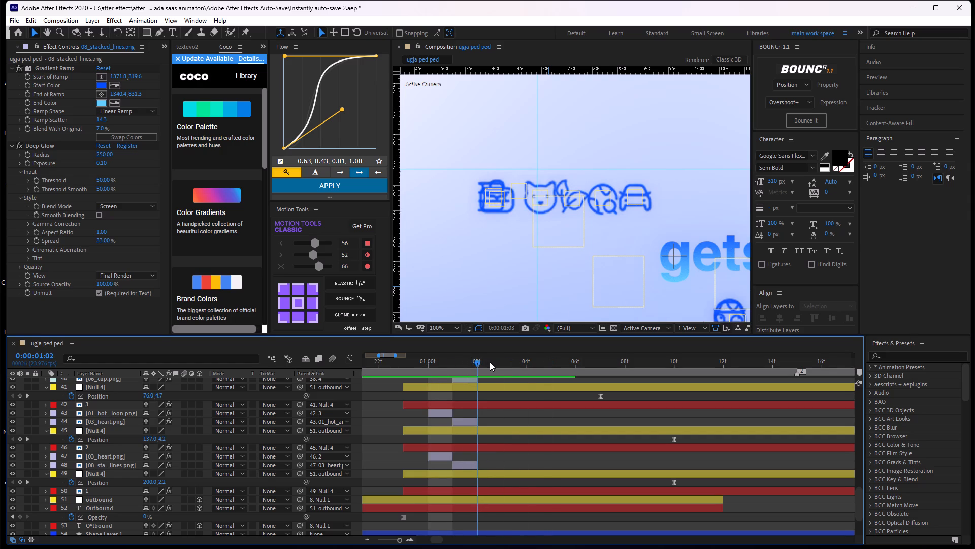
pyautogui.moveTo(490, 362); pyautogui.dragTo(463, 375)
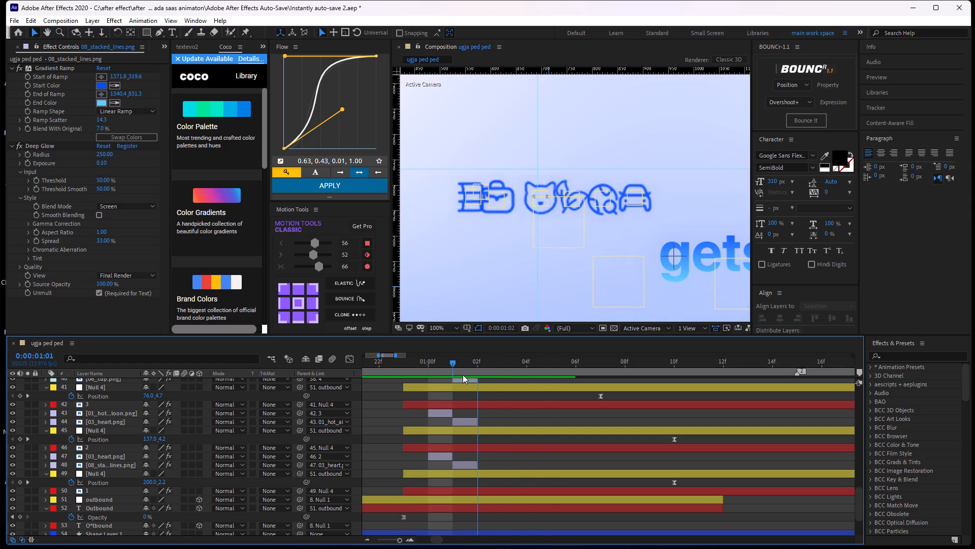
pyautogui.moveTo(463, 375); pyautogui.dragTo(451, 379)
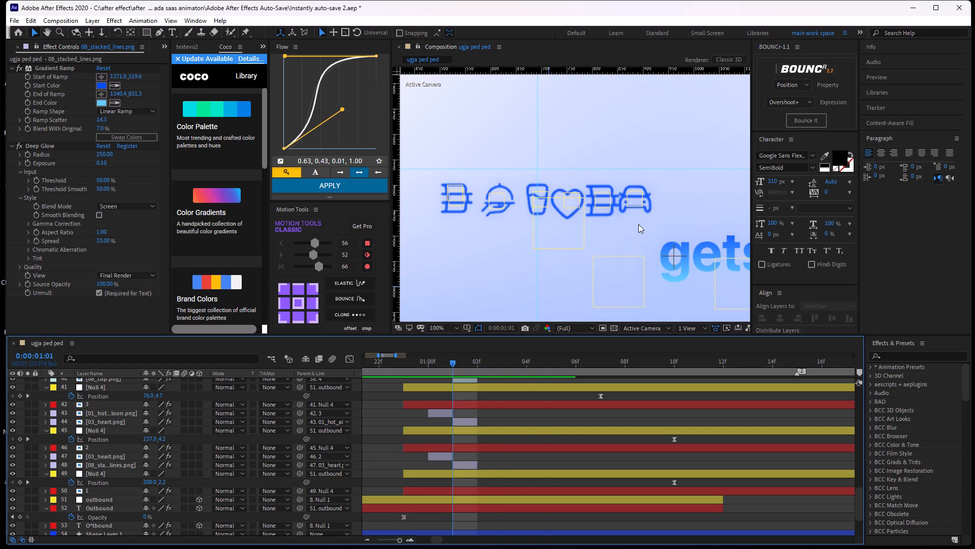
# Shift both Position keyframes of layer 49's Null 4 earlier so the first sits at the layer's start, 0:23, and preview the motion.
pyautogui.click(495, 475)
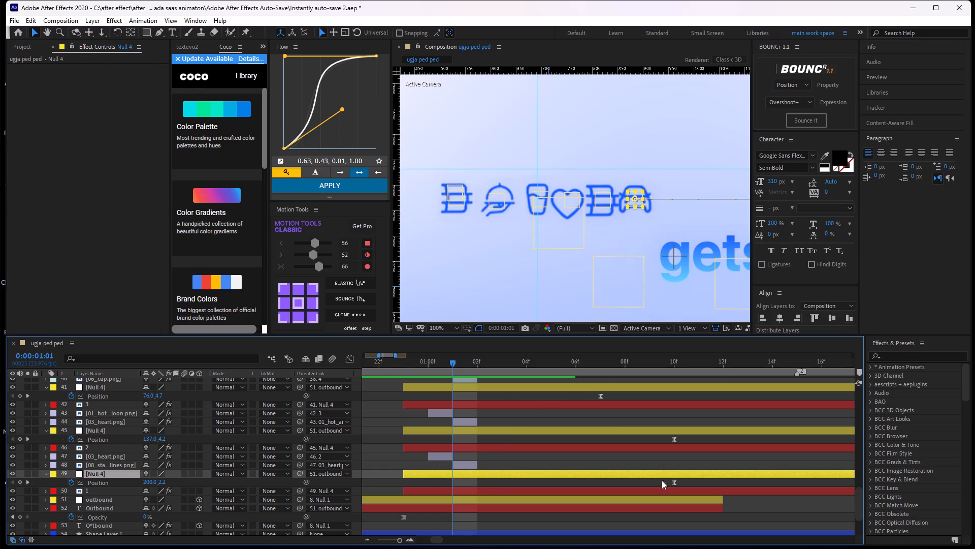
pyautogui.keyDown('alt'); pyautogui.scroll(-1, 644, 483); pyautogui.keyUp('alt')
pyautogui.moveTo(734, 493); pyautogui.dragTo(672, 496, button='middle')
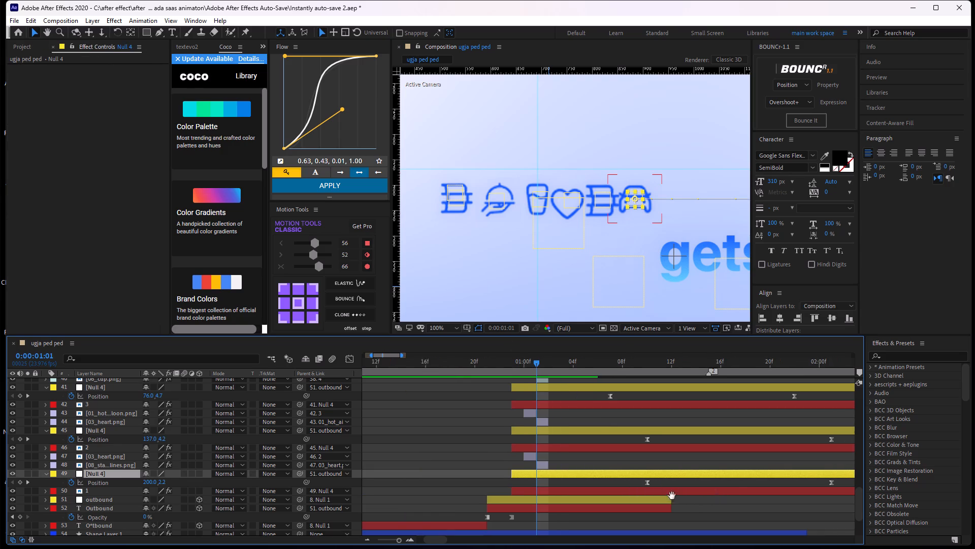
pyautogui.moveTo(672, 496); pyautogui.dragTo(522, 483, button='middle')
pyautogui.moveTo(639, 473); pyautogui.dragTo(362, 464)
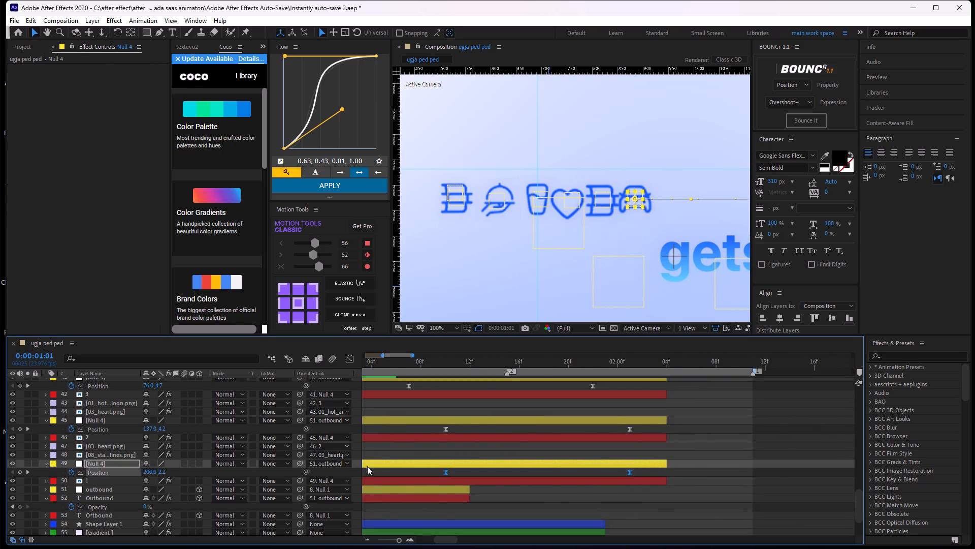
pyautogui.moveTo(479, 486); pyautogui.dragTo(595, 465, button='middle')
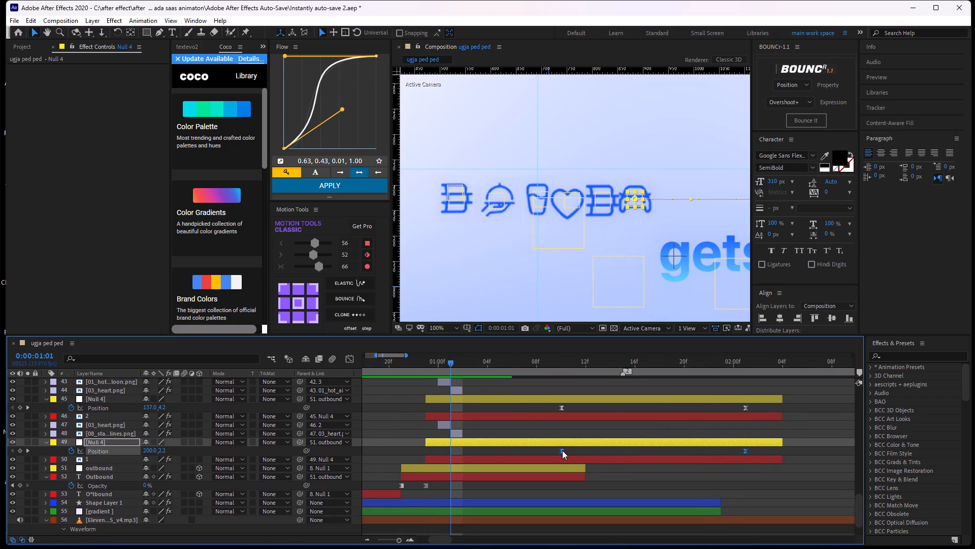
pyautogui.moveTo(562, 450); pyautogui.dragTo(430, 451)
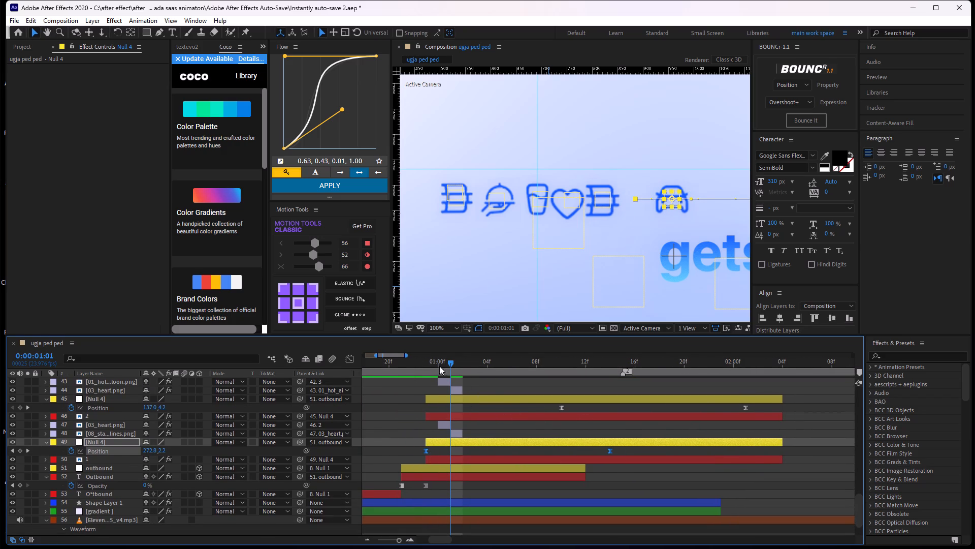
pyautogui.moveTo(448, 361); pyautogui.dragTo(516, 390)
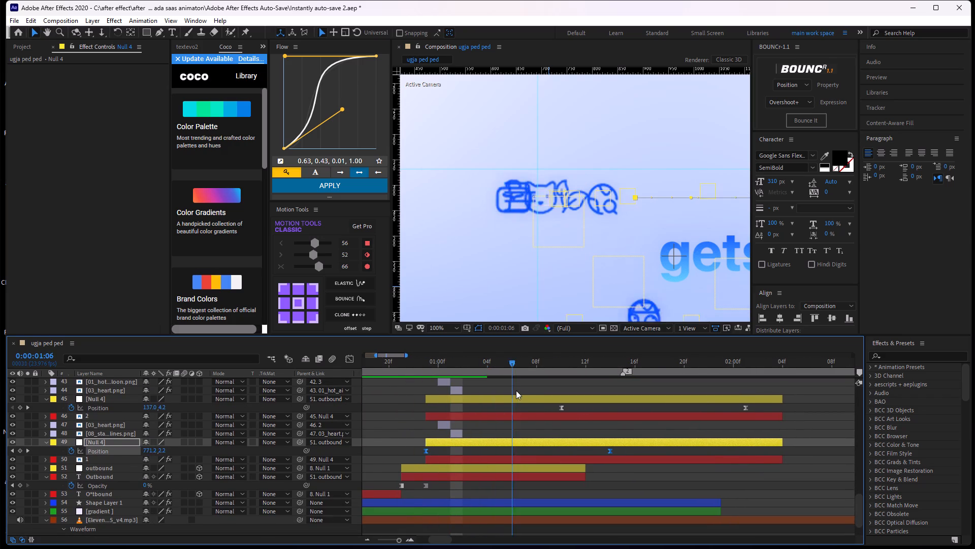
# Shift both Position keyframes of layer 45's Null 4 earlier so the first sits at 1:01.
pyautogui.moveTo(516, 390); pyautogui.dragTo(445, 416)
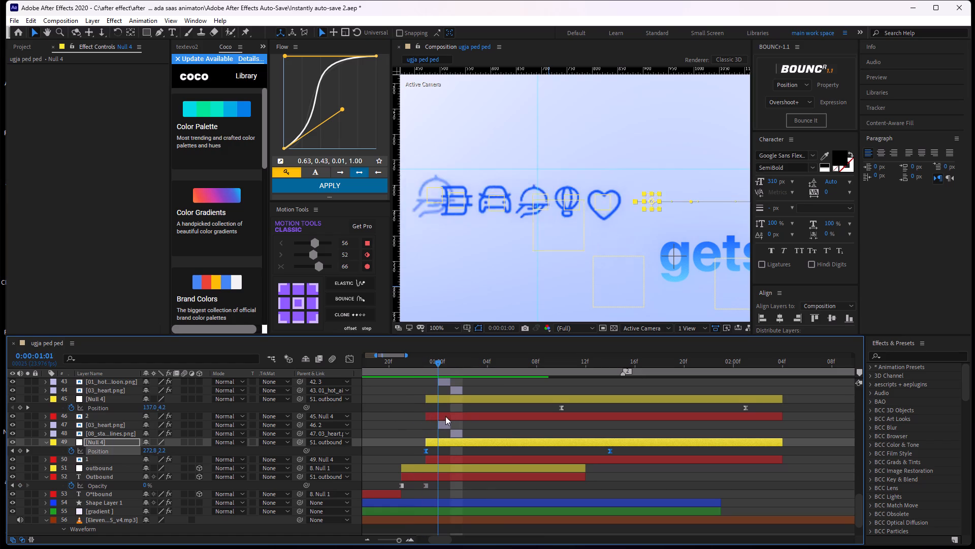
pyautogui.moveTo(445, 416); pyautogui.dragTo(455, 418)
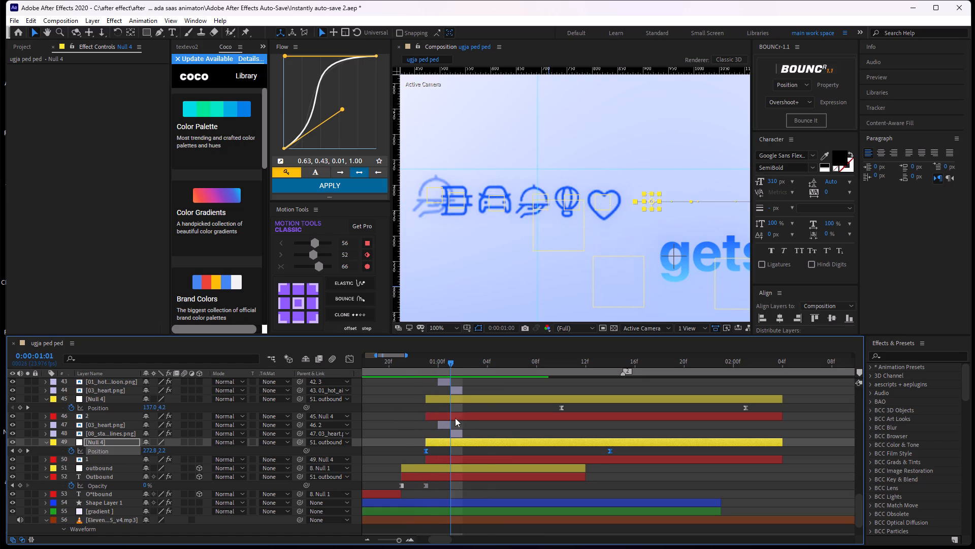
pyautogui.moveTo(455, 418); pyautogui.dragTo(444, 421)
pyautogui.moveTo(444, 421); pyautogui.dragTo(432, 423)
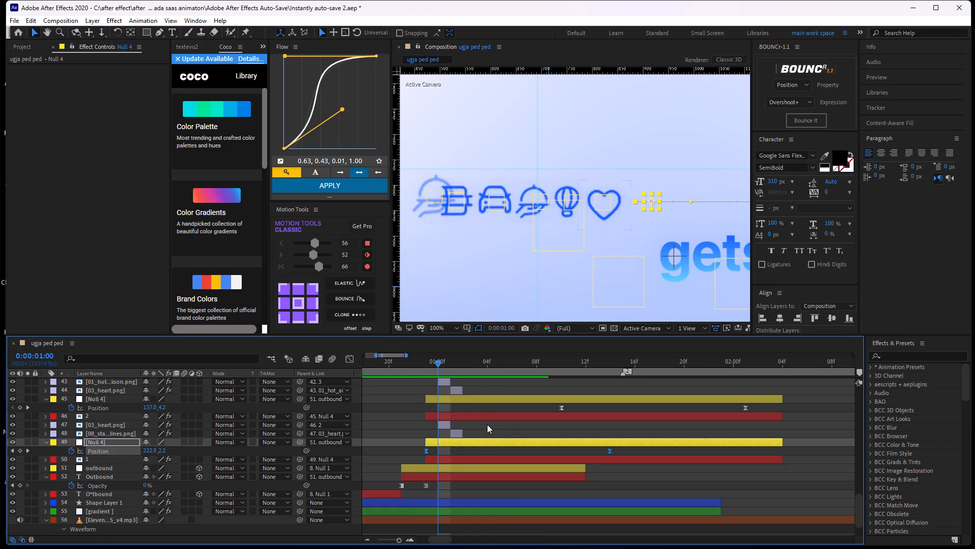
pyautogui.moveTo(439, 364); pyautogui.dragTo(454, 367)
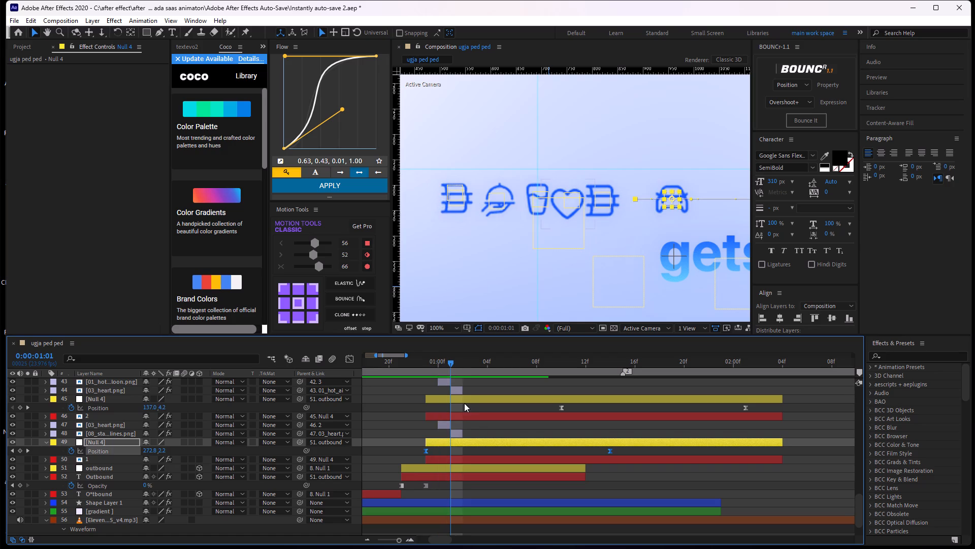
pyautogui.click(474, 412)
pyautogui.moveTo(765, 409); pyautogui.dragTo(474, 406)
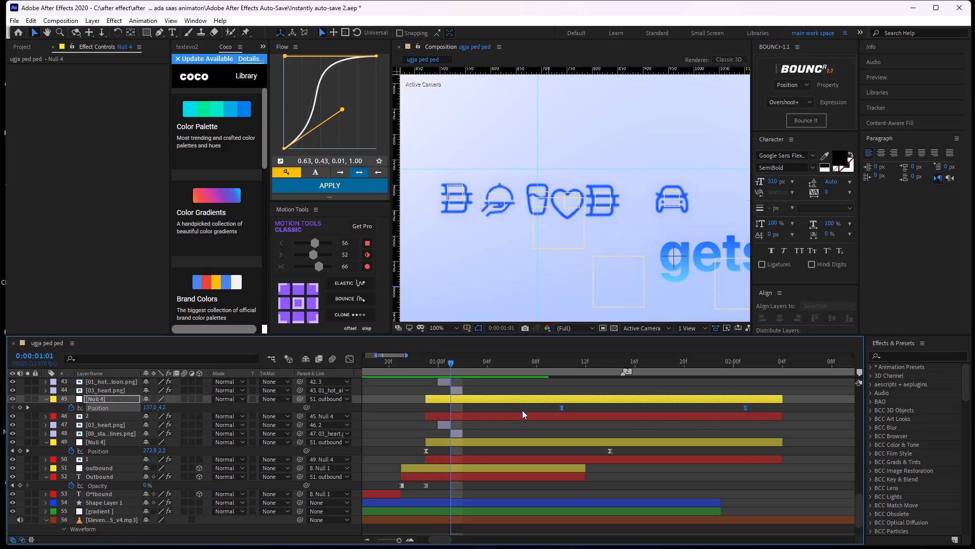
pyautogui.moveTo(562, 406); pyautogui.dragTo(449, 411)
pyautogui.click(466, 404)
# Shift the Position keyframes of layer 41's Null 4 earlier, placing the first at 1:03 and the second at 1:18.
pyautogui.scroll(1, 493, 396)
pyautogui.moveTo(732, 394); pyautogui.dragTo(554, 406)
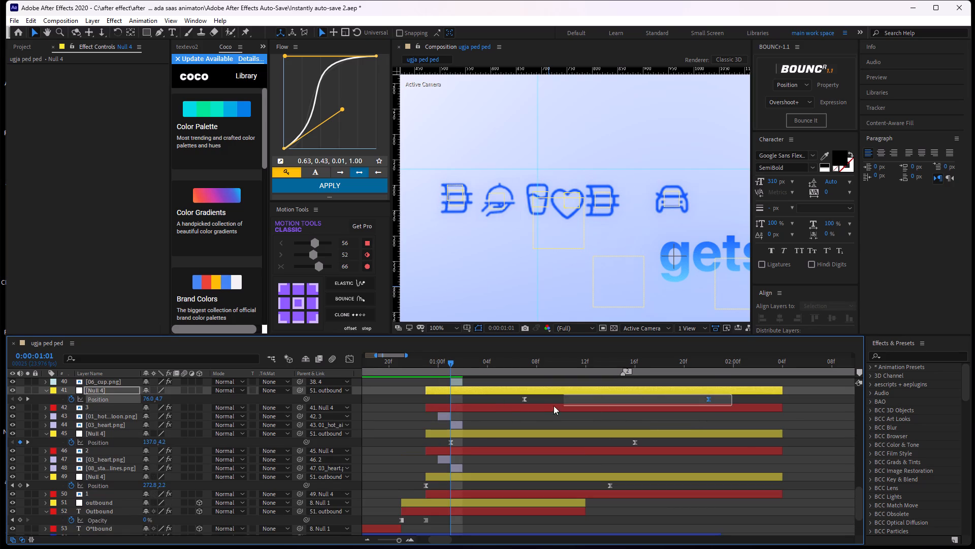
pyautogui.moveTo(554, 406); pyautogui.dragTo(490, 403)
pyautogui.moveTo(524, 396); pyautogui.dragTo(485, 408)
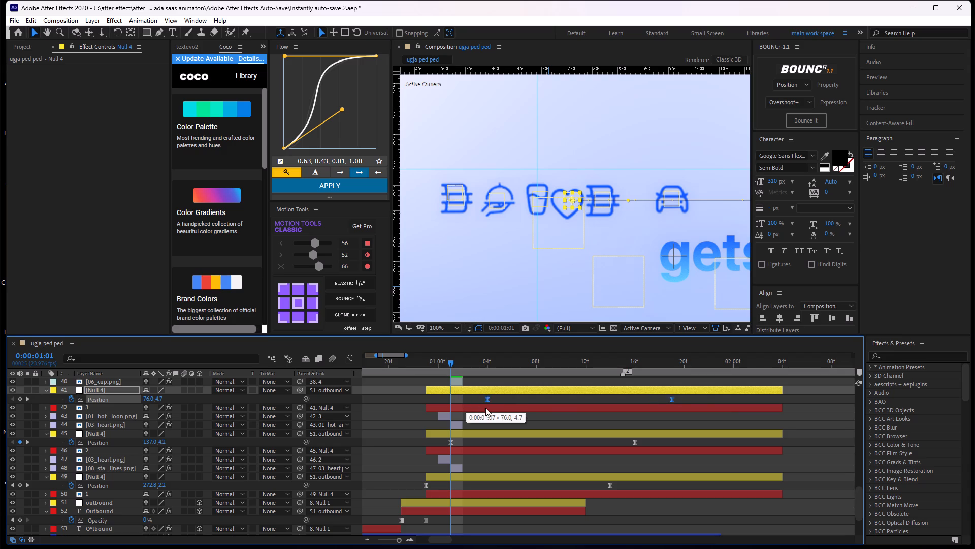
pyautogui.moveTo(485, 408); pyautogui.dragTo(495, 410)
pyautogui.click(495, 410)
pyautogui.moveTo(715, 395); pyautogui.dragTo(492, 393)
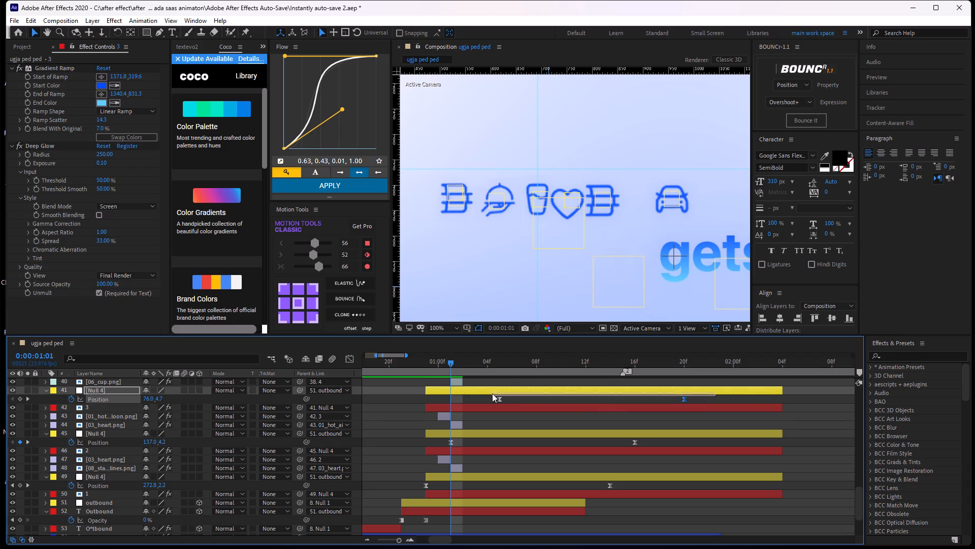
pyautogui.moveTo(492, 393); pyautogui.dragTo(486, 399)
pyautogui.moveTo(503, 396); pyautogui.dragTo(710, 410)
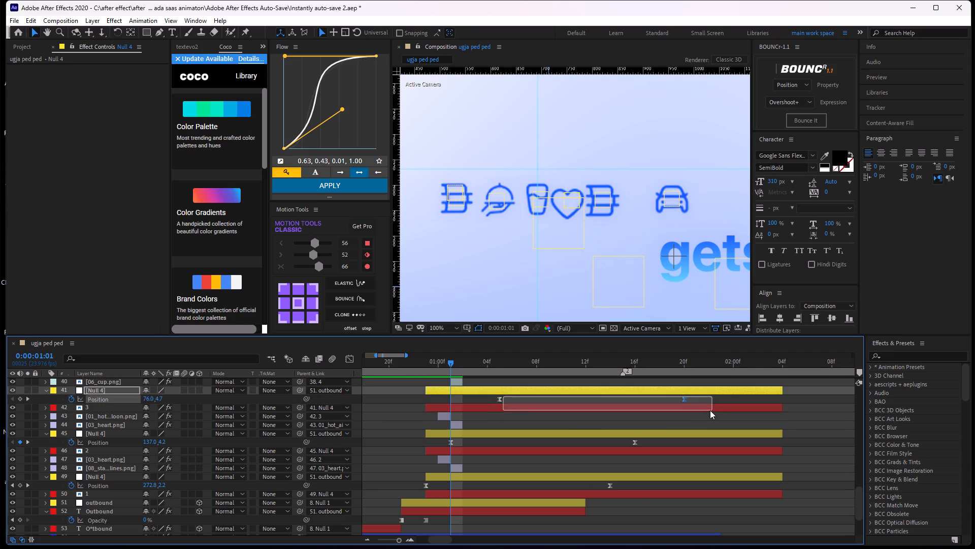
pyautogui.moveTo(710, 410); pyautogui.dragTo(711, 410)
pyautogui.moveTo(500, 401); pyautogui.dragTo(478, 406)
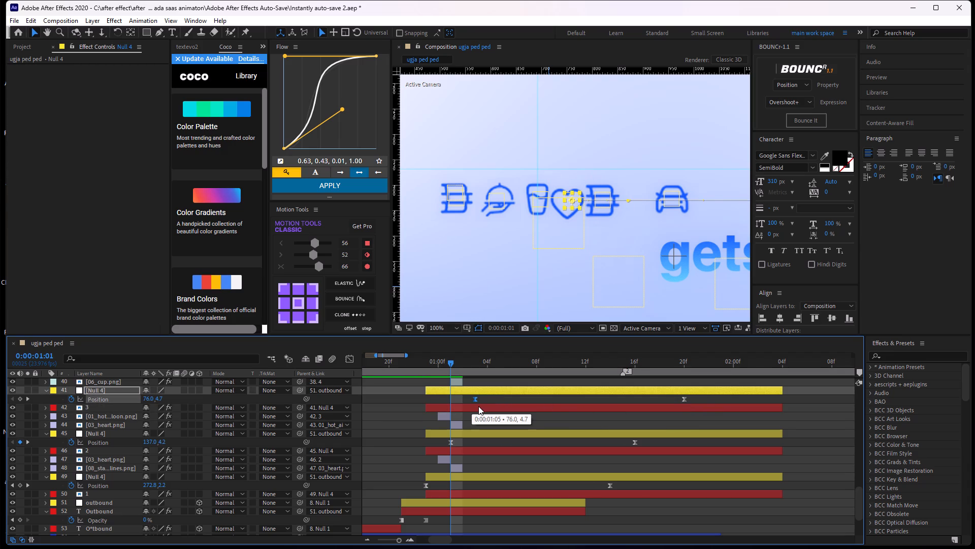
pyautogui.moveTo(478, 406); pyautogui.dragTo(480, 410)
pyautogui.moveTo(448, 363); pyautogui.dragTo(473, 371)
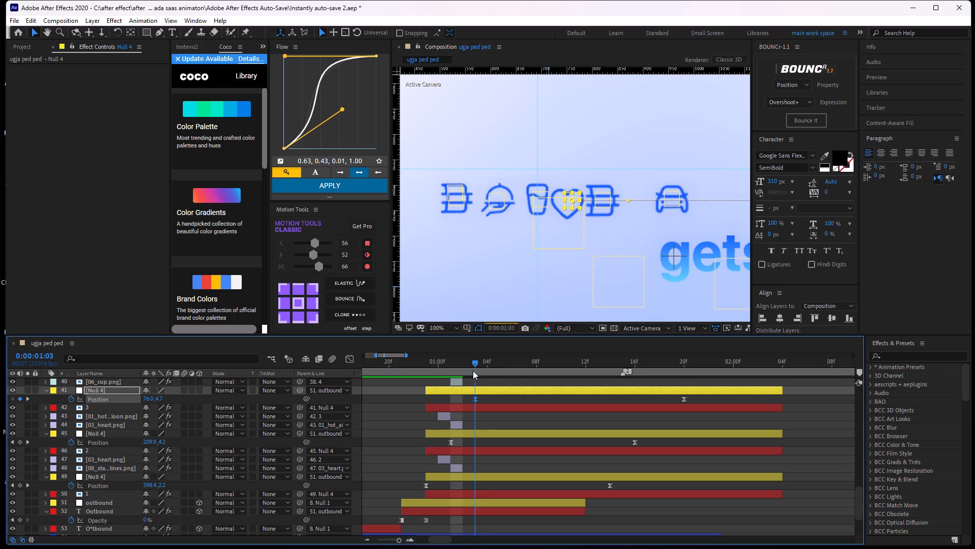
pyautogui.moveTo(473, 371); pyautogui.dragTo(494, 384)
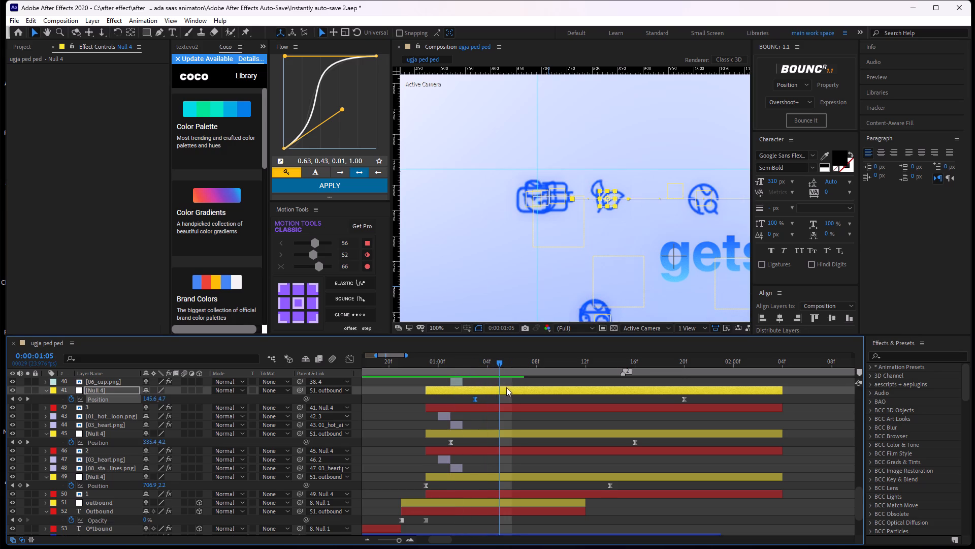
pyautogui.moveTo(507, 387); pyautogui.dragTo(505, 423, button='middle')
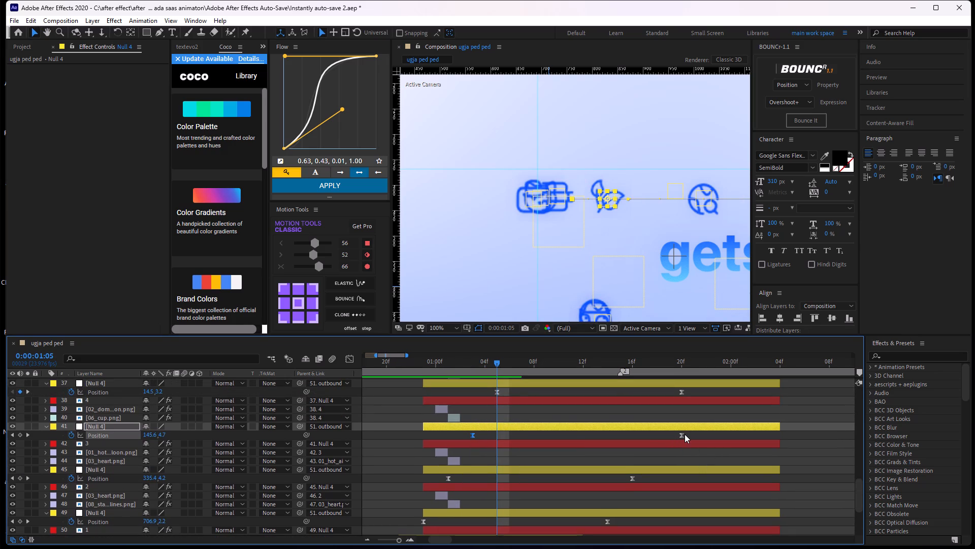
pyautogui.moveTo(681, 435); pyautogui.dragTo(653, 446)
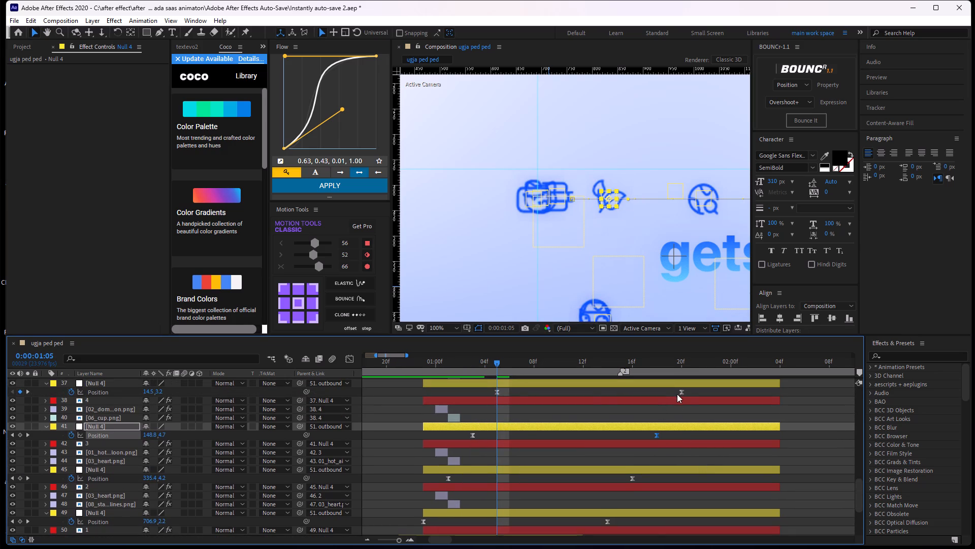
# Shift both Position keyframes of layer 33's Null 4 later so the first sits at 1:07.
pyautogui.moveTo(690, 392); pyautogui.dragTo(458, 393)
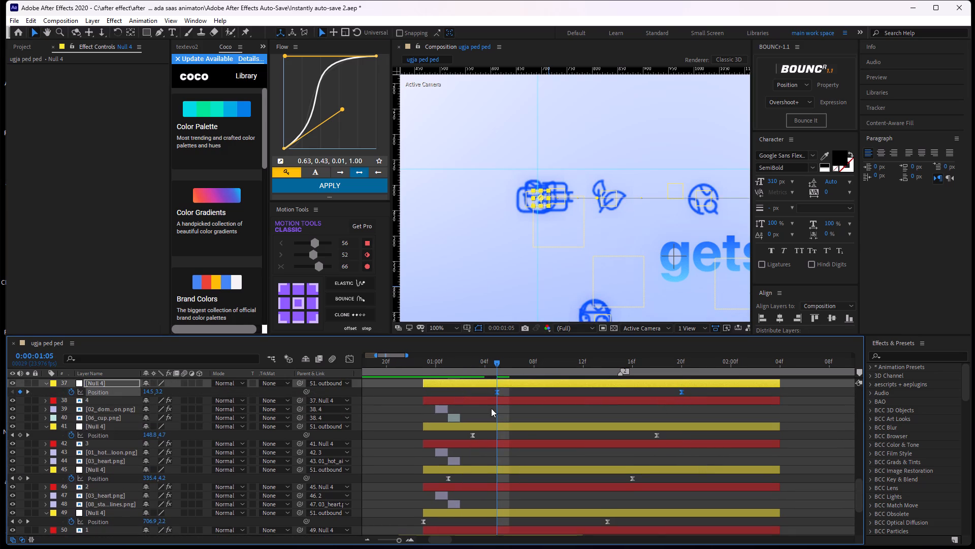
pyautogui.scroll(-1, 513, 401)
pyautogui.scroll(2, 513, 401)
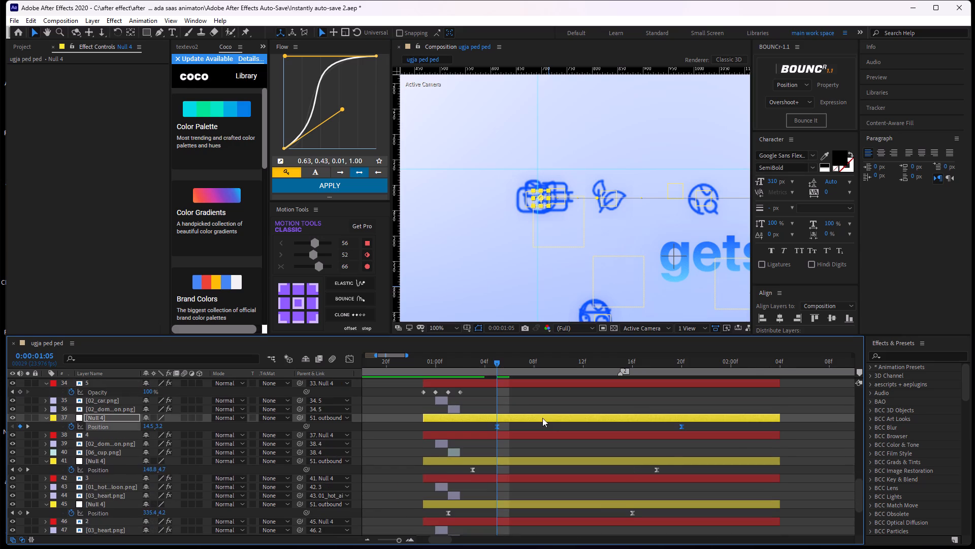
pyautogui.scroll(1, 552, 404)
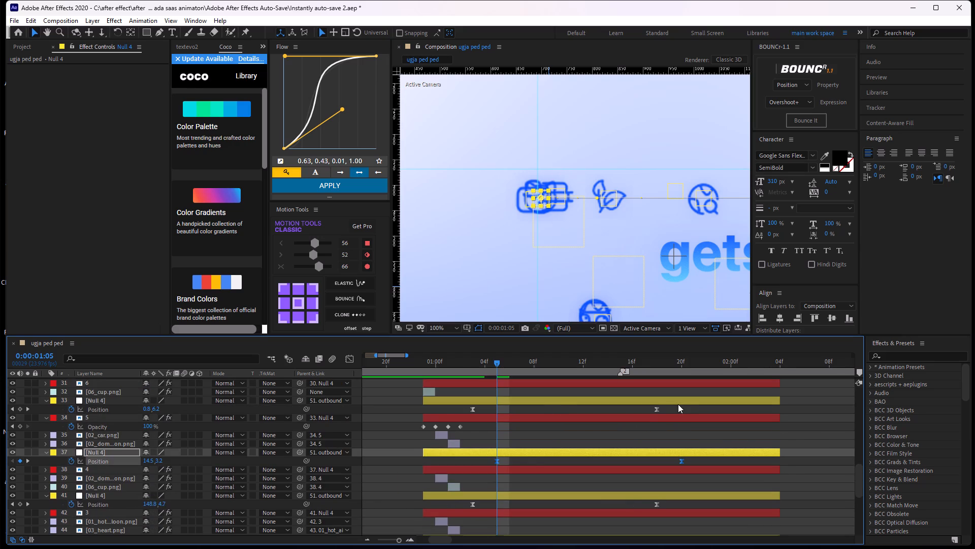
pyautogui.moveTo(676, 410); pyautogui.dragTo(412, 407)
pyautogui.moveTo(473, 406); pyautogui.dragTo(495, 411)
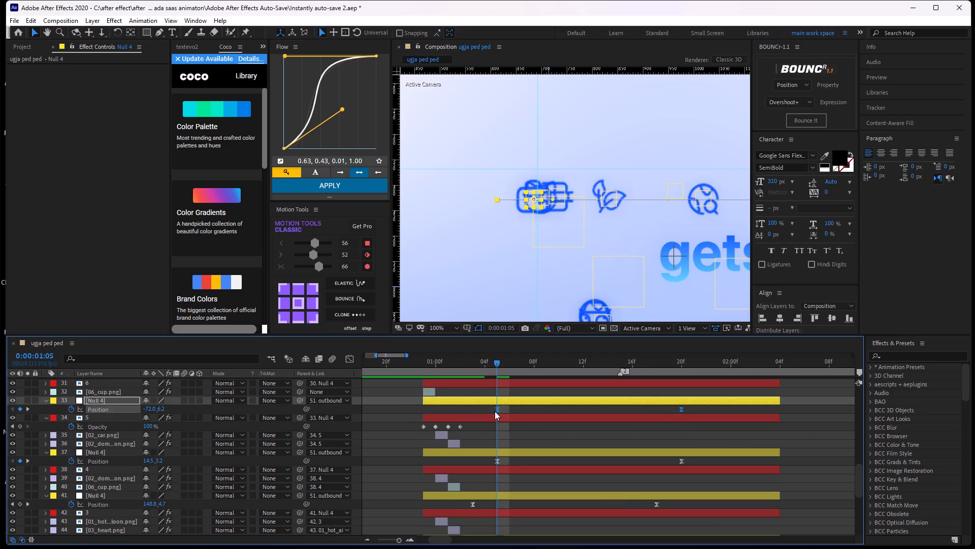
pyautogui.moveTo(495, 411); pyautogui.dragTo(522, 432)
# Shift both Position keyframes of layer 30's Null 4 later so the first sits at 1:09.
pyautogui.scroll(1, 527, 408)
pyautogui.moveTo(657, 412); pyautogui.dragTo(383, 414)
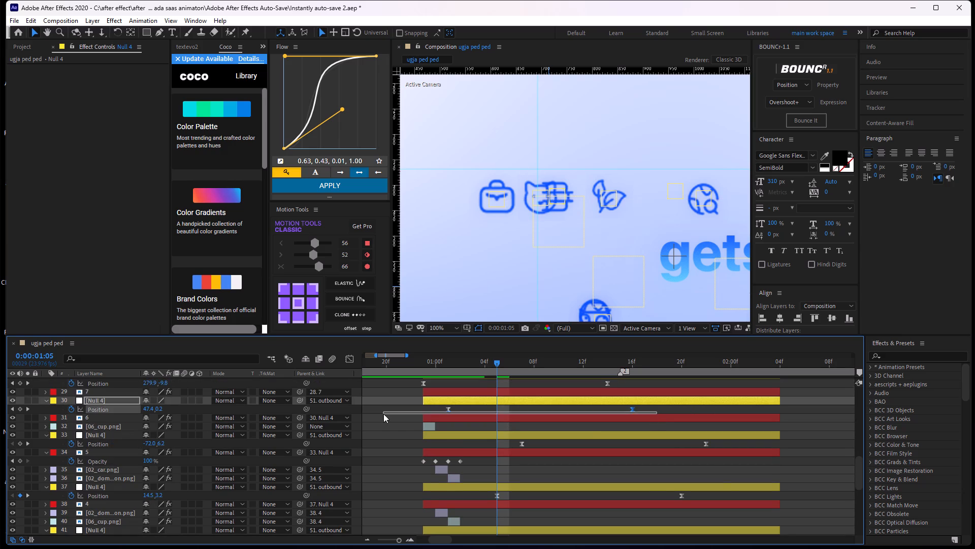
pyautogui.moveTo(383, 414); pyautogui.dragTo(385, 413)
pyautogui.moveTo(449, 407); pyautogui.dragTo(543, 430)
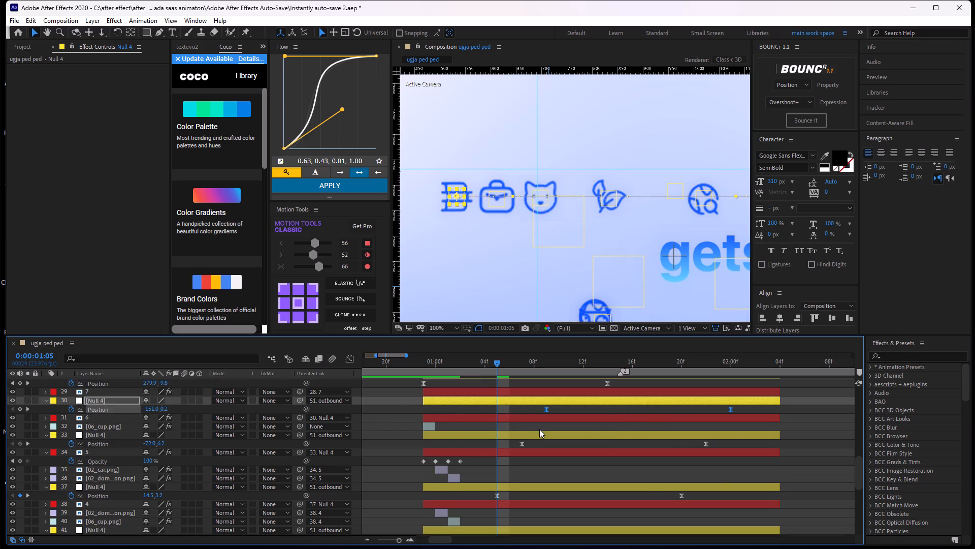
# Shift both Position keyframes of layer 28, the null named 7, later so the first sits at 1:11.
pyautogui.scroll(1, 635, 422)
pyautogui.moveTo(661, 414); pyautogui.dragTo(691, 435)
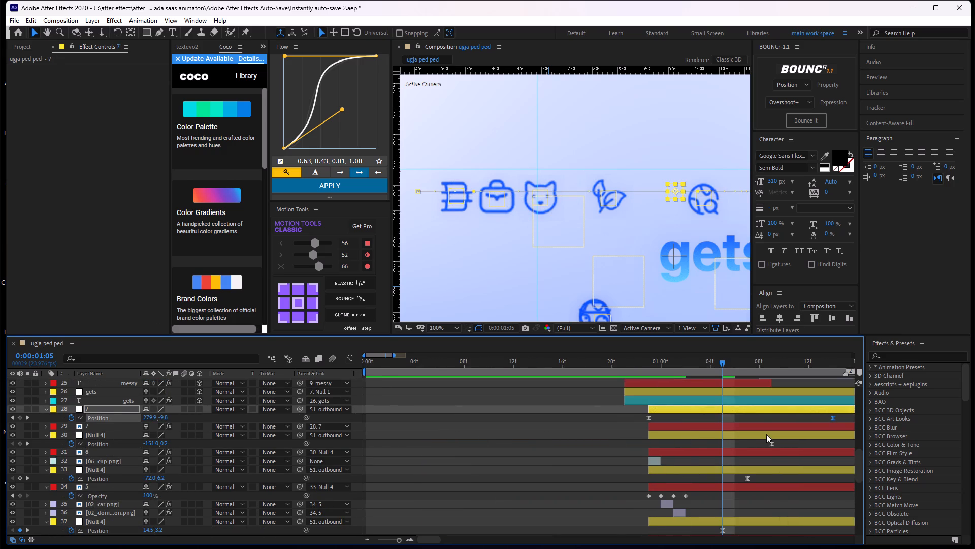
pyautogui.moveTo(753, 435); pyautogui.dragTo(492, 439, button='middle')
pyautogui.moveTo(392, 422); pyautogui.dragTo(421, 428)
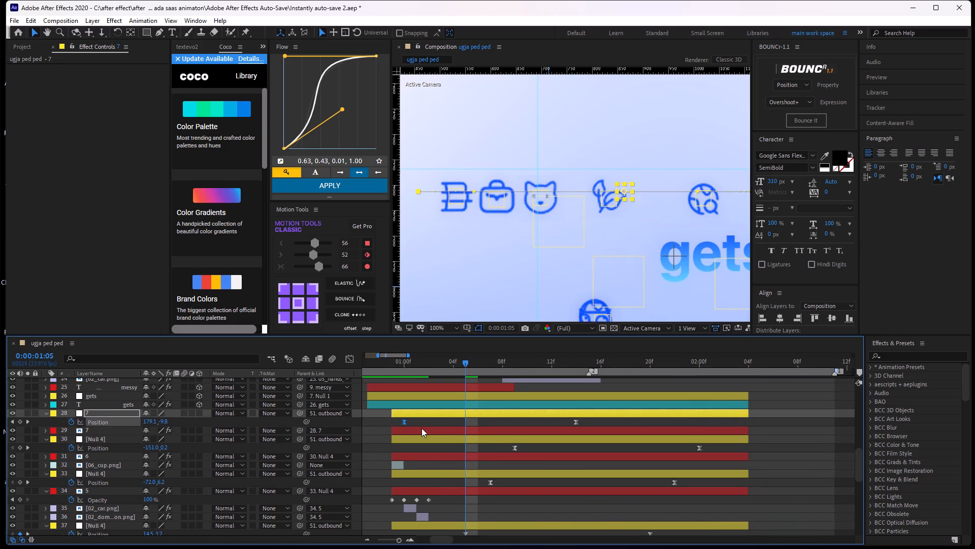
pyautogui.moveTo(421, 428); pyautogui.dragTo(386, 425)
pyautogui.moveTo(604, 424); pyautogui.dragTo(343, 411)
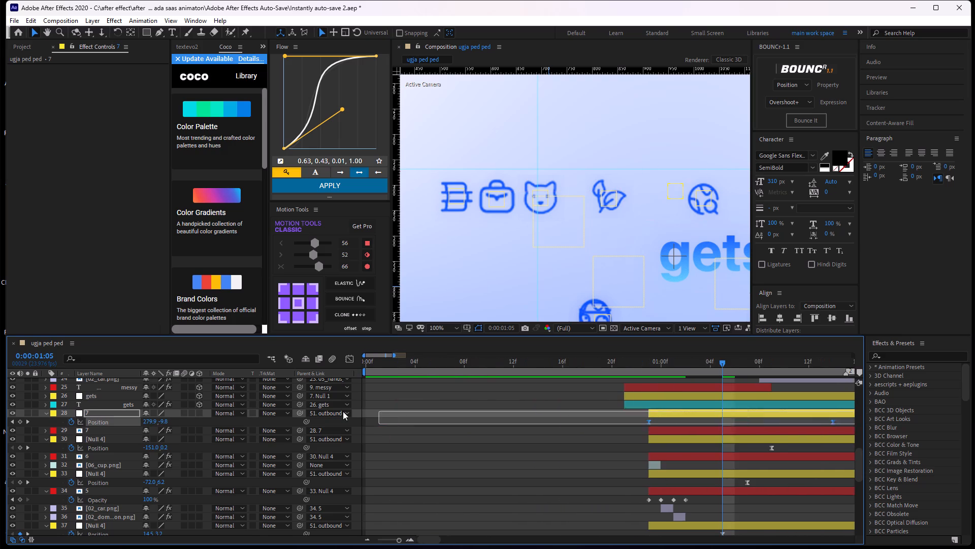
pyautogui.moveTo(343, 411); pyautogui.dragTo(407, 426)
pyautogui.moveTo(746, 426); pyautogui.dragTo(511, 430, button='middle')
pyautogui.moveTo(598, 426); pyautogui.dragTo(627, 429)
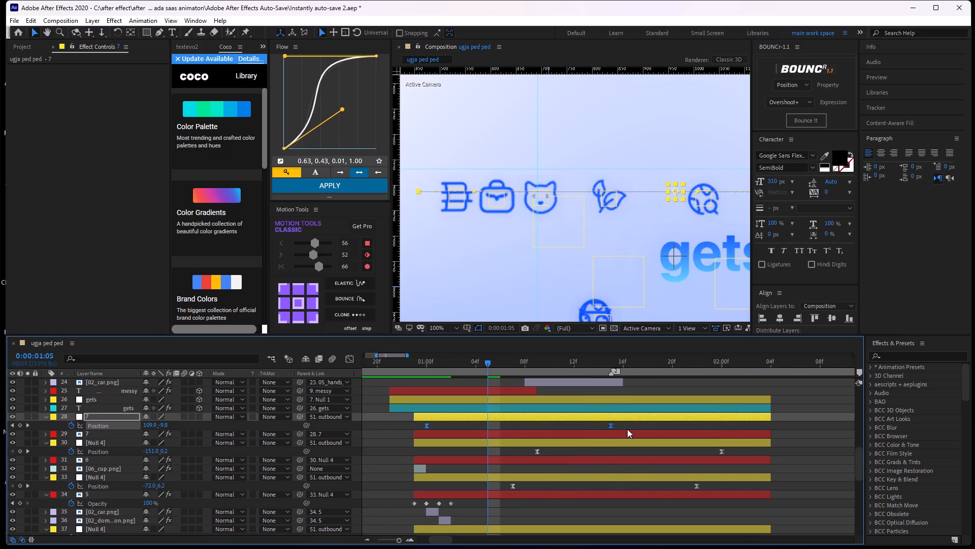
pyautogui.moveTo(627, 429); pyautogui.dragTo(767, 448)
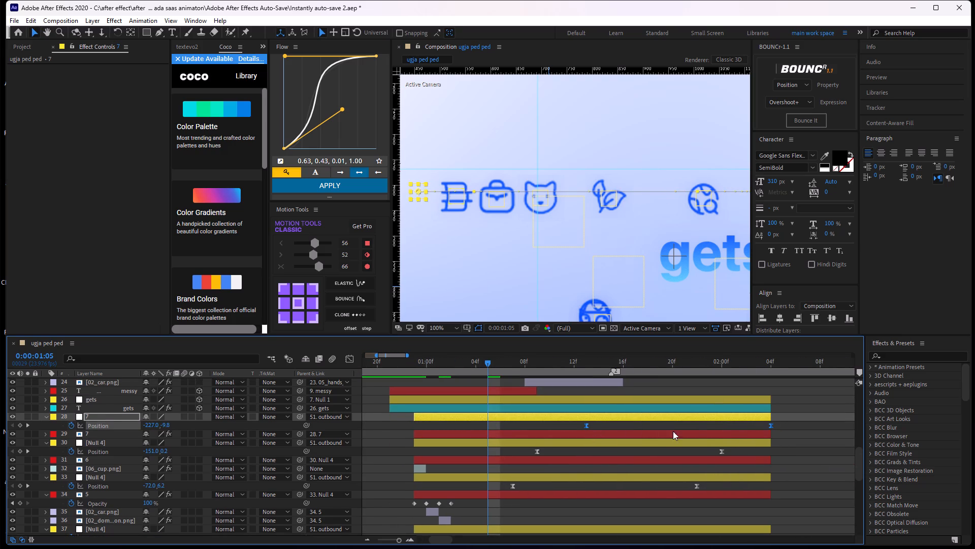
pyautogui.moveTo(488, 363); pyautogui.dragTo(543, 381)
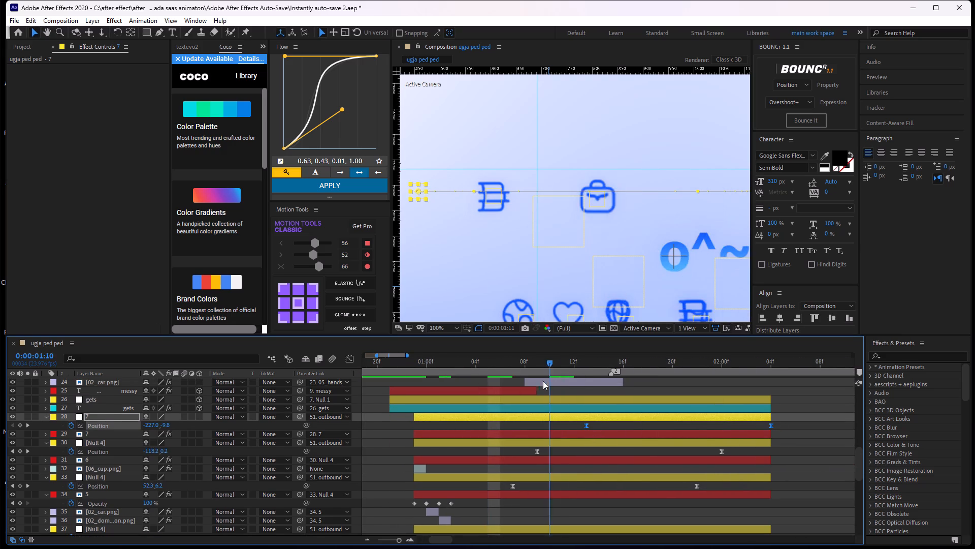
pyautogui.moveTo(543, 381); pyautogui.dragTo(565, 388)
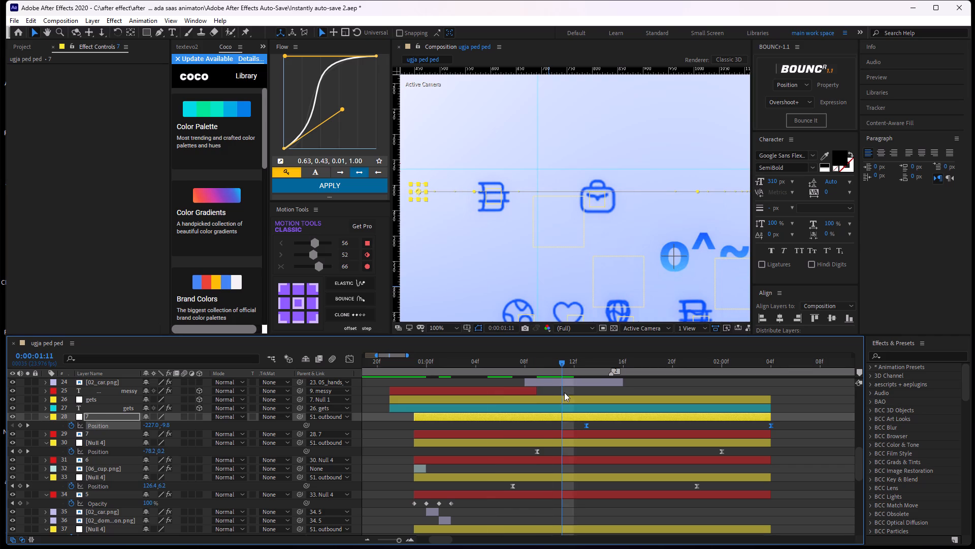
pyautogui.moveTo(586, 424); pyautogui.dragTo(564, 434)
pyautogui.click(577, 426)
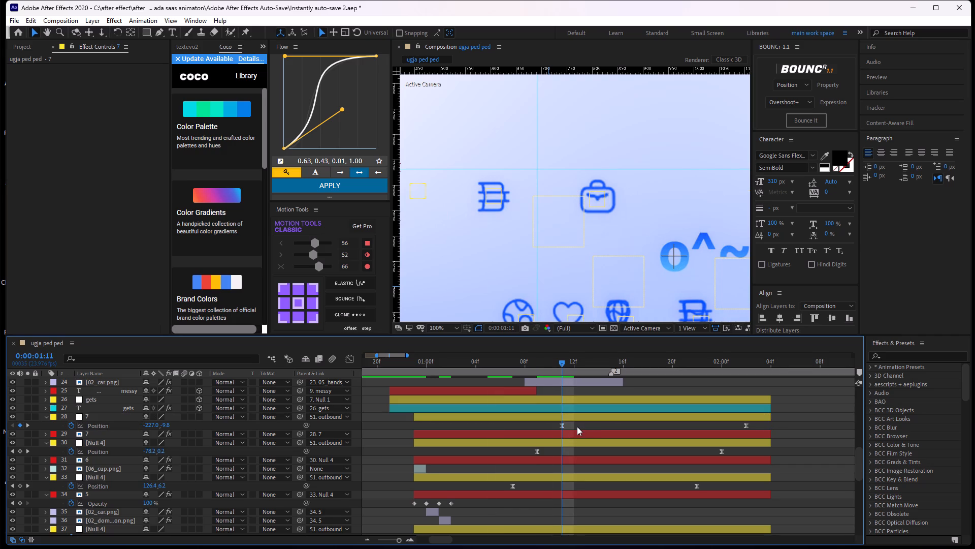
# Examine the staggered icon motion between 1:00 and 1:11 against the Position keyframes of the null layers.
pyautogui.scroll(-2, 576, 425)
pyautogui.moveTo(564, 365); pyautogui.dragTo(509, 402)
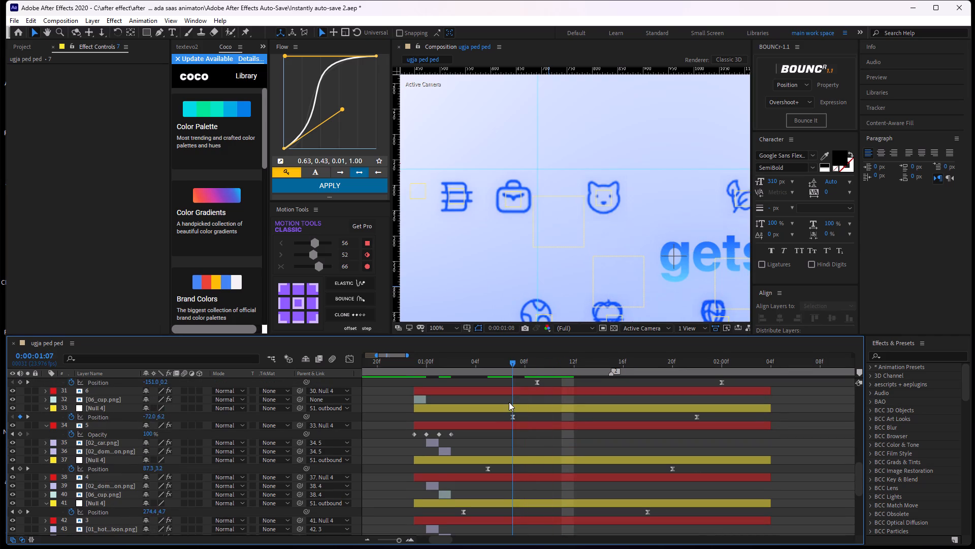
pyautogui.moveTo(509, 402); pyautogui.dragTo(455, 493)
pyautogui.scroll(-2, 476, 481)
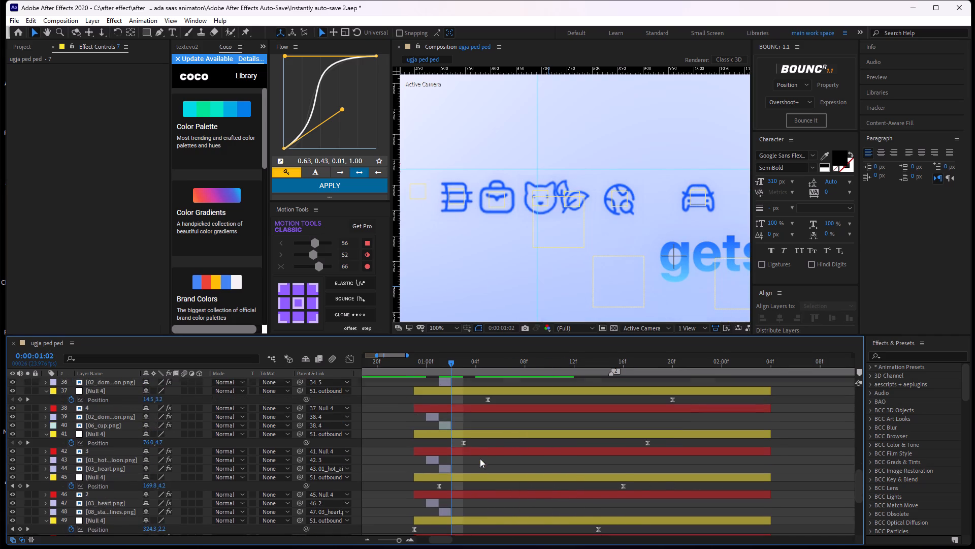
pyautogui.scroll(-1, 477, 453)
pyautogui.moveTo(454, 363); pyautogui.dragTo(416, 389)
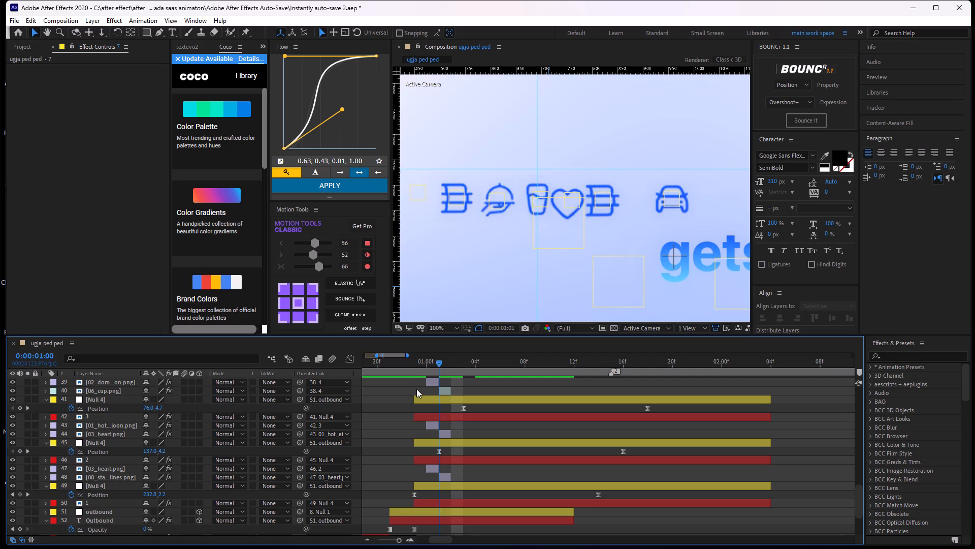
pyautogui.moveTo(416, 389); pyautogui.dragTo(462, 401)
pyautogui.scroll(1, 477, 409)
pyautogui.moveTo(466, 363); pyautogui.dragTo(487, 371)
pyautogui.scroll(1, 498, 410)
pyautogui.moveTo(487, 361); pyautogui.dragTo(511, 370)
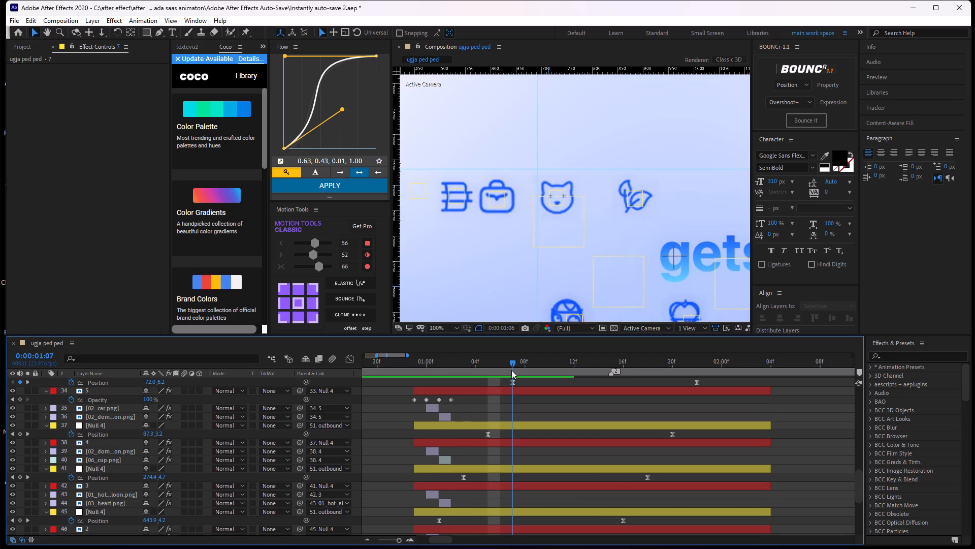
pyautogui.moveTo(511, 370); pyautogui.dragTo(516, 399)
pyautogui.moveTo(518, 399); pyautogui.dragTo(511, 446, button='middle')
pyautogui.moveTo(508, 359); pyautogui.dragTo(534, 365)
pyautogui.moveTo(593, 416); pyautogui.dragTo(575, 449, button='middle')
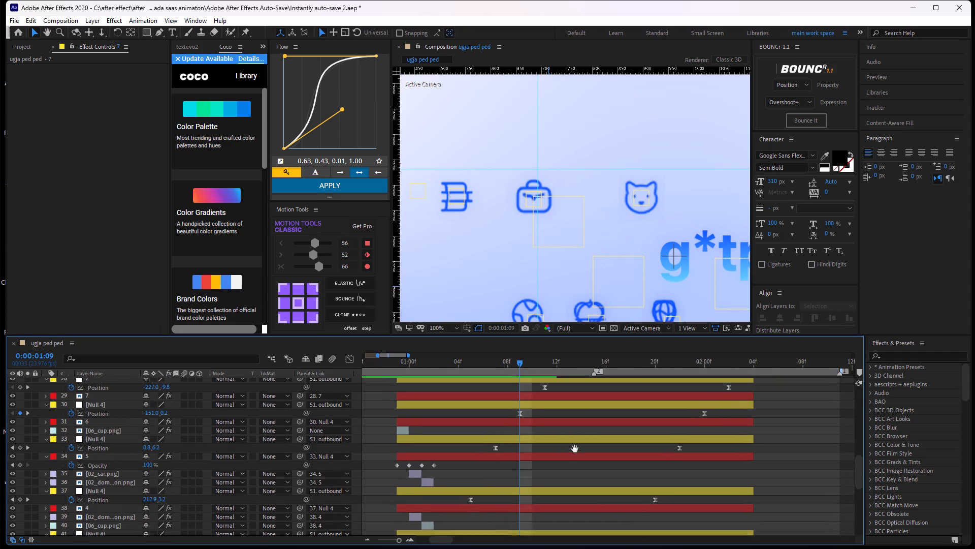
pyautogui.moveTo(575, 449); pyautogui.dragTo(567, 464, button='middle')
pyautogui.moveTo(506, 362); pyautogui.dragTo(498, 391)
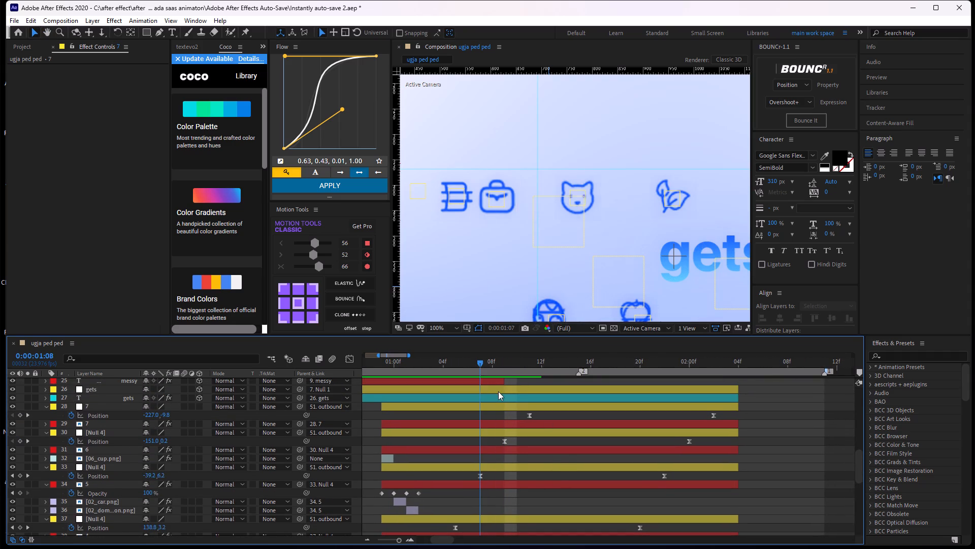
# Extend the ends of Shape Layer 1 and the gradient layer to 2:04, level with the icon layers' end.
pyautogui.moveTo(498, 391); pyautogui.dragTo(685, 410)
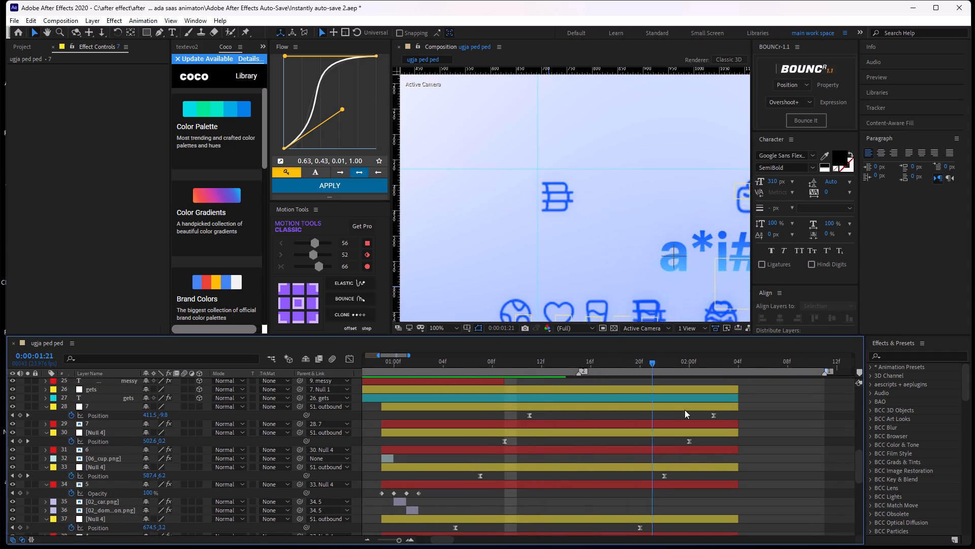
pyautogui.moveTo(685, 410); pyautogui.dragTo(418, 432)
pyautogui.scroll(-6, 437, 432)
pyautogui.click(656, 510)
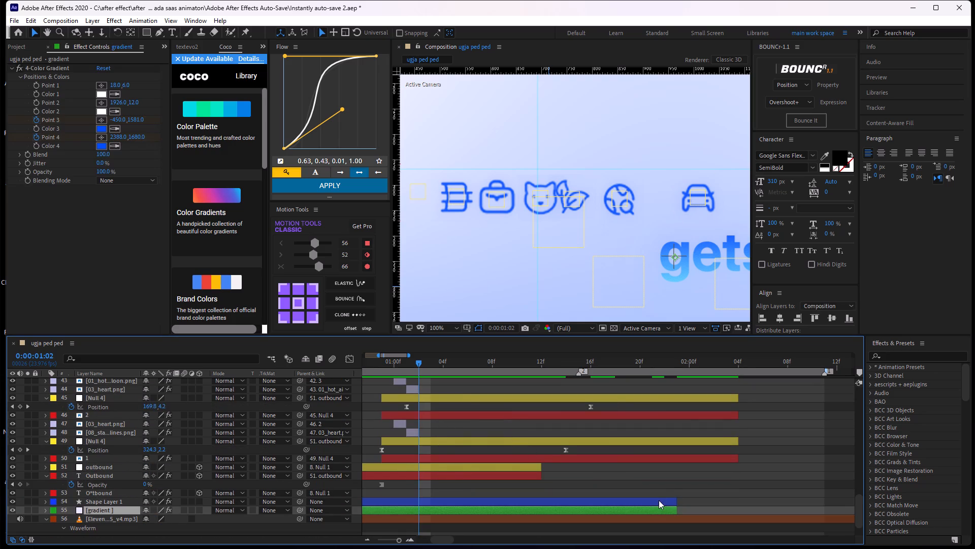
pyautogui.keyDown('shift'); pyautogui.click(659, 495); pyautogui.keyUp('shift')
pyautogui.keyDown('shift'); pyautogui.click(660, 497); pyautogui.keyUp('shift')
pyautogui.keyDown('shift'); pyautogui.click(671, 504); pyautogui.keyUp('shift')
pyautogui.moveTo(673, 500); pyautogui.dragTo(679, 499)
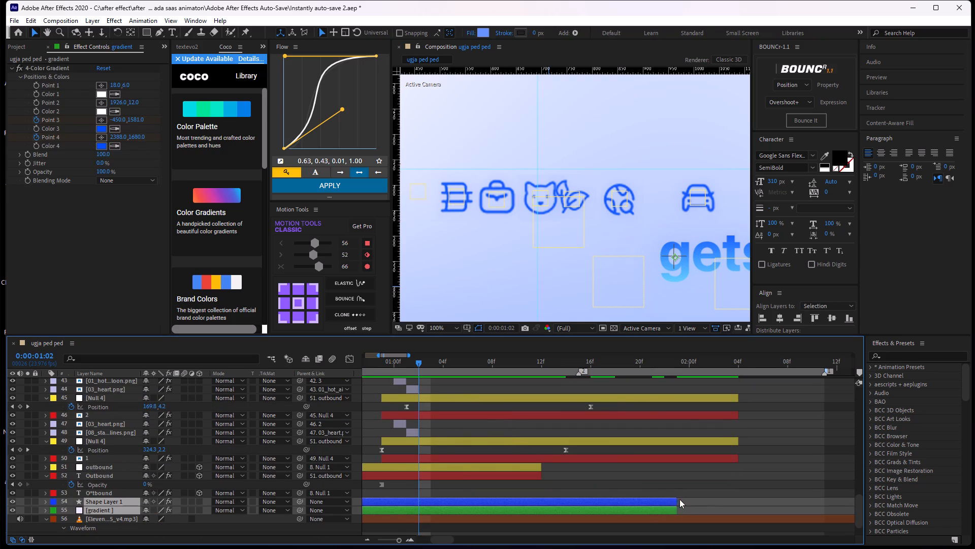
pyautogui.moveTo(679, 499); pyautogui.dragTo(628, 521)
pyautogui.moveTo(629, 501); pyautogui.dragTo(743, 496)
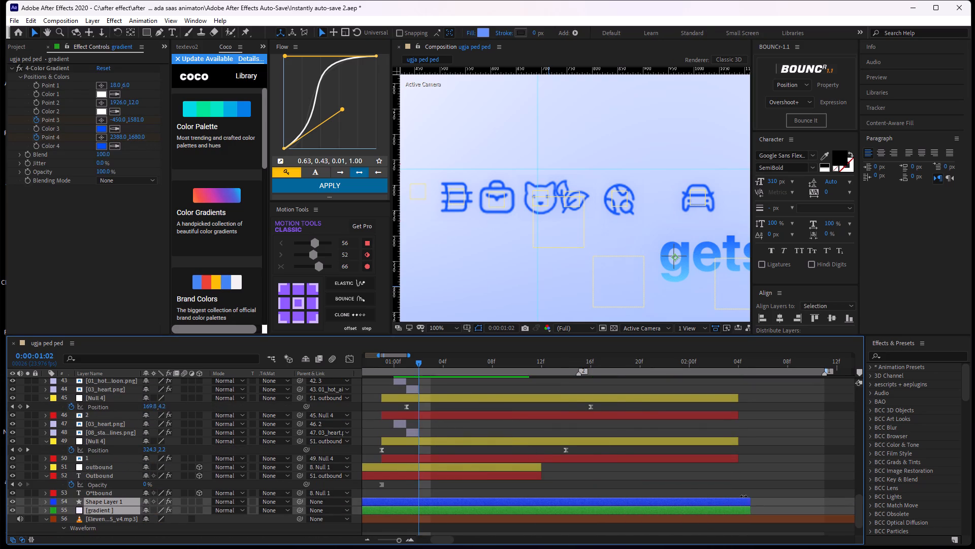
pyautogui.moveTo(743, 496); pyautogui.dragTo(739, 500)
pyautogui.click(736, 486)
# Preview the icon animation around 0:22 to 1:16 to examine how the icons move away from the Outbound text.
pyautogui.moveTo(424, 359); pyautogui.dragTo(406, 367)
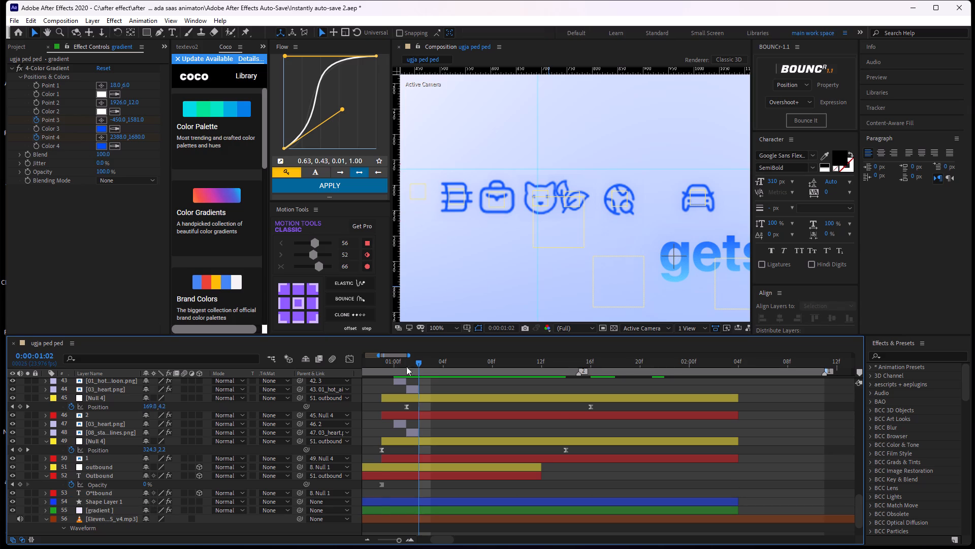
pyautogui.moveTo(406, 367); pyautogui.dragTo(514, 399)
pyautogui.scroll(-1, 547, 192)
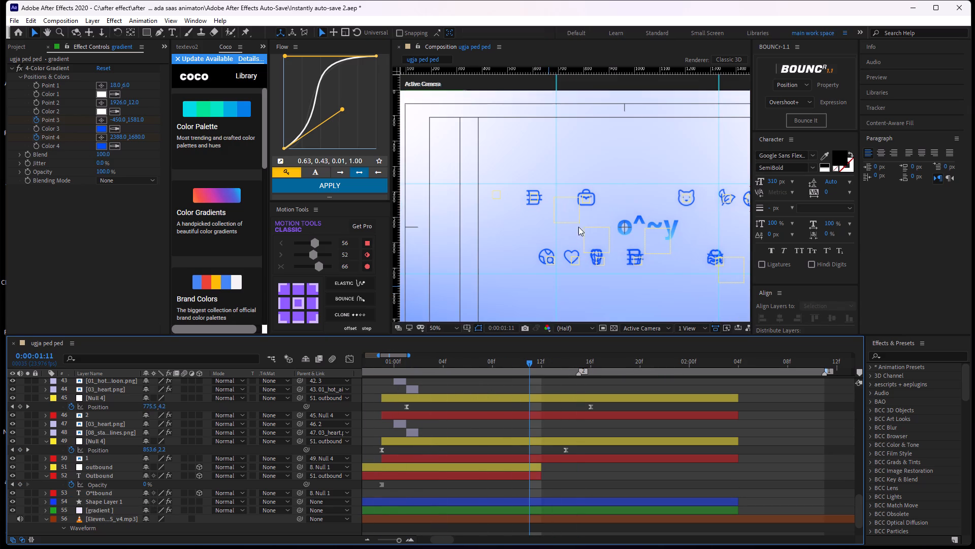
pyautogui.moveTo(531, 362); pyautogui.dragTo(369, 425)
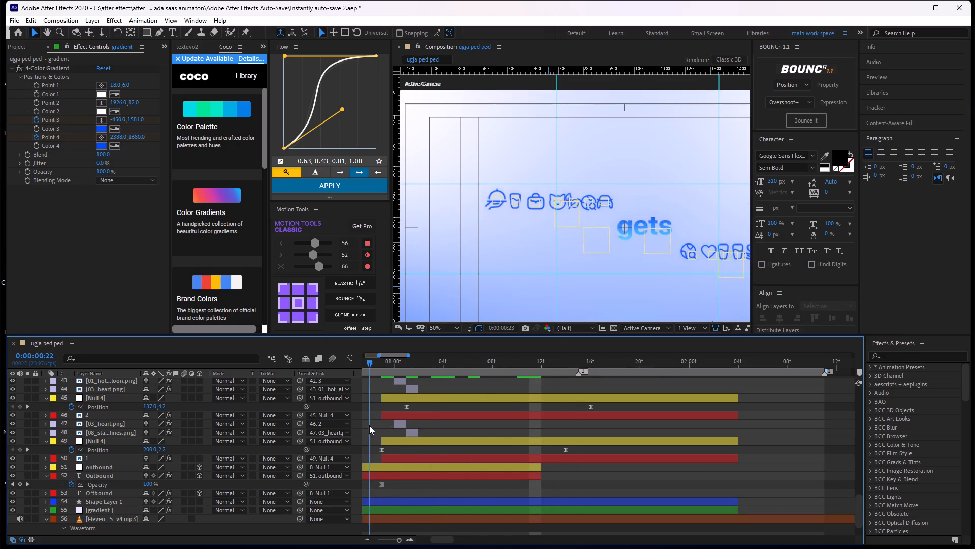
pyautogui.moveTo(369, 425); pyautogui.dragTo(508, 445)
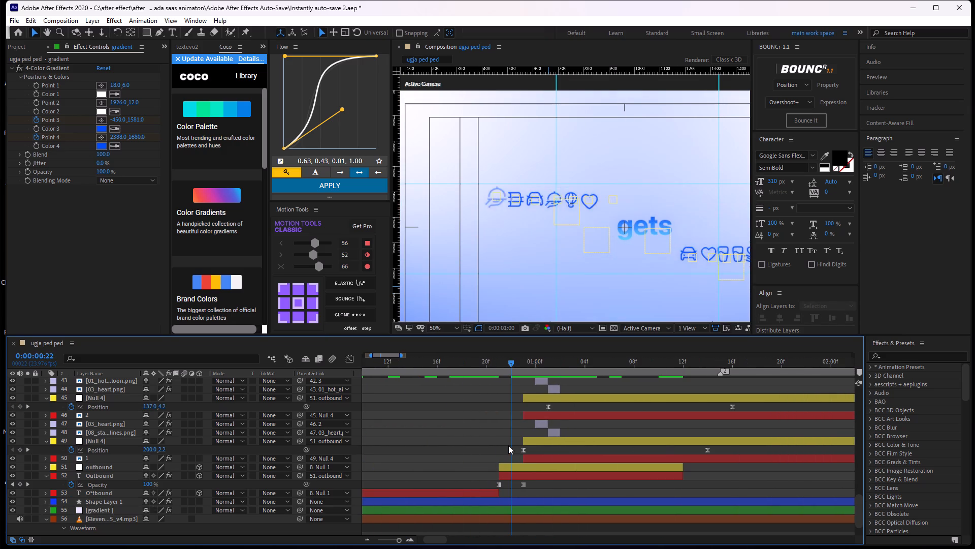
pyautogui.moveTo(508, 445); pyautogui.dragTo(509, 445)
pyautogui.moveTo(653, 423); pyautogui.dragTo(543, 432, button='middle')
pyautogui.press('space')
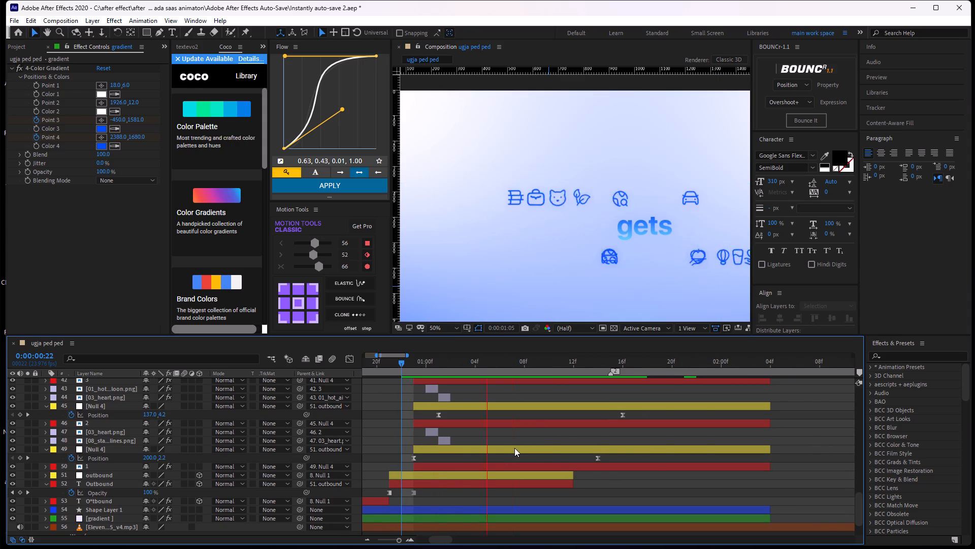
pyautogui.press('space')
pyautogui.moveTo(613, 362); pyautogui.dragTo(431, 401)
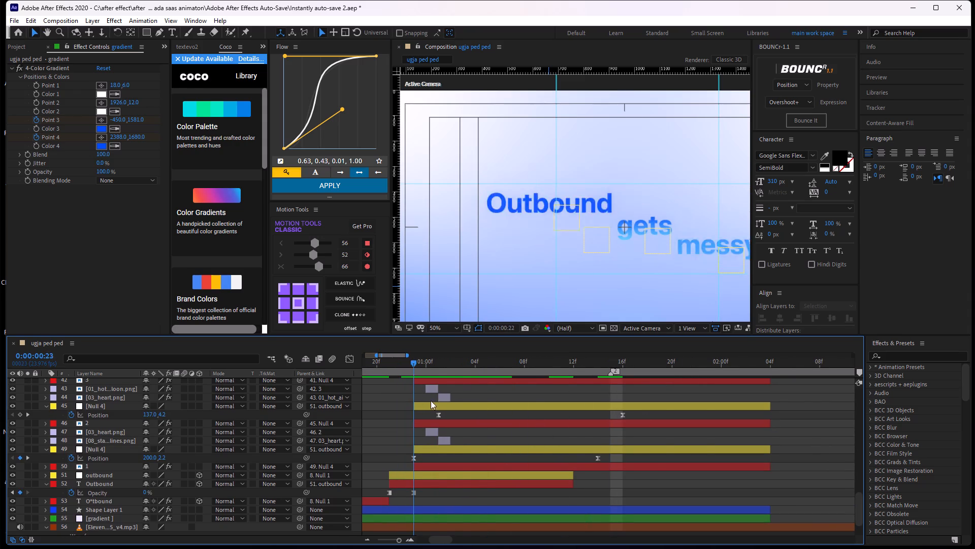
pyautogui.moveTo(431, 401); pyautogui.dragTo(493, 405)
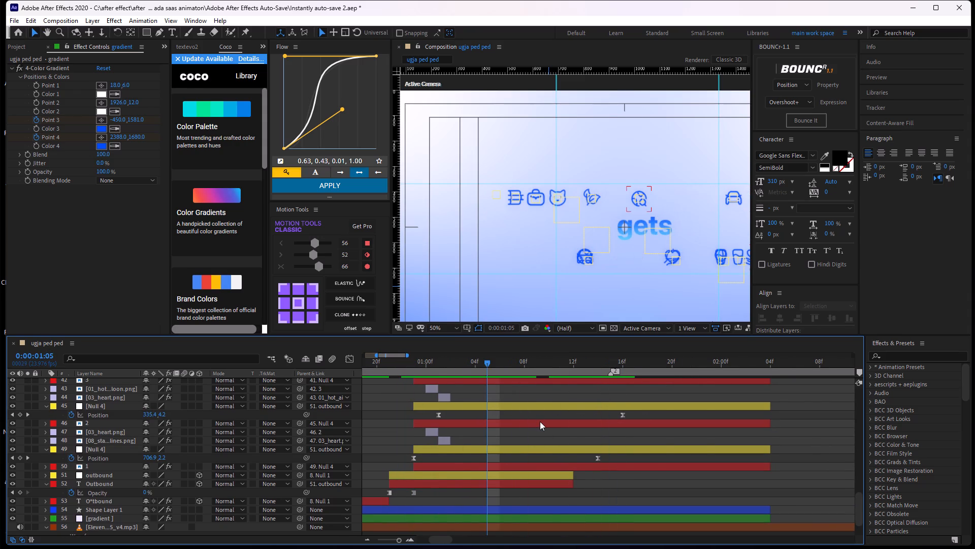
# Collapse the expanded properties of all layers in the composition.
pyautogui.keyDown('alt'); pyautogui.scroll(-1, 543, 422); pyautogui.keyUp('alt')
pyautogui.moveTo(555, 416); pyautogui.dragTo(549, 476, button='middle')
pyautogui.moveTo(590, 435); pyautogui.dragTo(578, 484, button='middle')
pyautogui.scroll(1, 499, 518)
pyautogui.click(501, 506)
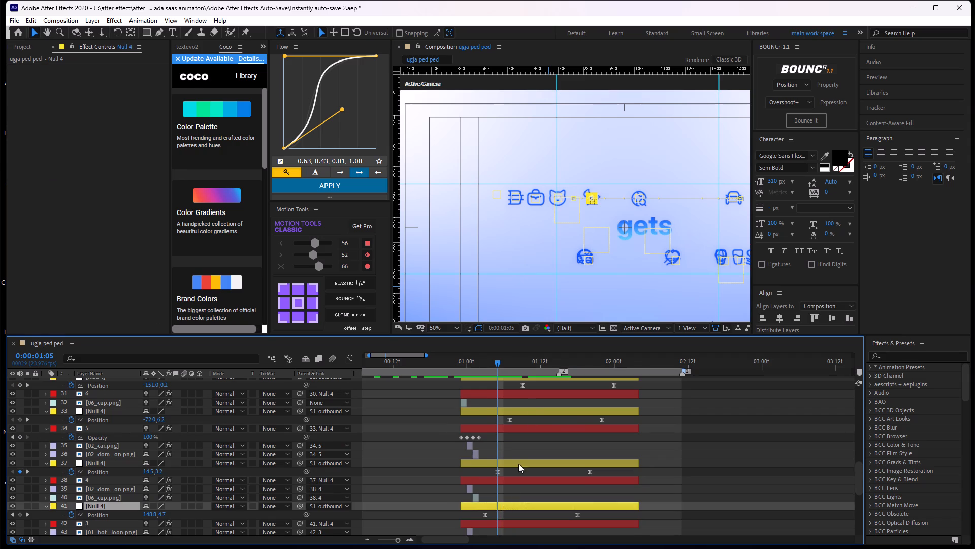
pyautogui.scroll(-2, 515, 499)
pyautogui.scroll(-1, 511, 417)
pyautogui.scroll(8, 511, 416)
pyautogui.scroll(-1, 515, 416)
pyautogui.scroll(2, 515, 416)
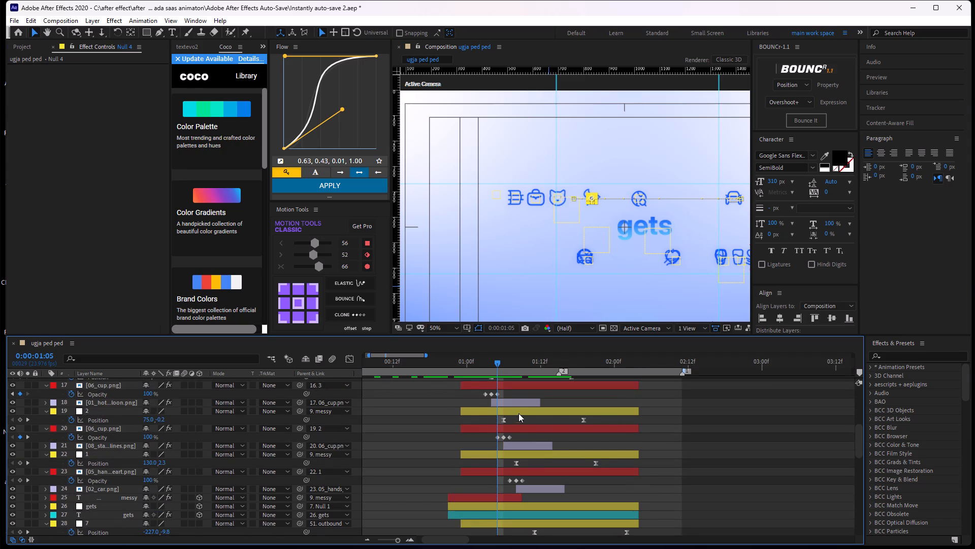
pyautogui.scroll(1, 518, 413)
pyautogui.hotkey('ctrl', 'a')
pyautogui.press('u')
pyautogui.press('u')
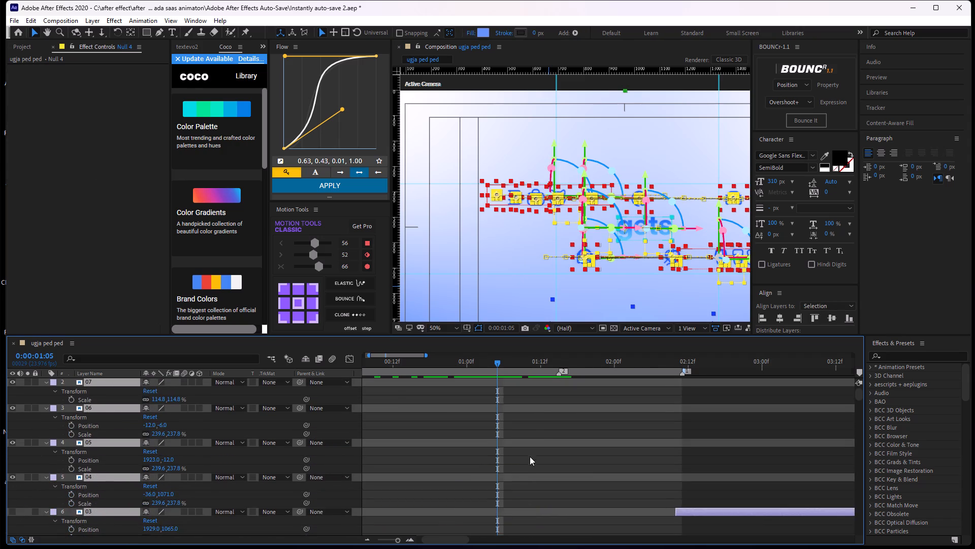
pyautogui.scroll(-5, 531, 452)
pyautogui.press('u')
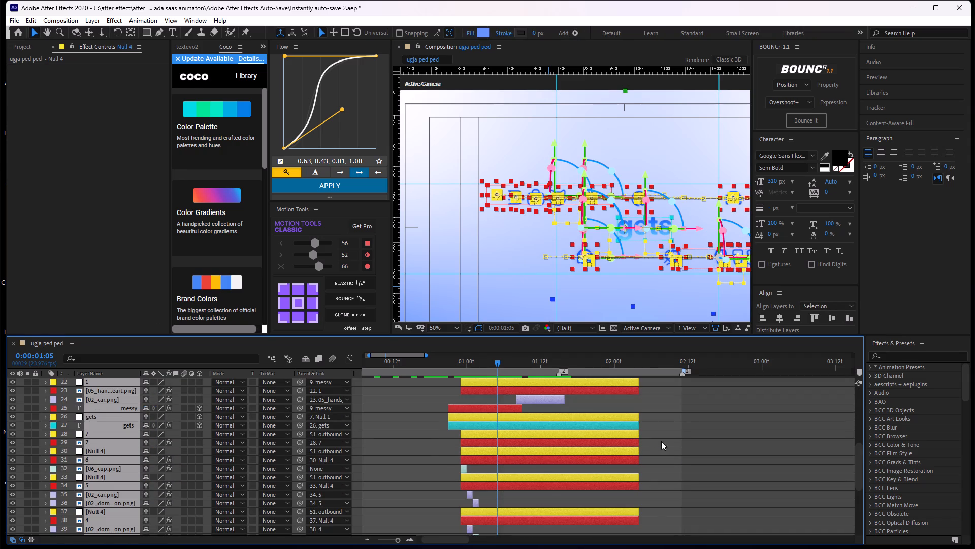
pyautogui.click(661, 441)
# Reveal the Position keyframes of the seven outbound icon nulls, layers 28, 30, 33, 37, 41, 45 and 49.
pyautogui.click(503, 513)
pyautogui.keyDown('ctrl'); pyautogui.click(506, 476); pyautogui.keyUp('ctrl')
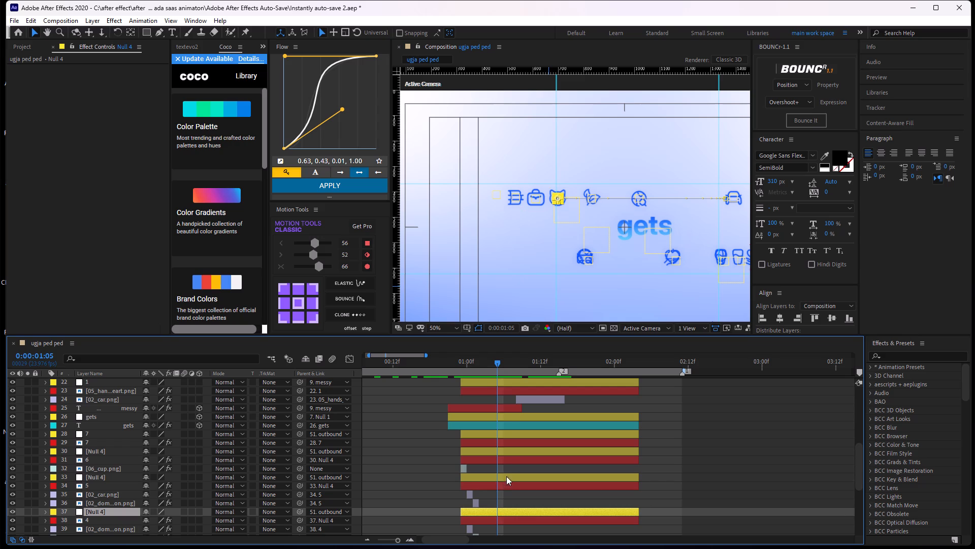
pyautogui.keyDown('ctrl'); pyautogui.click(508, 453); pyautogui.keyUp('ctrl')
pyautogui.keyDown('ctrl'); pyautogui.click(511, 431); pyautogui.keyUp('ctrl')
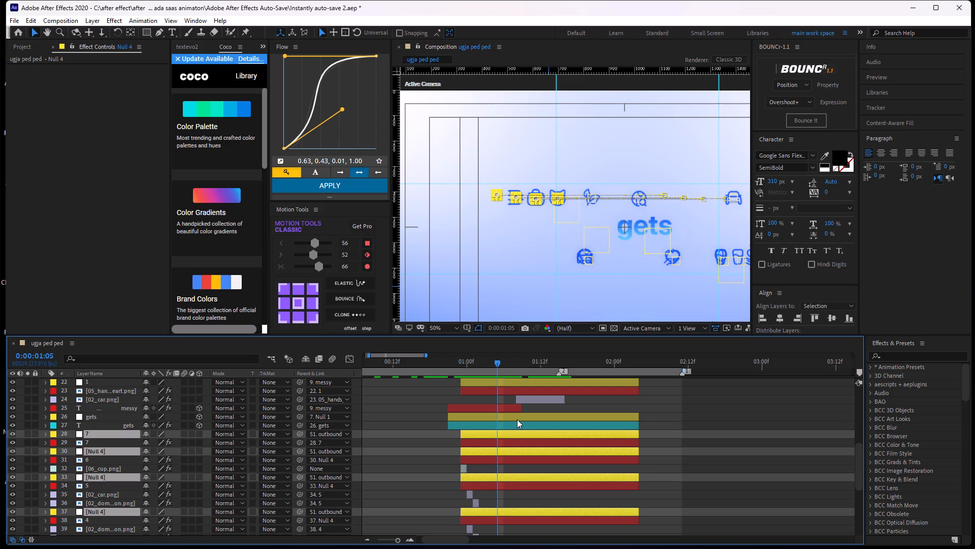
pyautogui.keyDown('ctrl'); pyautogui.scroll(-1, 536, 451); pyautogui.keyUp('ctrl')
pyautogui.scroll(-1, 535, 456)
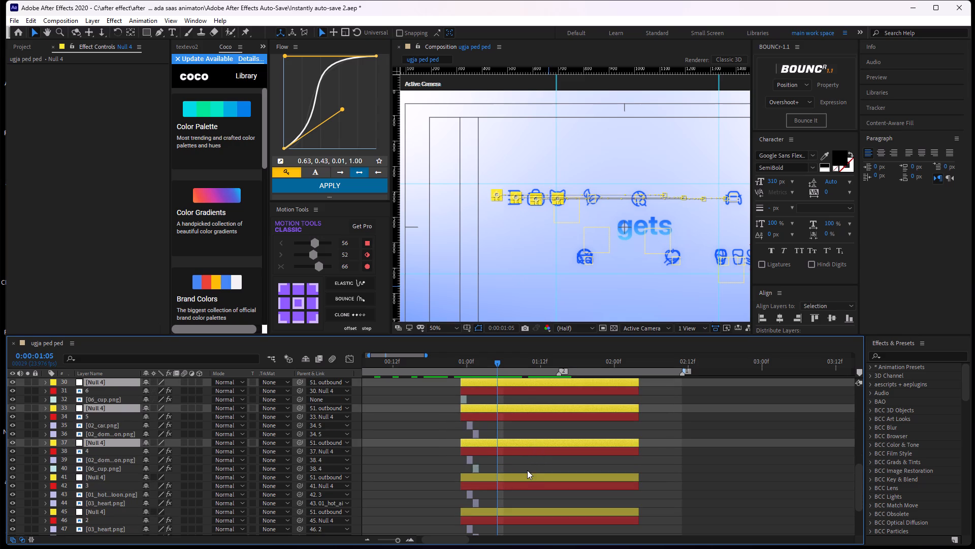
pyautogui.keyDown('ctrl'); pyautogui.click(526, 475); pyautogui.keyUp('ctrl')
pyautogui.keyDown('ctrl'); pyautogui.click(537, 512); pyautogui.keyUp('ctrl')
pyautogui.scroll(-1, 539, 508)
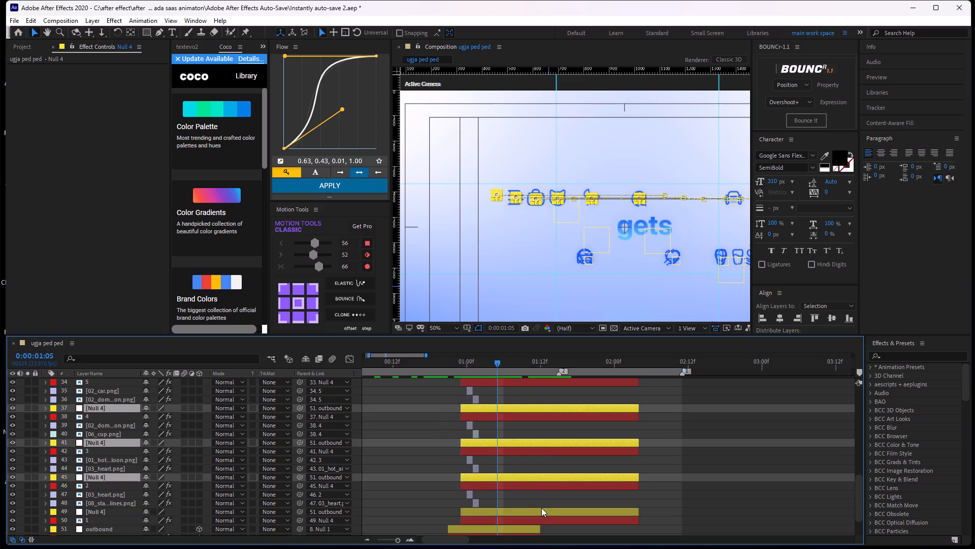
pyautogui.keyDown('ctrl'); pyautogui.click(540, 512); pyautogui.keyUp('ctrl')
pyautogui.scroll(-1, 540, 512)
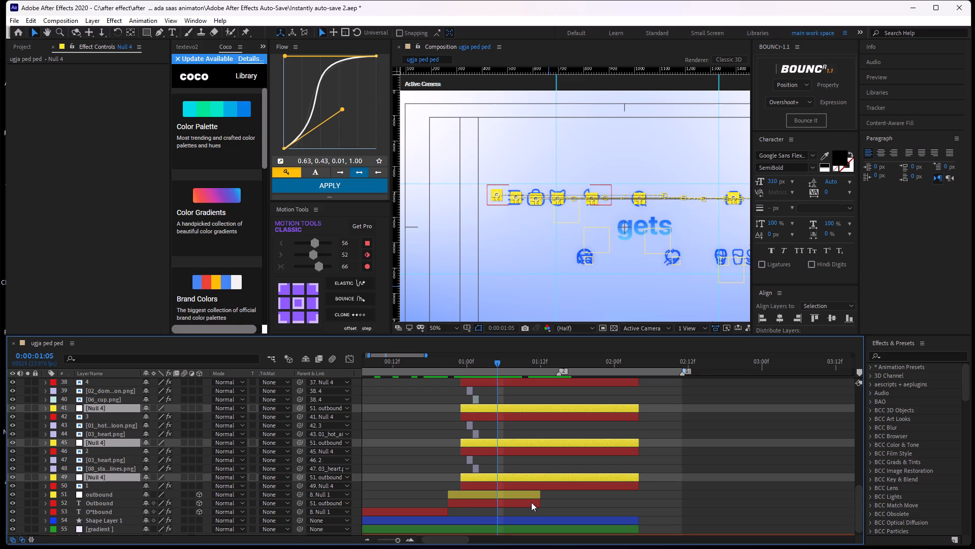
pyautogui.press('u')
# Apply a Flow easing curve of 0.50, 0.01, 0.01, 1.00 to the Position keyframes of all Null 4 layers from 30 to 49.
pyautogui.scroll(2, 569, 457)
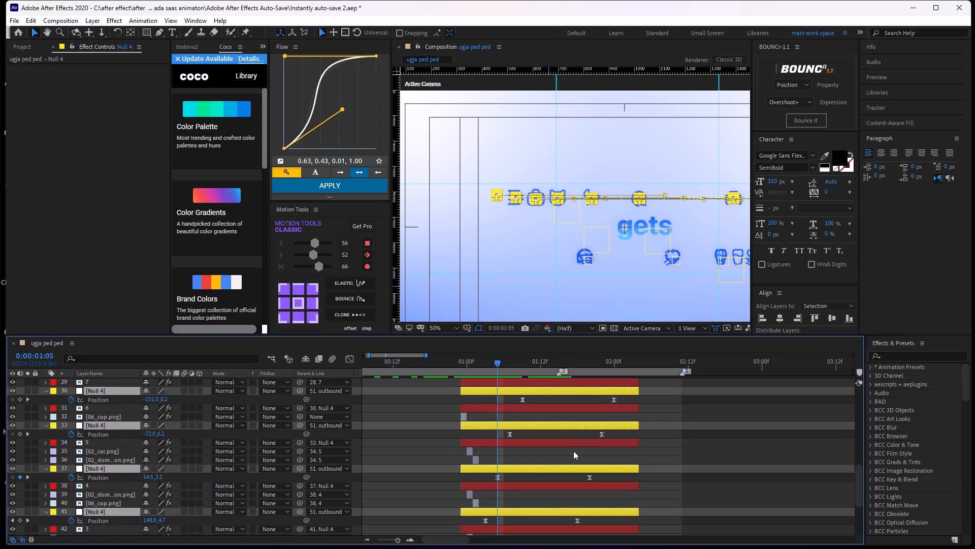
pyautogui.moveTo(627, 402); pyautogui.dragTo(461, 483)
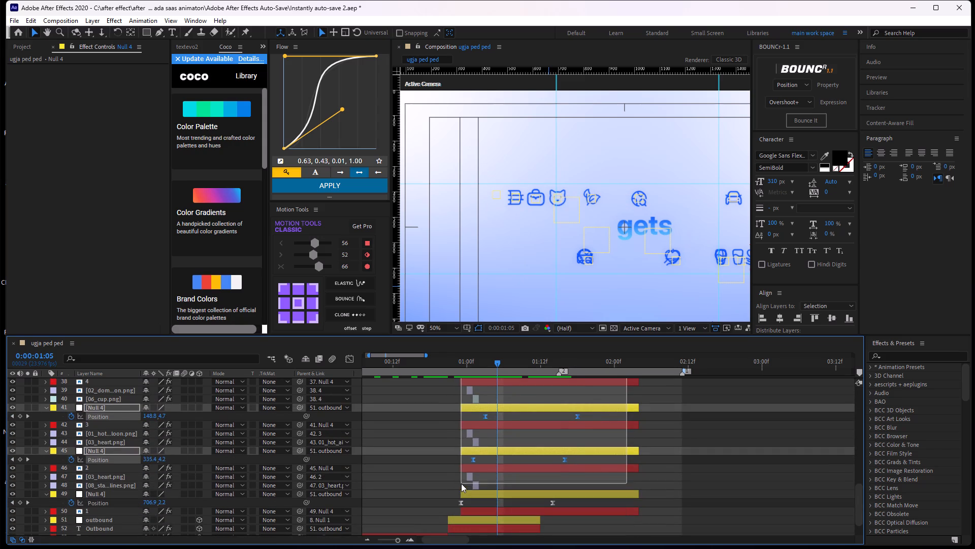
pyautogui.moveTo(461, 483); pyautogui.dragTo(457, 506)
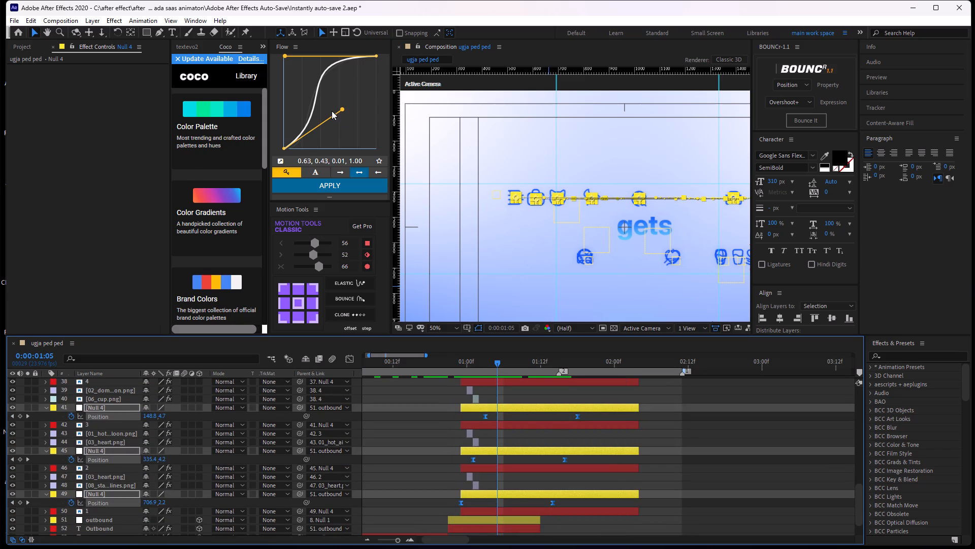
pyautogui.moveTo(342, 110); pyautogui.dragTo(333, 152)
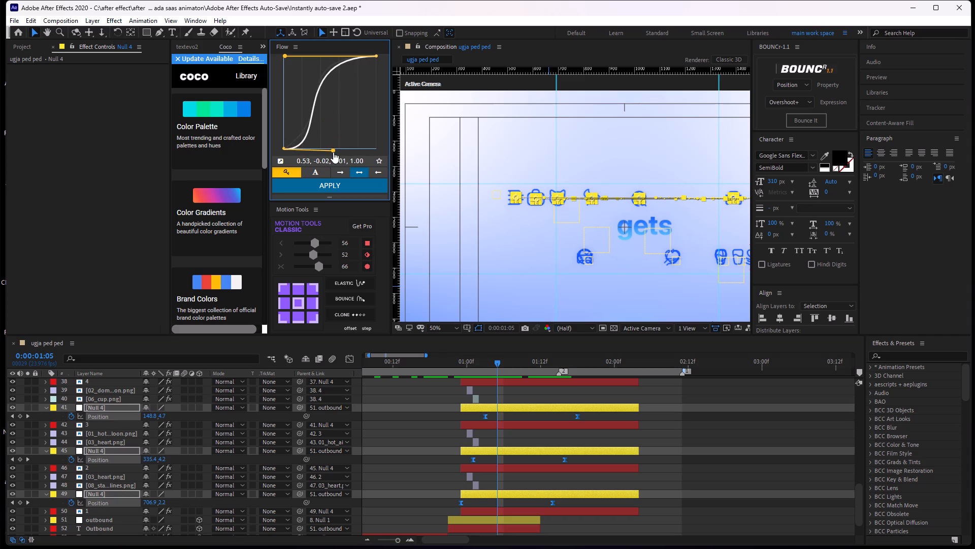
pyautogui.moveTo(333, 152); pyautogui.dragTo(331, 148)
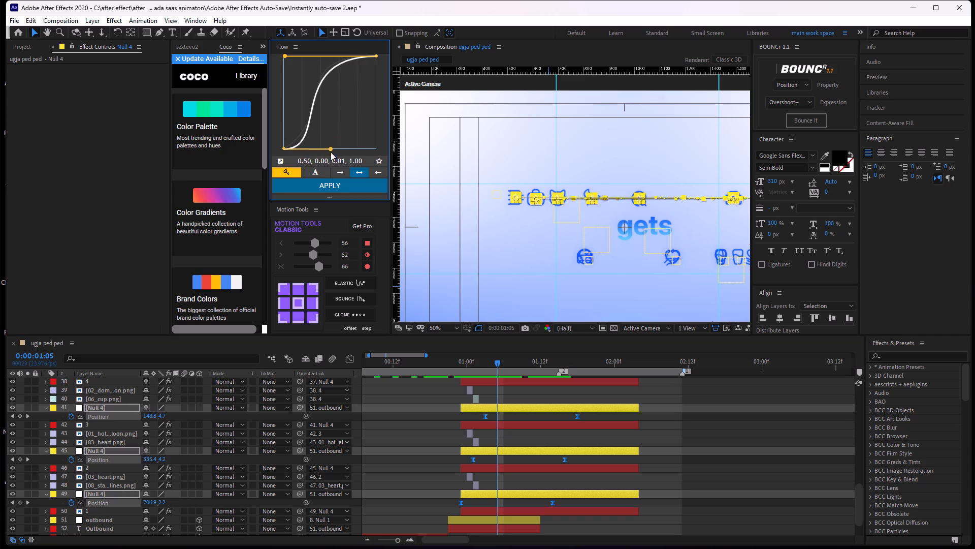
pyautogui.click(336, 182)
# Preview the icon motion between about 0:18 and 1:20 to examine the new easing on the nulls.
pyautogui.moveTo(496, 363); pyautogui.dragTo(461, 386)
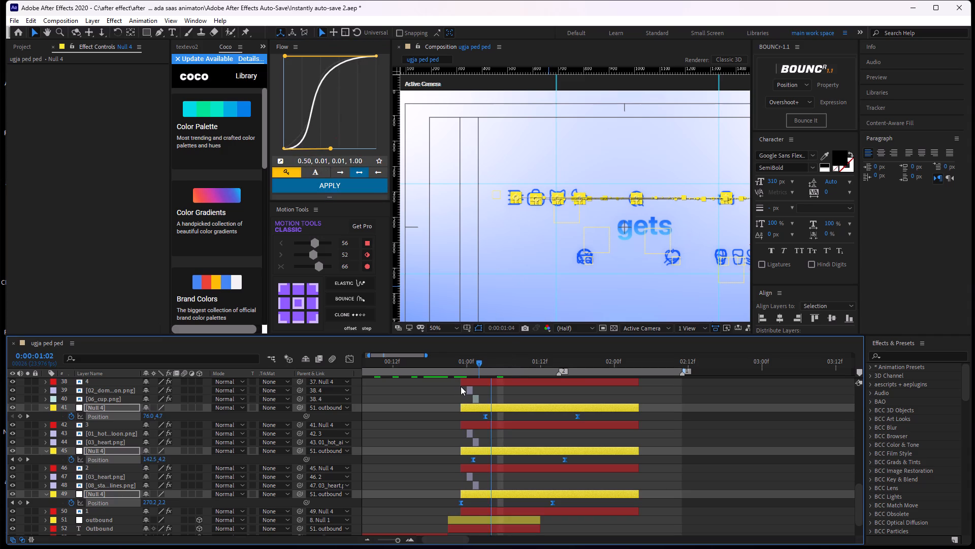
pyautogui.moveTo(461, 386); pyautogui.dragTo(584, 406)
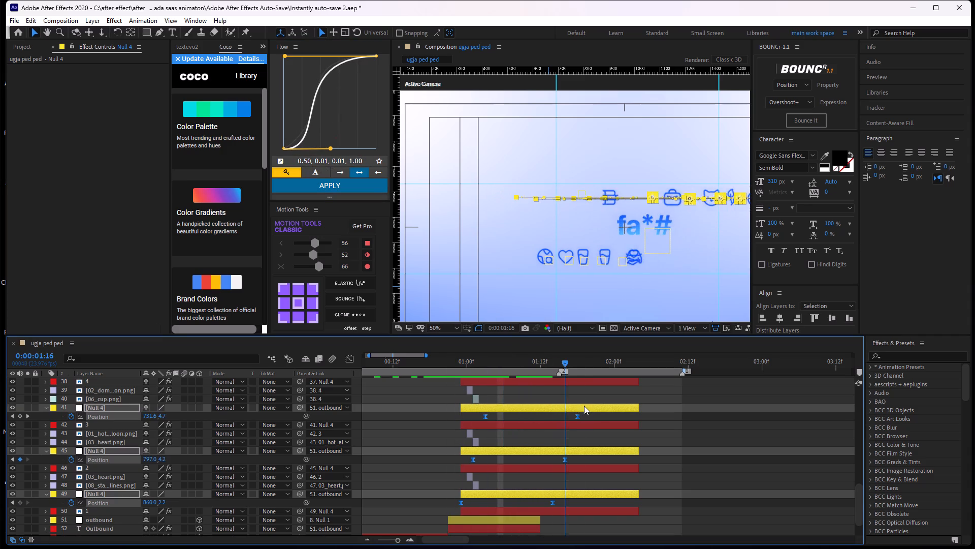
pyautogui.moveTo(584, 406); pyautogui.dragTo(472, 425)
pyautogui.click(685, 411)
pyautogui.press('space')
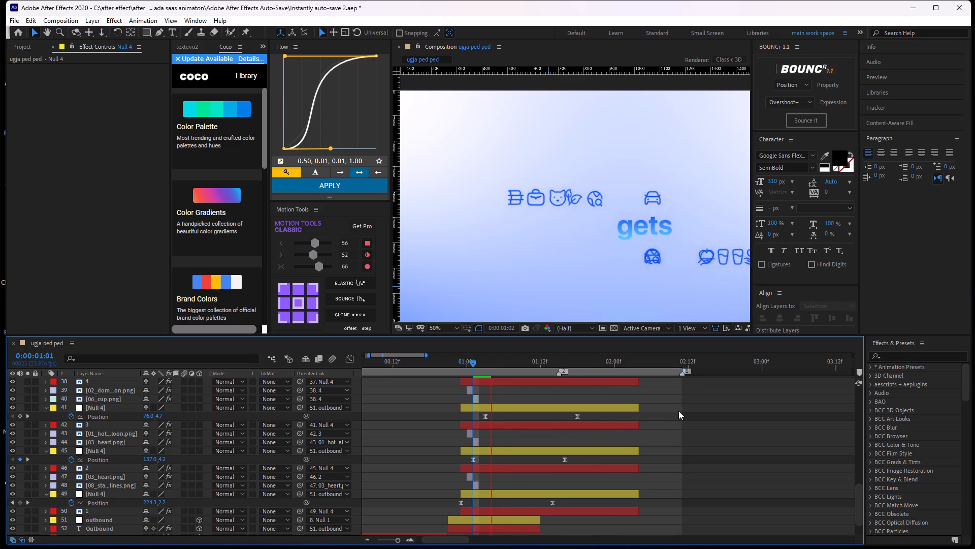
pyautogui.press('space')
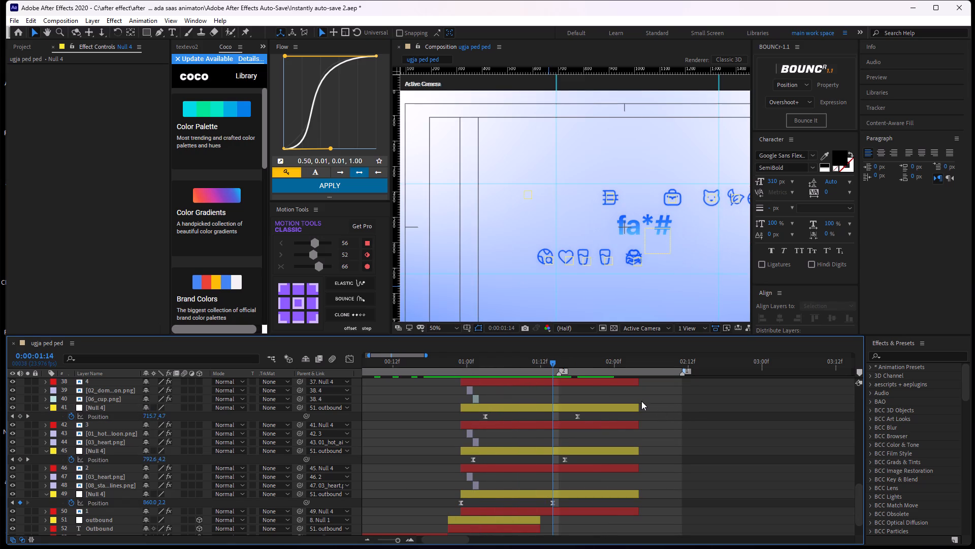
pyautogui.moveTo(552, 358); pyautogui.dragTo(431, 400)
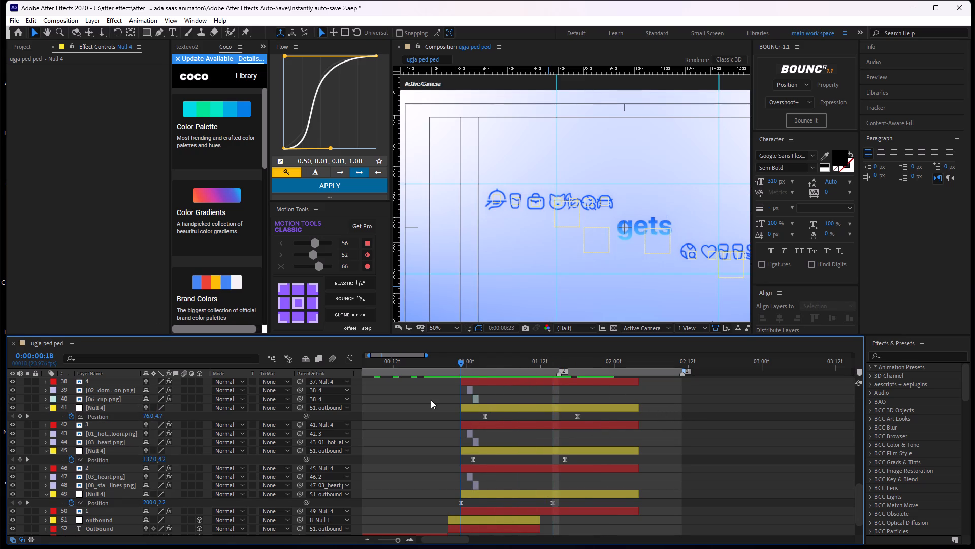
pyautogui.moveTo(431, 400); pyautogui.dragTo(444, 431)
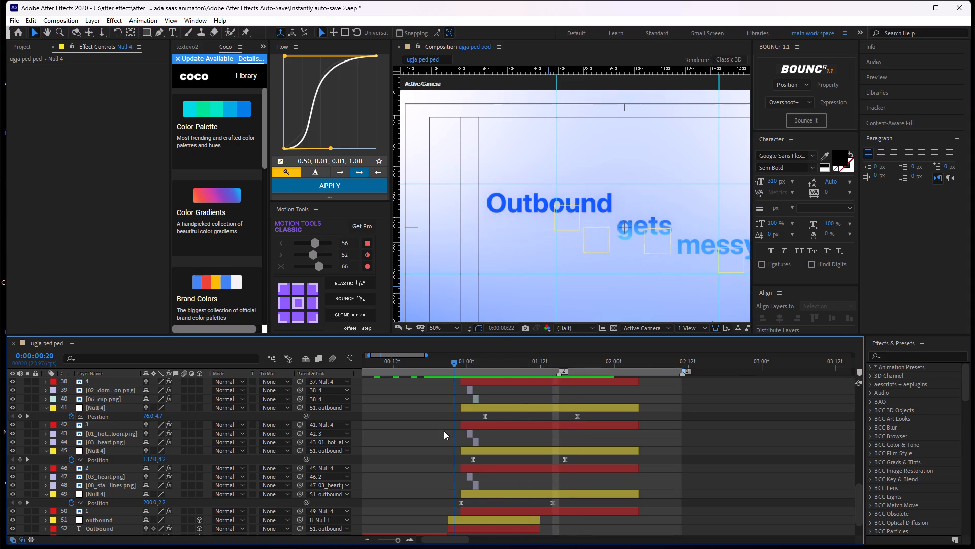
pyautogui.moveTo(444, 431); pyautogui.dragTo(469, 445)
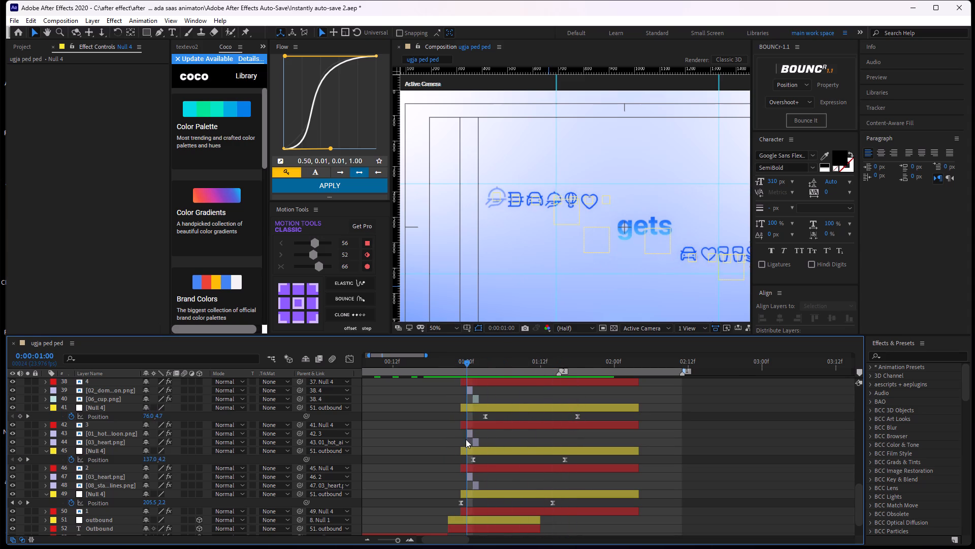
pyautogui.press('space')
pyautogui.press('space')
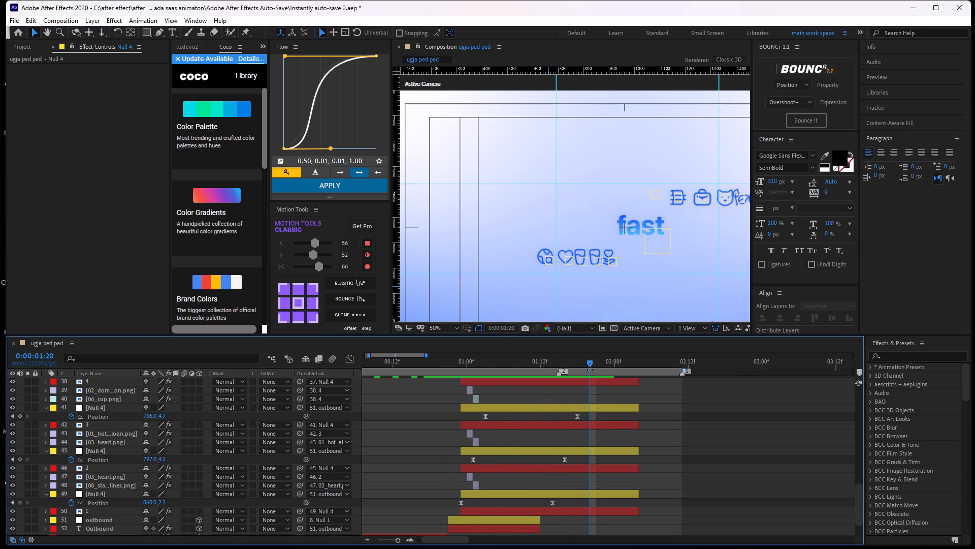
pyautogui.moveTo(594, 358); pyautogui.dragTo(573, 402)
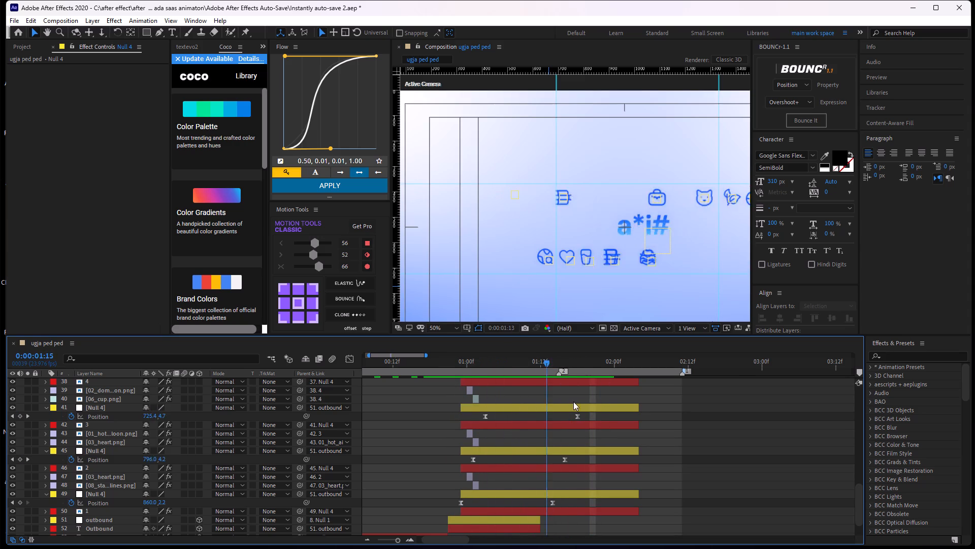
pyautogui.moveTo(573, 402); pyautogui.dragTo(515, 410)
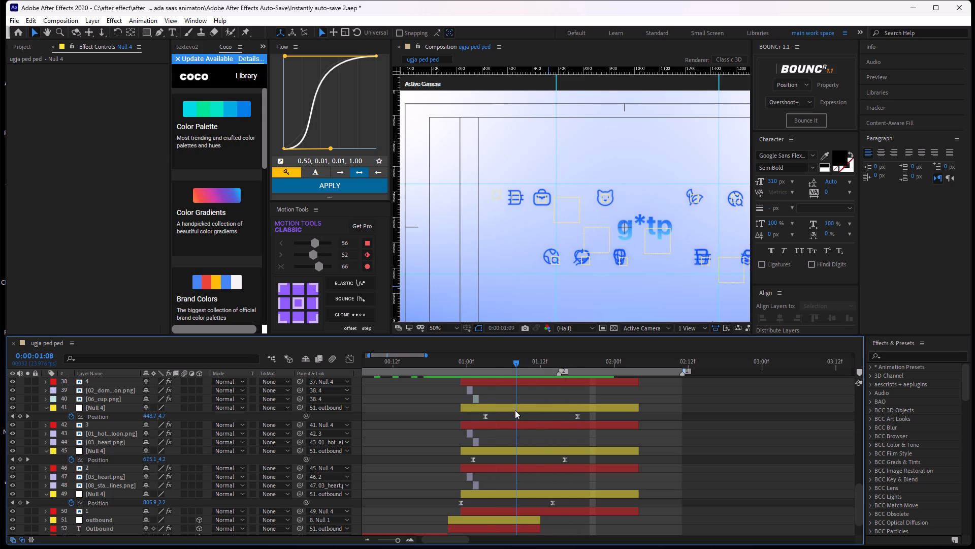
# Trim the five swap icon layers of the "messy" group, layers 12, 15, 18, 21 and 24, to one frame each.
pyautogui.moveTo(515, 410); pyautogui.dragTo(497, 417)
pyautogui.scroll(2, 529, 441)
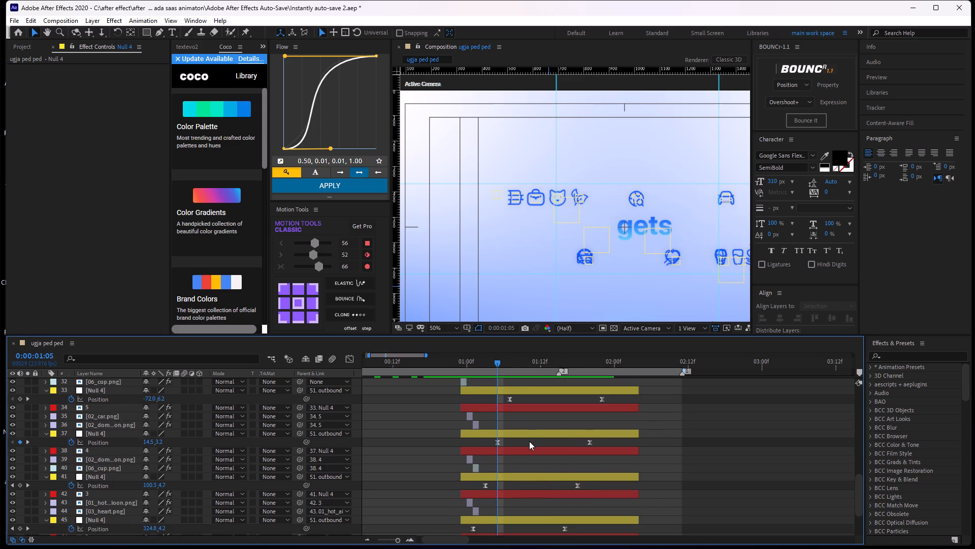
pyautogui.scroll(6, 529, 441)
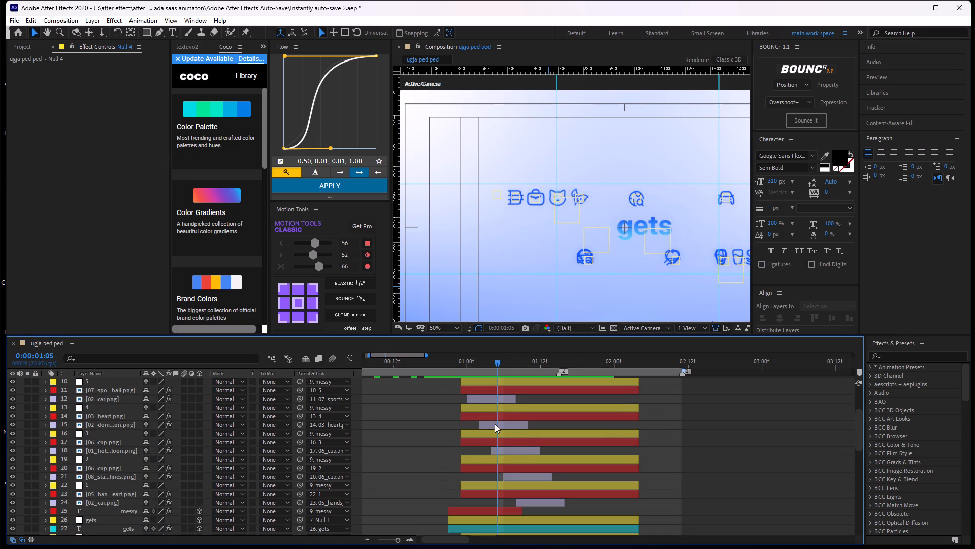
pyautogui.click(497, 400)
pyautogui.keyDown('ctrl'); pyautogui.click(514, 422); pyautogui.keyUp('ctrl')
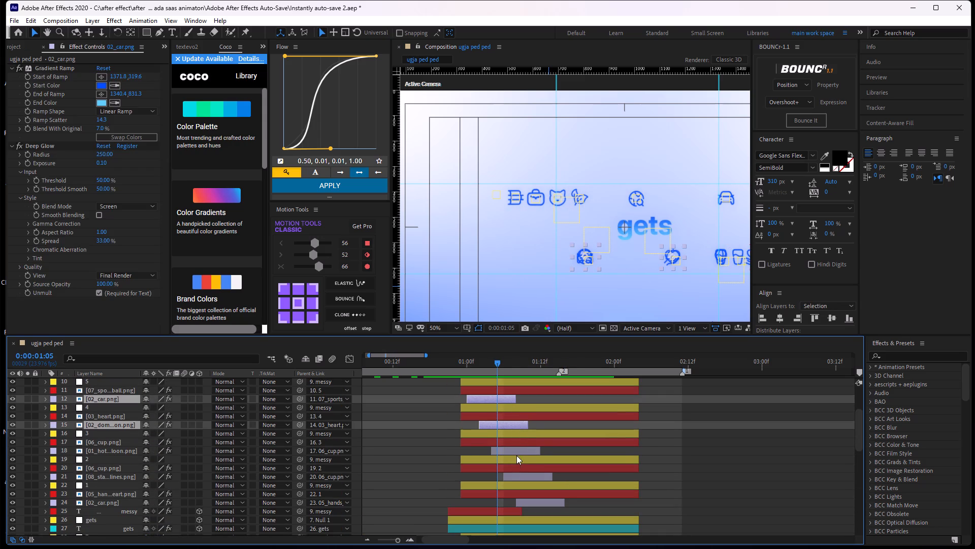
pyautogui.keyDown('ctrl'); pyautogui.click(524, 451); pyautogui.keyUp('ctrl')
pyautogui.keyDown('ctrl'); pyautogui.click(524, 476); pyautogui.keyUp('ctrl')
pyautogui.keyDown('ctrl'); pyautogui.click(544, 502); pyautogui.keyUp('ctrl')
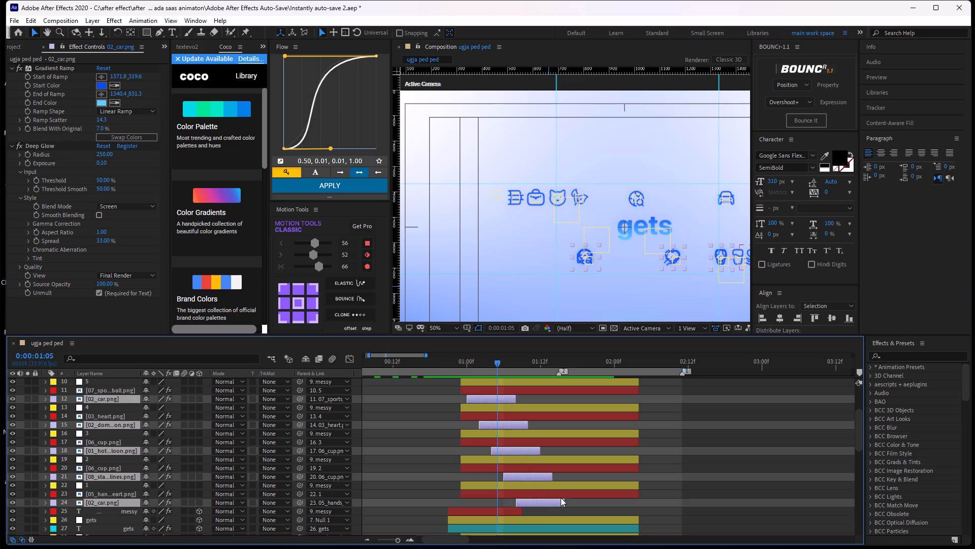
pyautogui.moveTo(565, 501); pyautogui.dragTo(511, 515)
pyautogui.click(505, 497)
# Scrub and preview the "messy" icons from about 0:23 to 1:12 to examine the single-frame swaps.
pyautogui.keyDown('alt'); pyautogui.scroll(1, 499, 477); pyautogui.keyUp('alt')
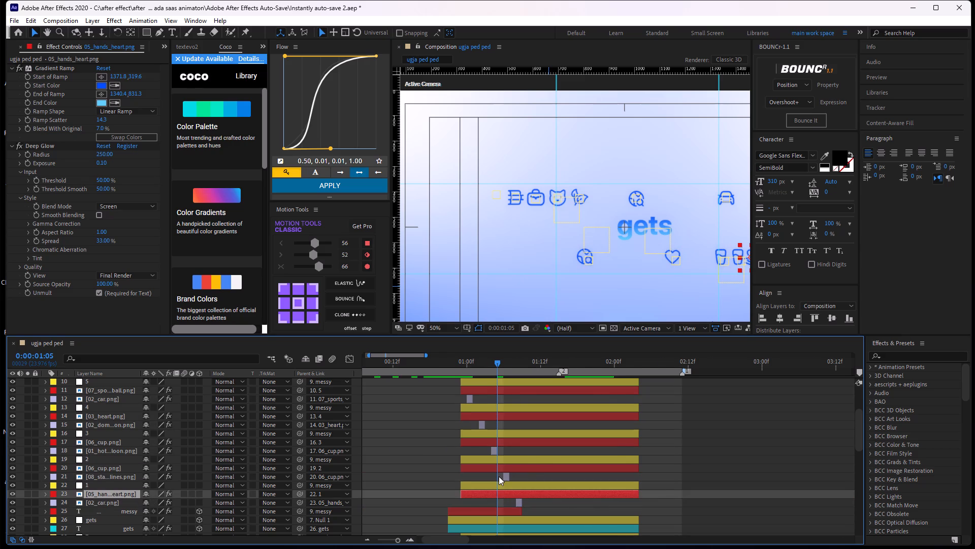
pyautogui.keyDown('alt'); pyautogui.scroll(1, 499, 476); pyautogui.keyUp('alt')
pyautogui.moveTo(494, 362); pyautogui.dragTo(427, 410)
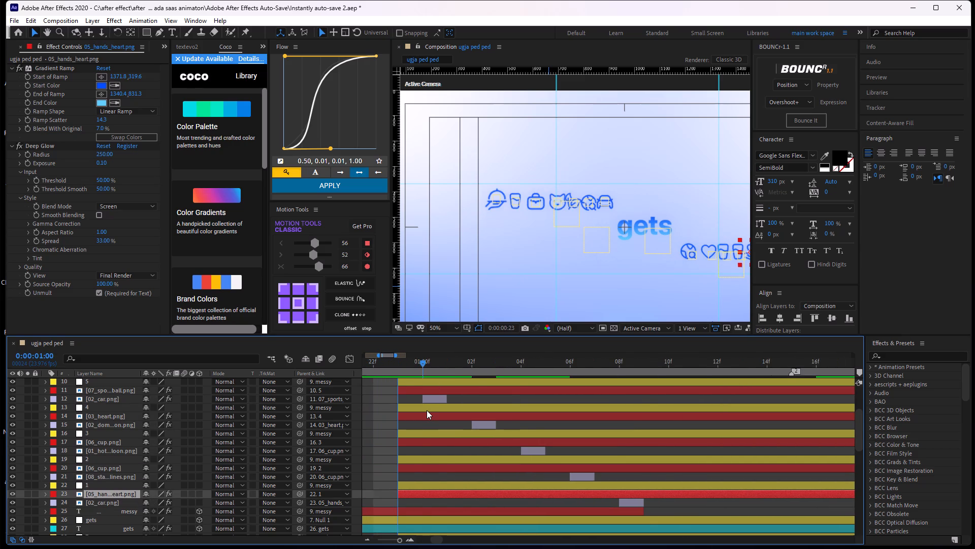
pyautogui.moveTo(427, 410); pyautogui.dragTo(445, 411)
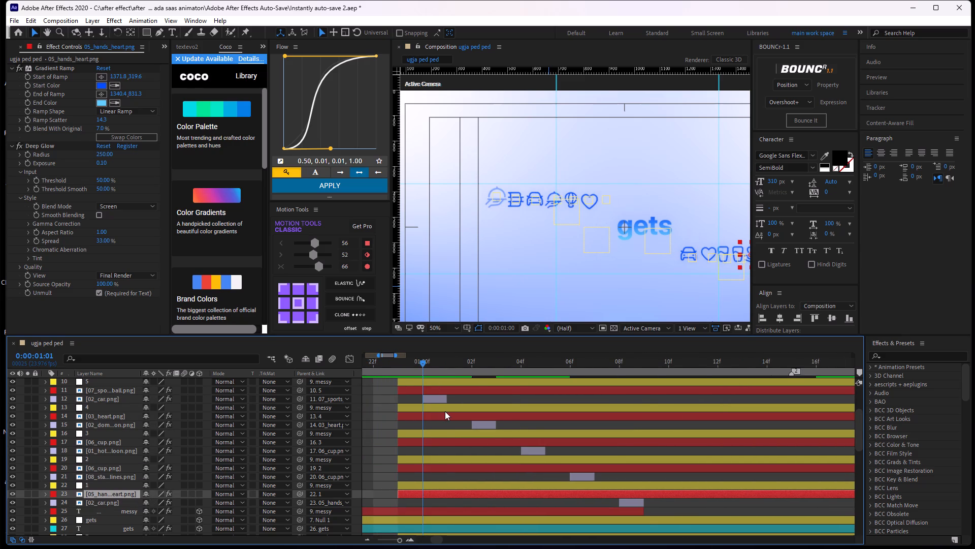
pyautogui.moveTo(445, 411); pyautogui.dragTo(471, 416)
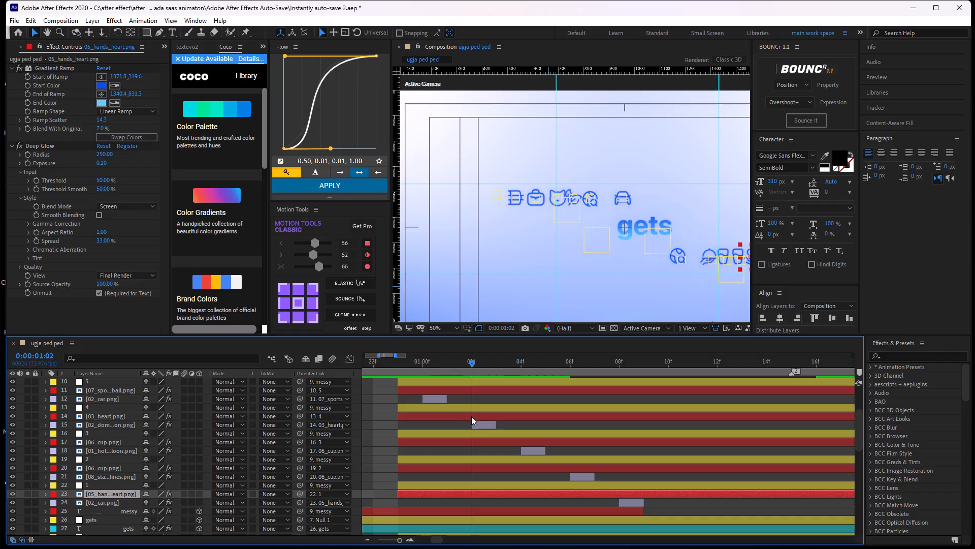
pyautogui.moveTo(471, 416); pyautogui.dragTo(574, 437)
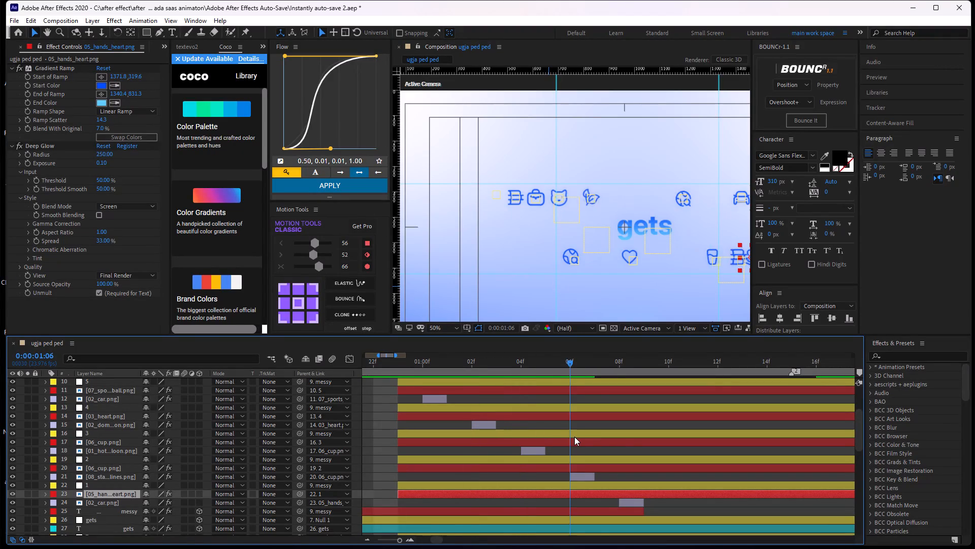
pyautogui.moveTo(574, 437); pyautogui.dragTo(429, 428)
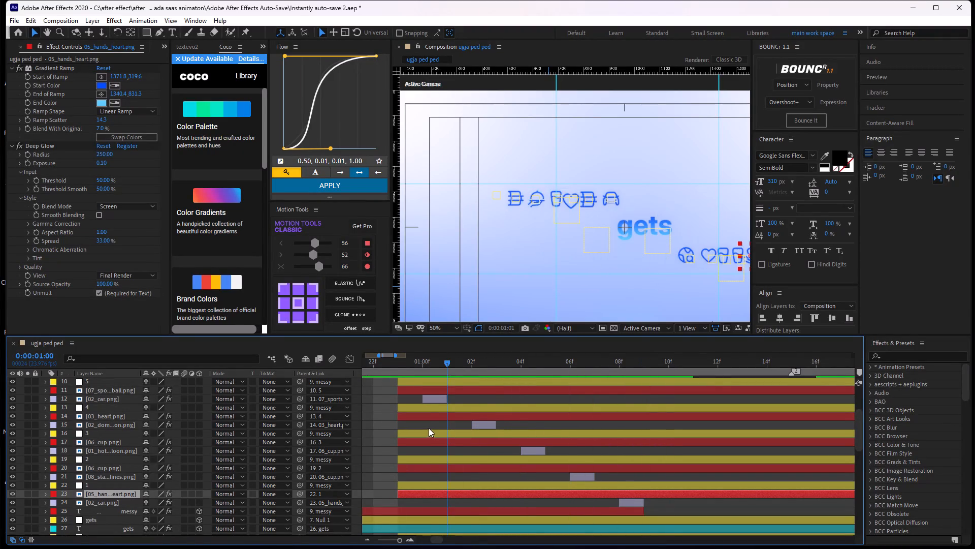
pyautogui.moveTo(429, 428); pyautogui.dragTo(473, 433)
pyautogui.press('space')
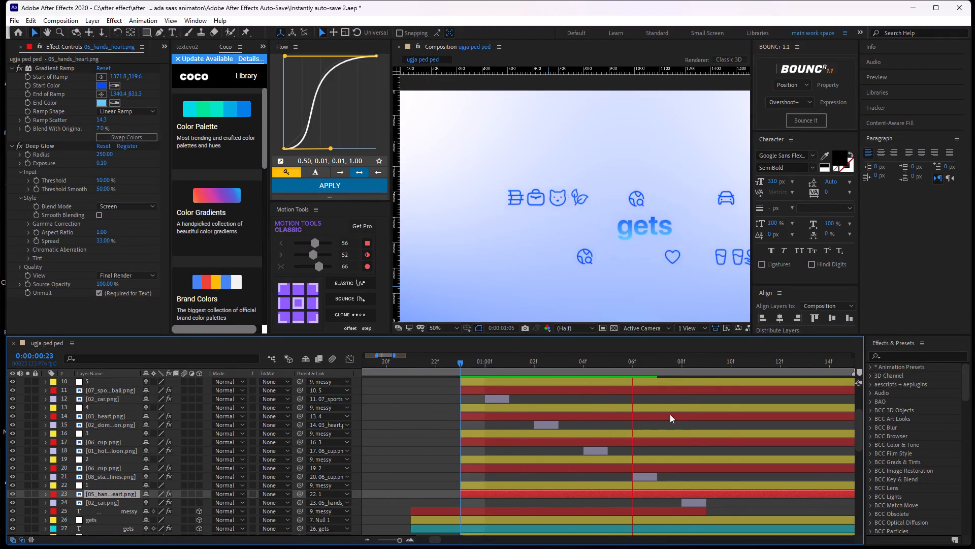
pyautogui.press('space')
# Examine the timing of the outbound icon swaps against the Null 4 Position keyframes around 1:02 to 1:03.
pyautogui.keyDown('alt'); pyautogui.scroll(-1, 685, 374); pyautogui.keyUp('alt')
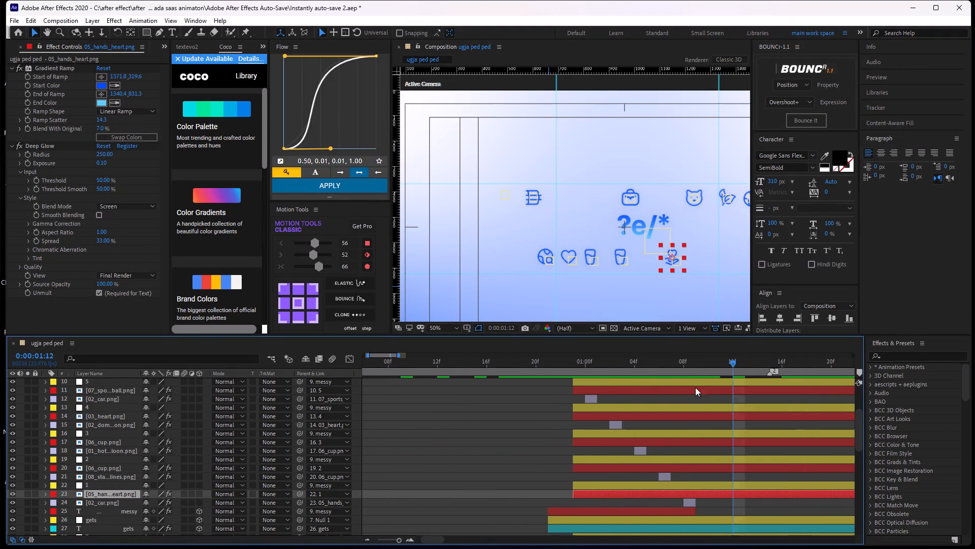
pyautogui.moveTo(760, 449); pyautogui.dragTo(532, 356, button='middle')
pyautogui.moveTo(536, 443); pyautogui.dragTo(576, 378, button='middle')
pyautogui.moveTo(549, 466); pyautogui.dragTo(555, 430, button='middle')
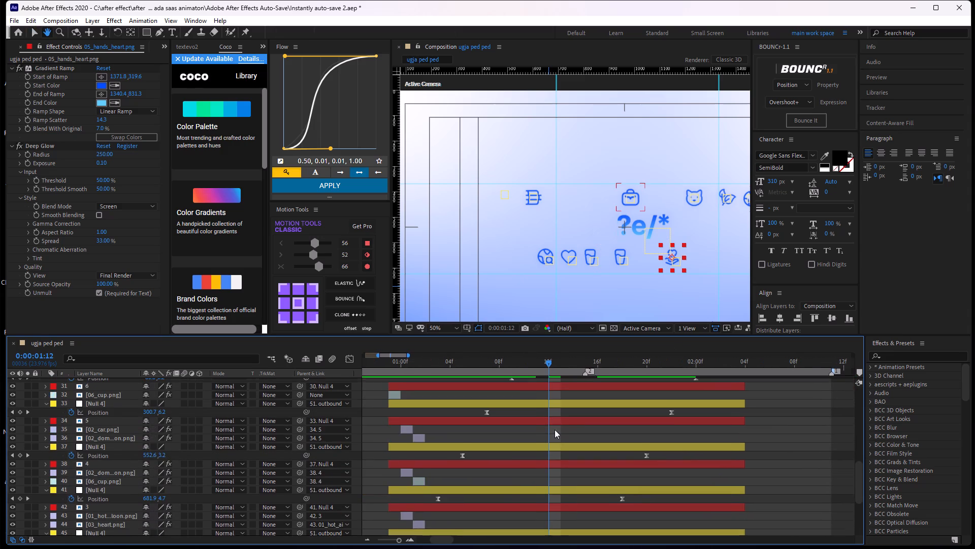
pyautogui.moveTo(555, 430); pyautogui.dragTo(555, 429, button='middle')
pyautogui.click(517, 428)
pyautogui.moveTo(549, 361); pyautogui.dragTo(428, 423)
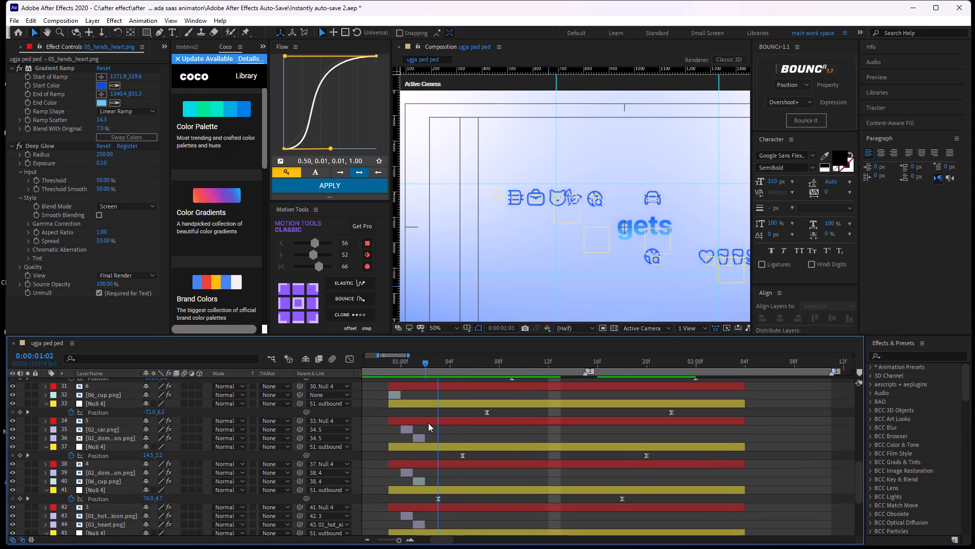
pyautogui.moveTo(428, 423); pyautogui.dragTo(441, 486)
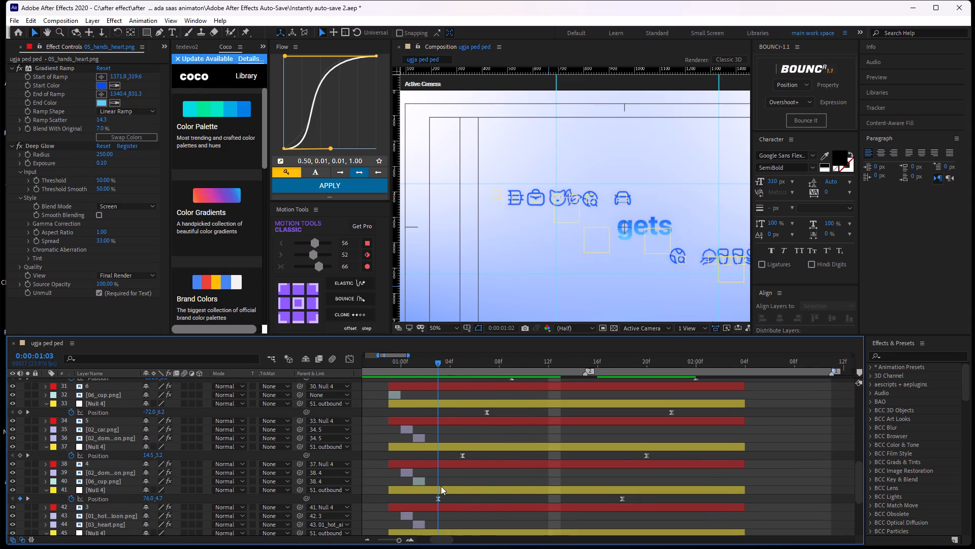
pyautogui.moveTo(441, 486); pyautogui.dragTo(441, 486)
pyautogui.keyDown('alt'); pyautogui.scroll(1, 439, 489); pyautogui.keyUp('alt')
pyautogui.moveTo(439, 489); pyautogui.dragTo(465, 444, button='middle')
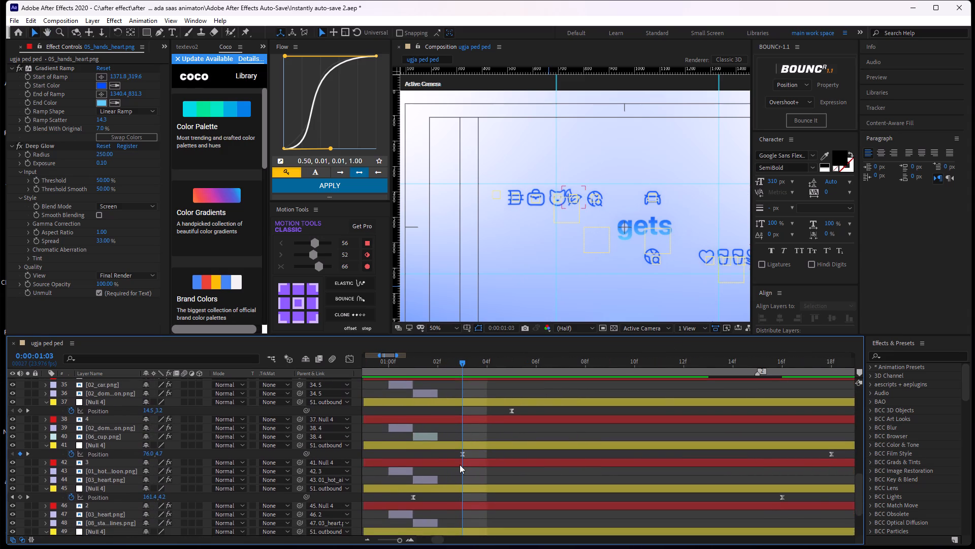
pyautogui.moveTo(462, 466); pyautogui.dragTo(476, 412, button='middle')
pyautogui.moveTo(447, 441); pyautogui.dragTo(448, 429, button='middle')
pyautogui.scroll(1, 448, 429)
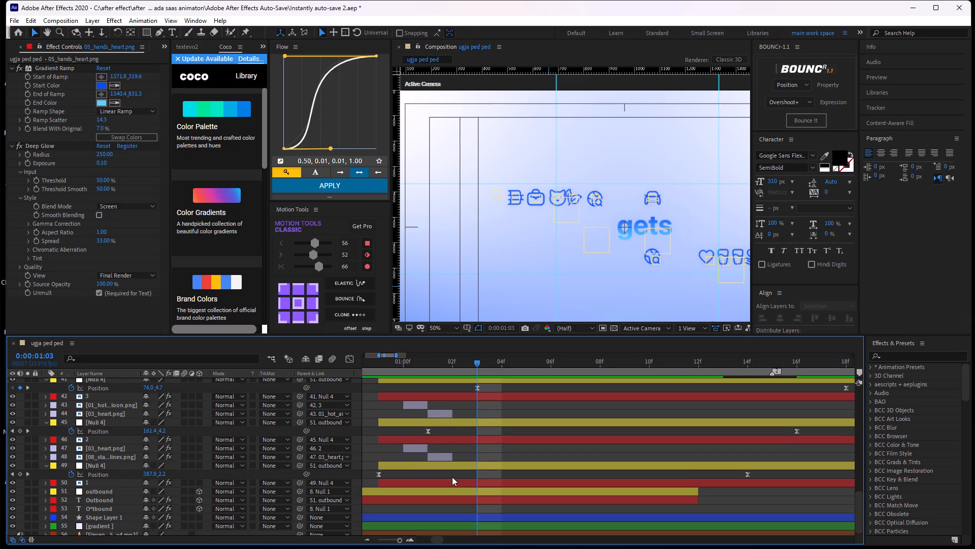
# Reveal the Opacity keyframes of outbound icon layer "2" (layer 46) with the current time at 1:01.
pyautogui.click(449, 466)
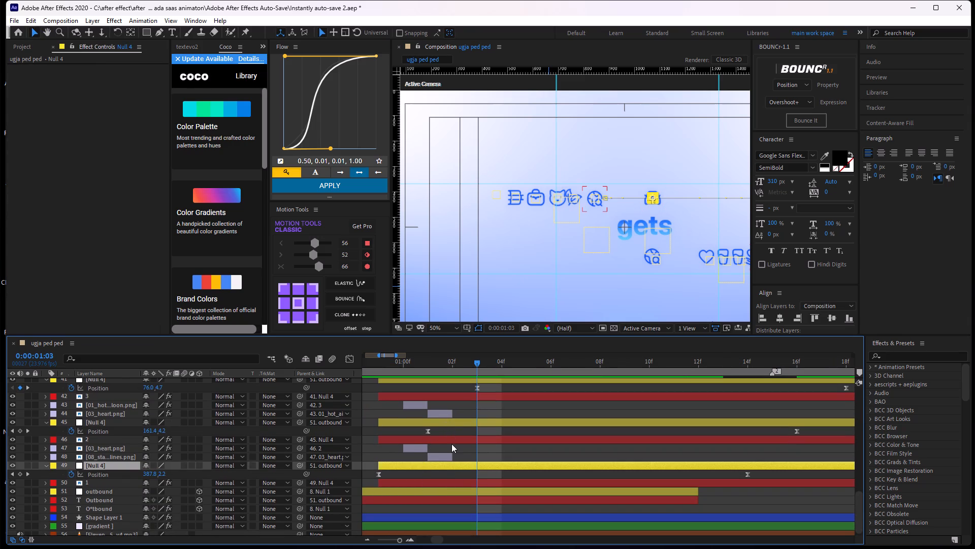
pyautogui.click(464, 444)
pyautogui.click(453, 439)
pyautogui.click(444, 484)
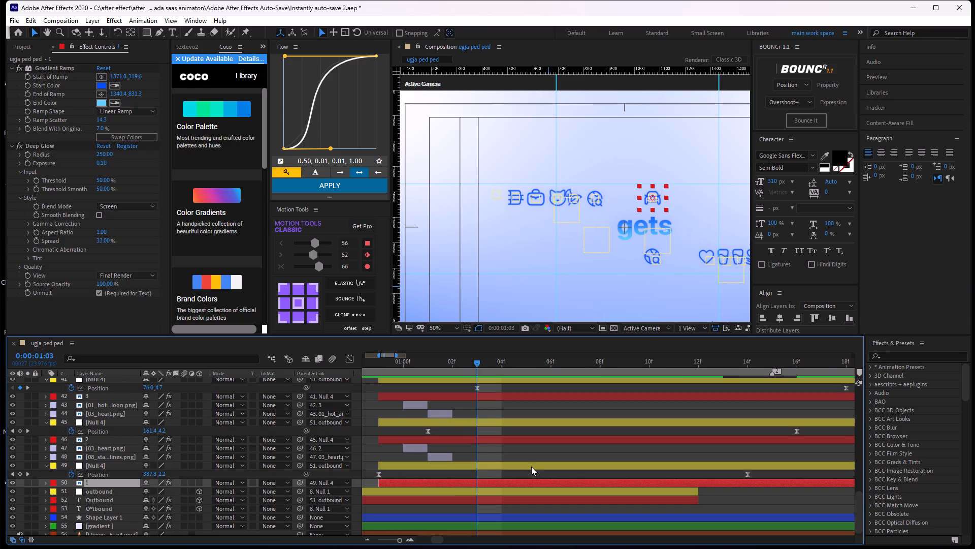
pyautogui.click(531, 466)
pyautogui.moveTo(476, 362); pyautogui.dragTo(443, 374)
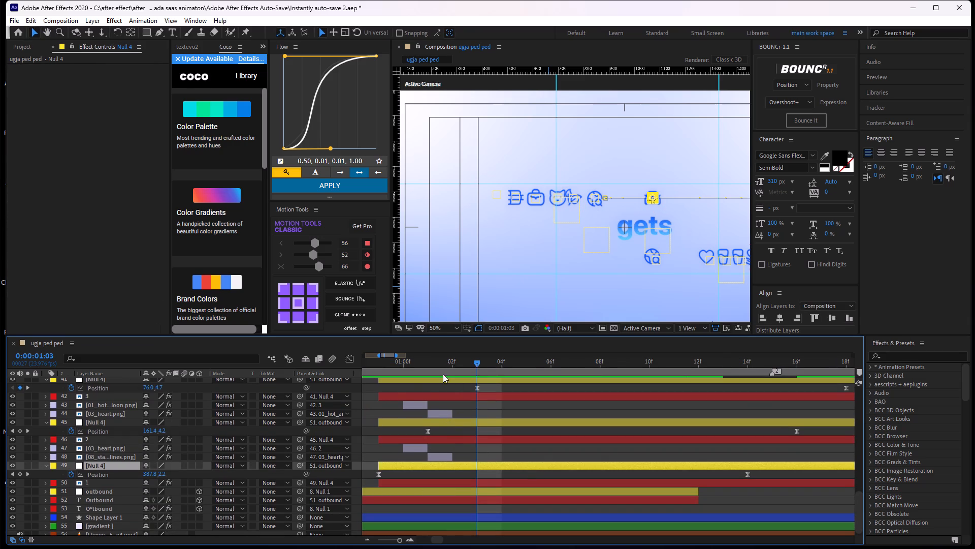
pyautogui.moveTo(443, 374); pyautogui.dragTo(449, 408)
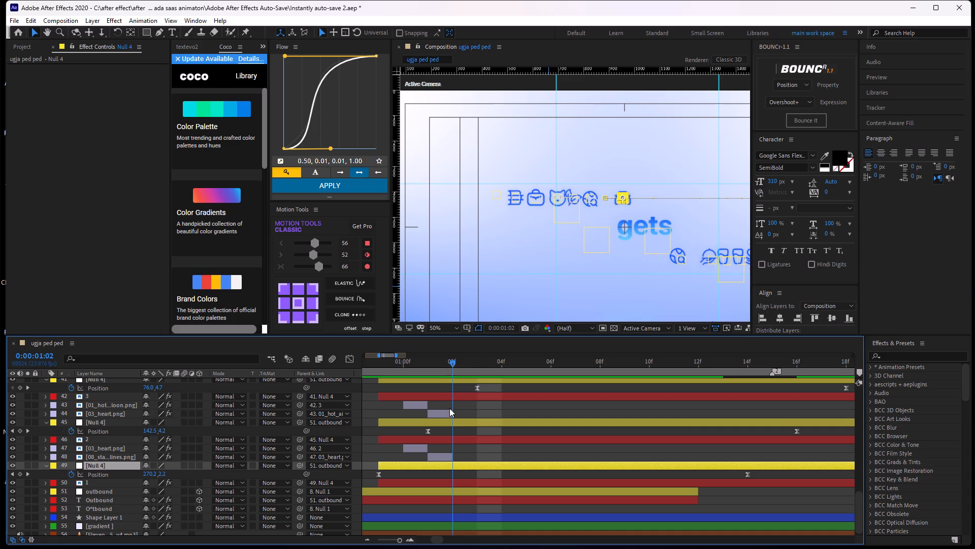
pyautogui.moveTo(449, 408); pyautogui.dragTo(433, 422)
pyautogui.click(437, 440)
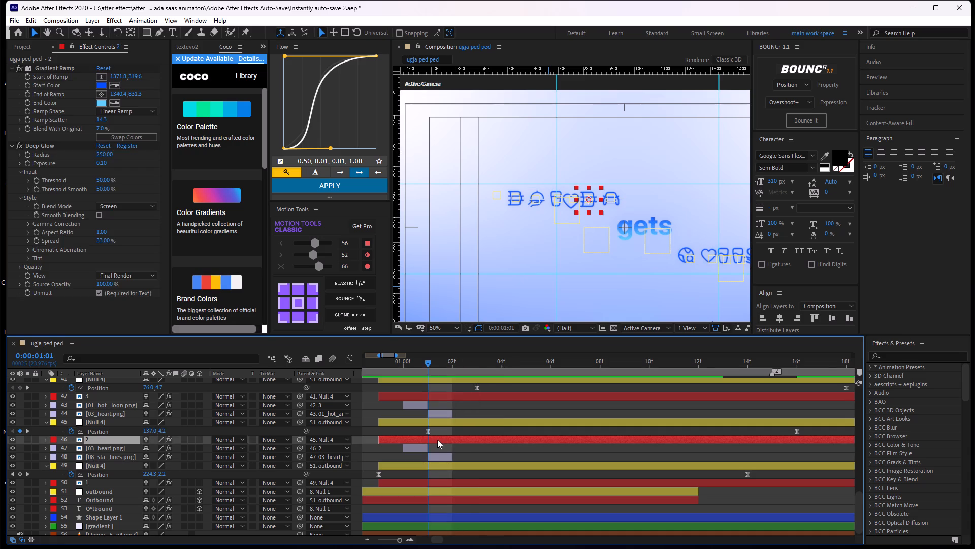
pyautogui.press('u')
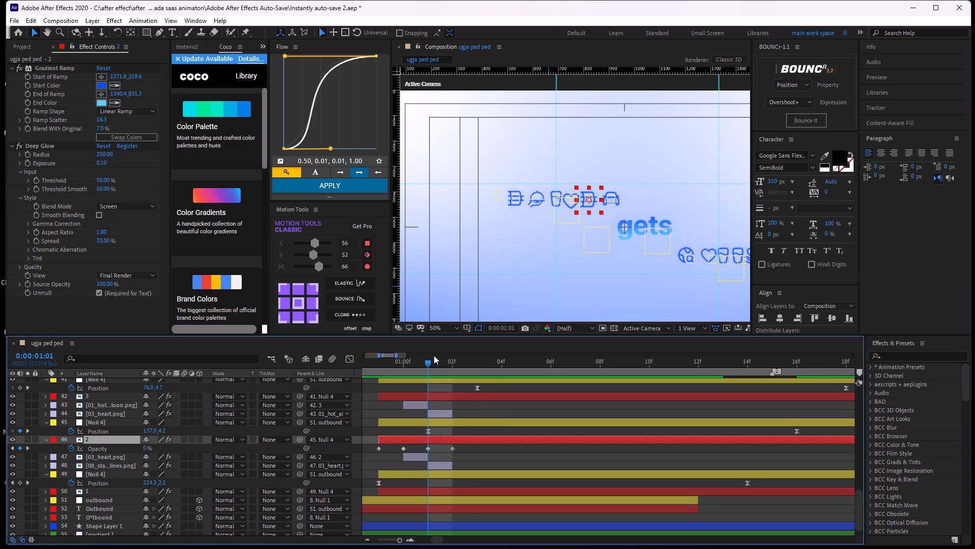
# Preview the transition from text to icons between about 0:17 and 1:15 to examine the swap and motion timing.
pyautogui.moveTo(432, 359); pyautogui.dragTo(471, 387)
pyautogui.click(475, 395)
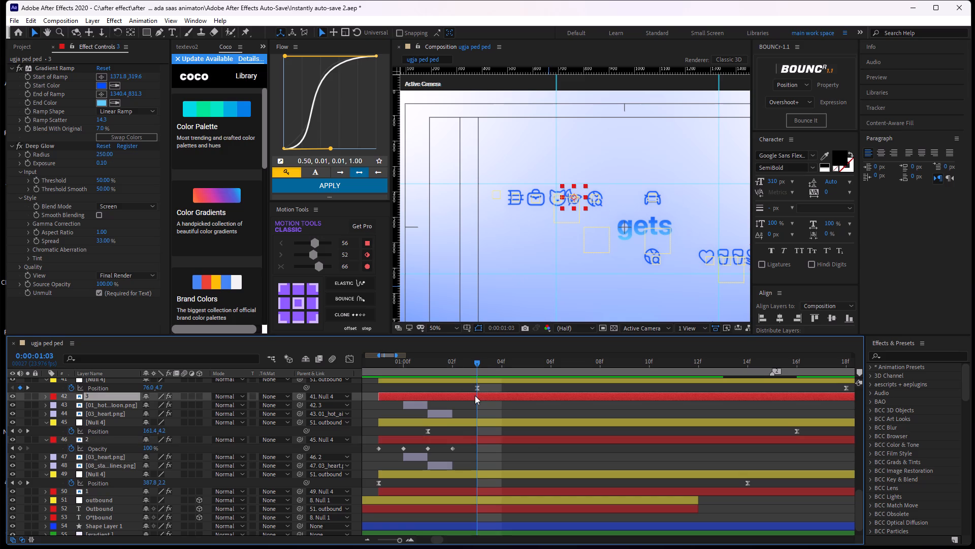
pyautogui.moveTo(475, 362); pyautogui.dragTo(384, 390)
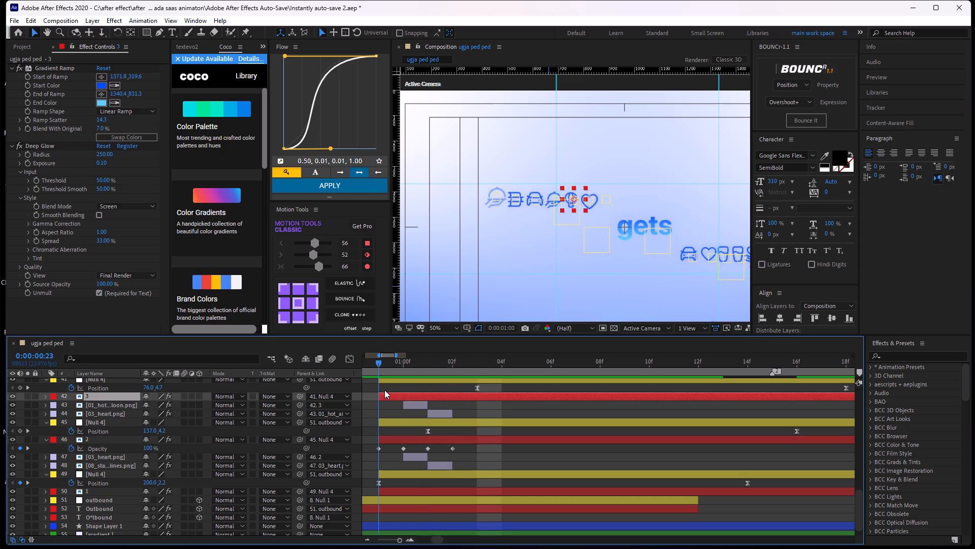
pyautogui.moveTo(384, 390); pyautogui.dragTo(391, 405)
pyautogui.press('space')
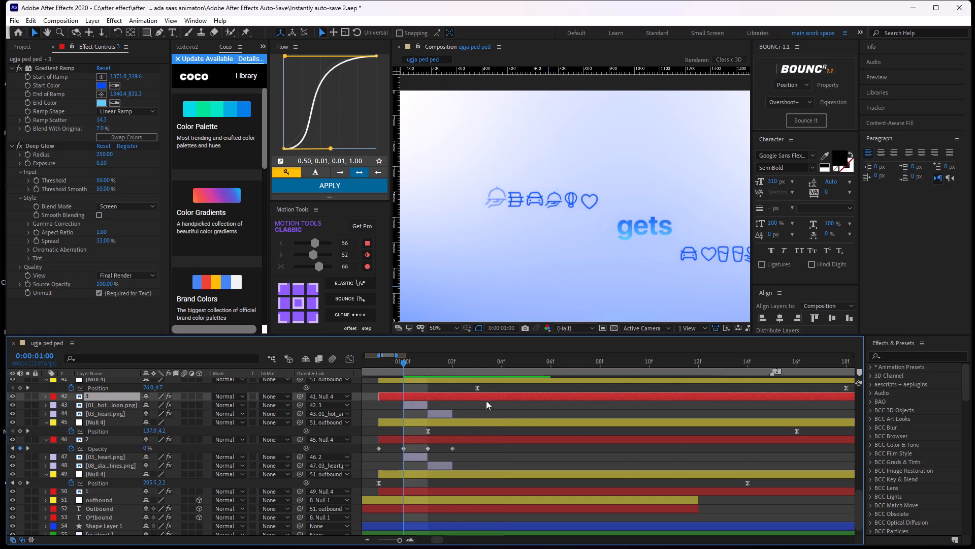
pyautogui.press('space')
pyautogui.moveTo(725, 364); pyautogui.dragTo(385, 435)
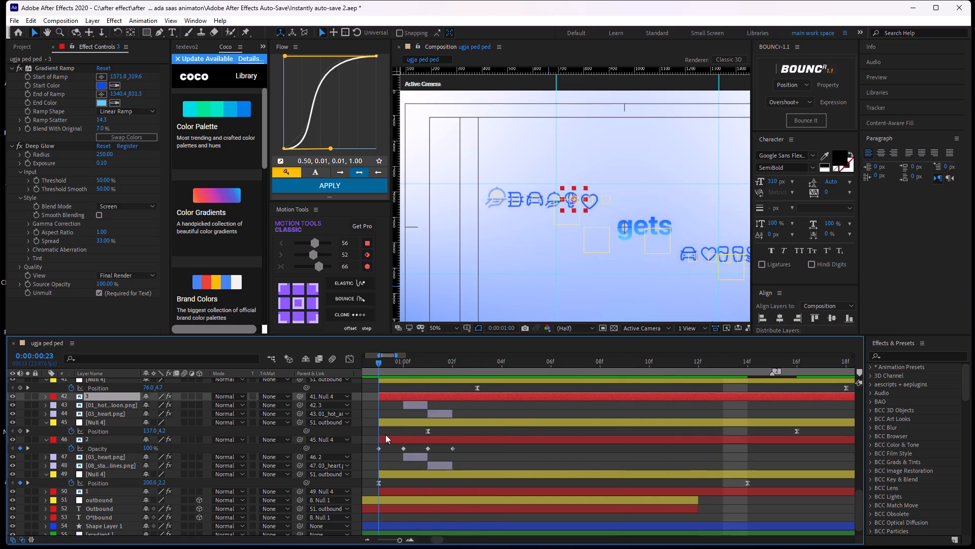
pyautogui.moveTo(385, 435); pyautogui.dragTo(389, 434)
pyautogui.press('space')
pyautogui.press('space')
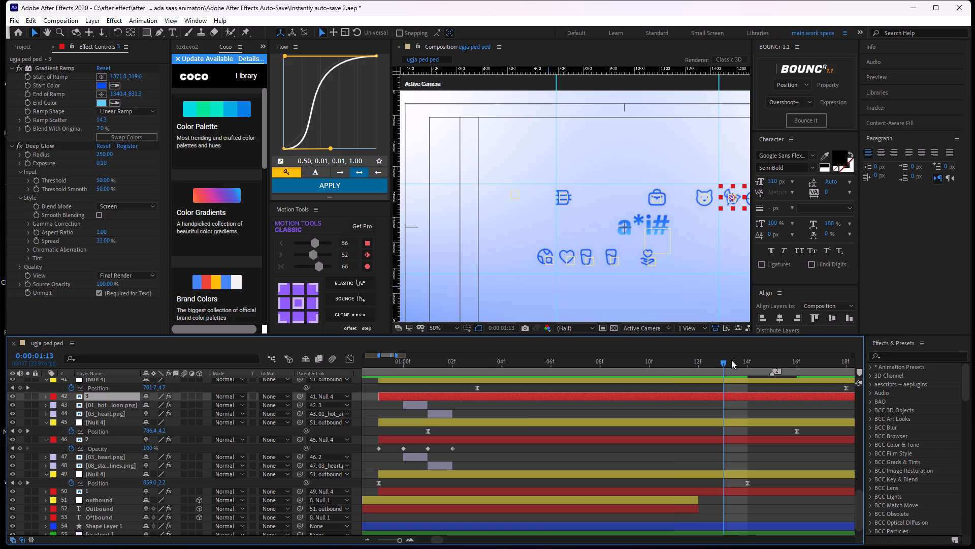
pyautogui.moveTo(730, 361); pyautogui.dragTo(430, 428)
pyautogui.press('space')
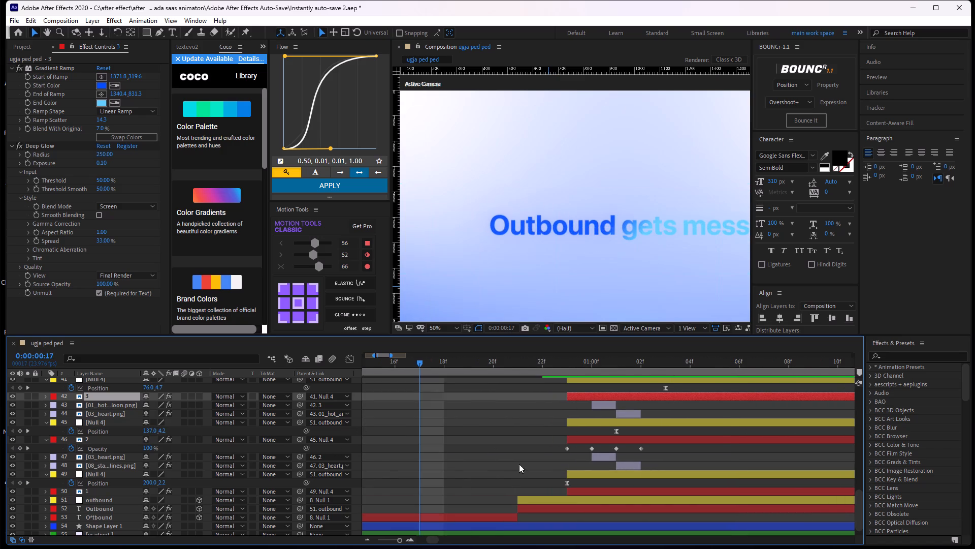
pyautogui.press('space')
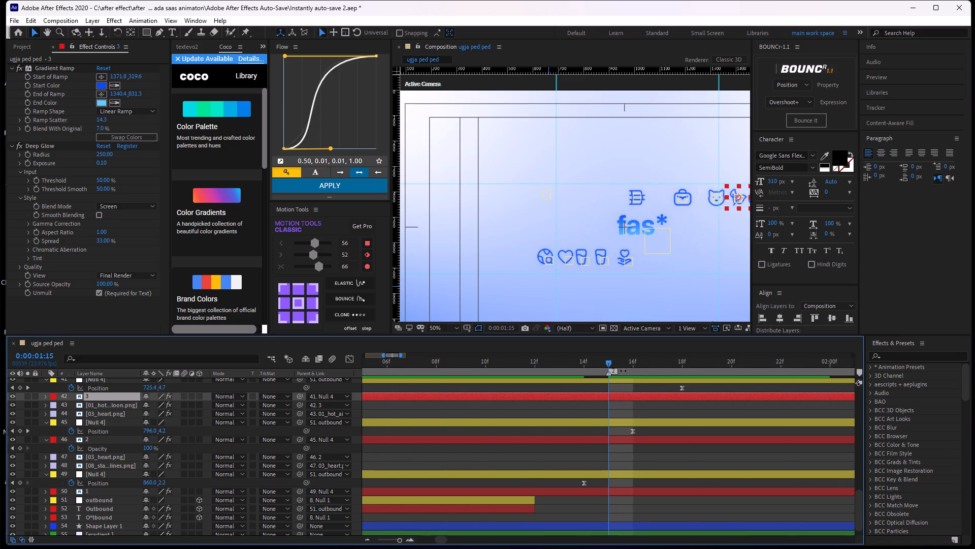
pyautogui.moveTo(613, 362); pyautogui.dragTo(395, 426)
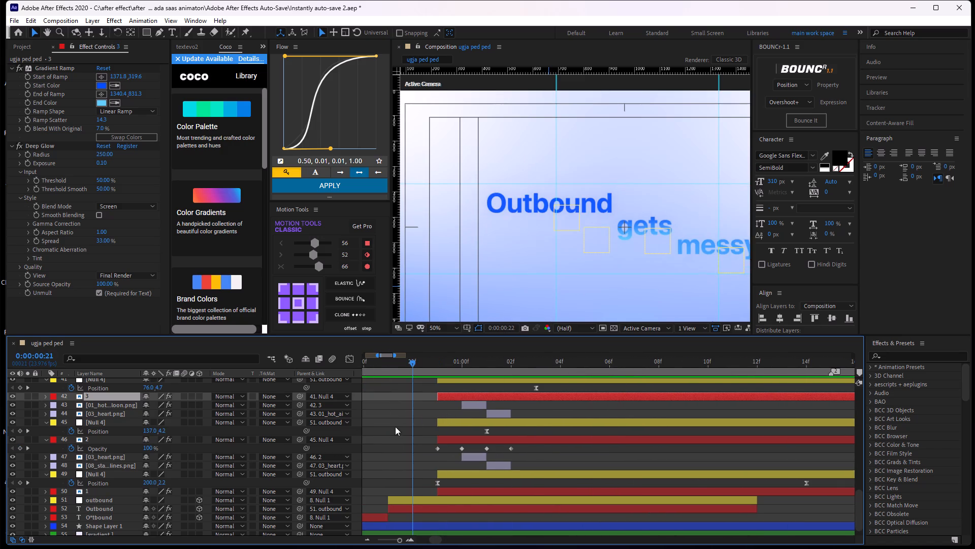
pyautogui.moveTo(395, 426); pyautogui.dragTo(397, 426)
pyautogui.press('space')
pyautogui.press('space')
# Shift the last two Opacity keyframes of outbound icon layer "3" (layer 42) to 1:02 and 1:03.
pyautogui.moveTo(658, 361); pyautogui.dragTo(485, 375)
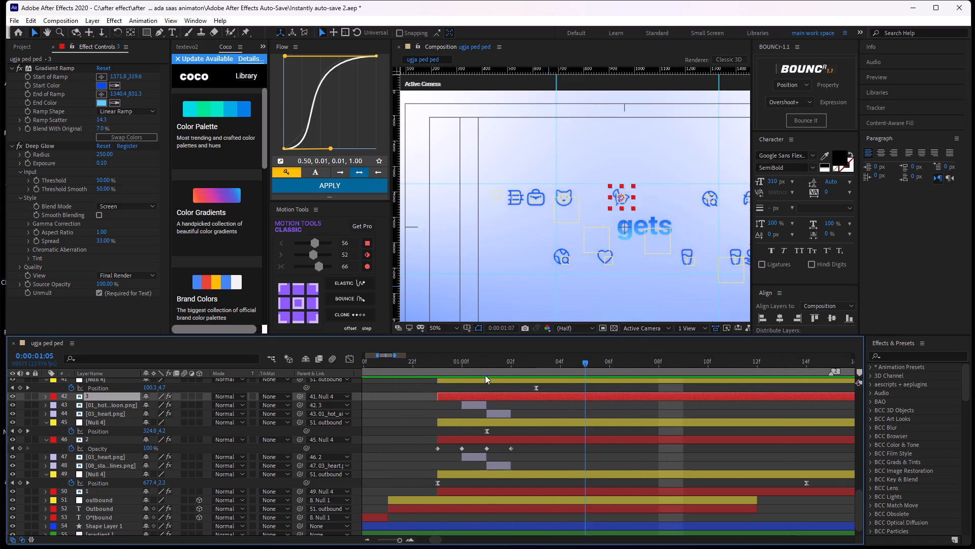
pyautogui.moveTo(485, 375); pyautogui.dragTo(498, 400)
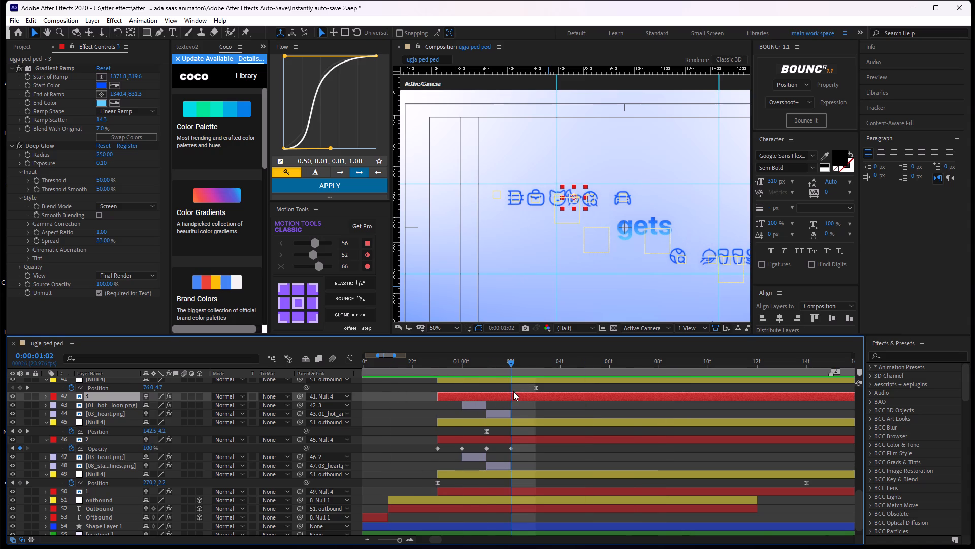
pyautogui.click(512, 393)
pyautogui.press('u')
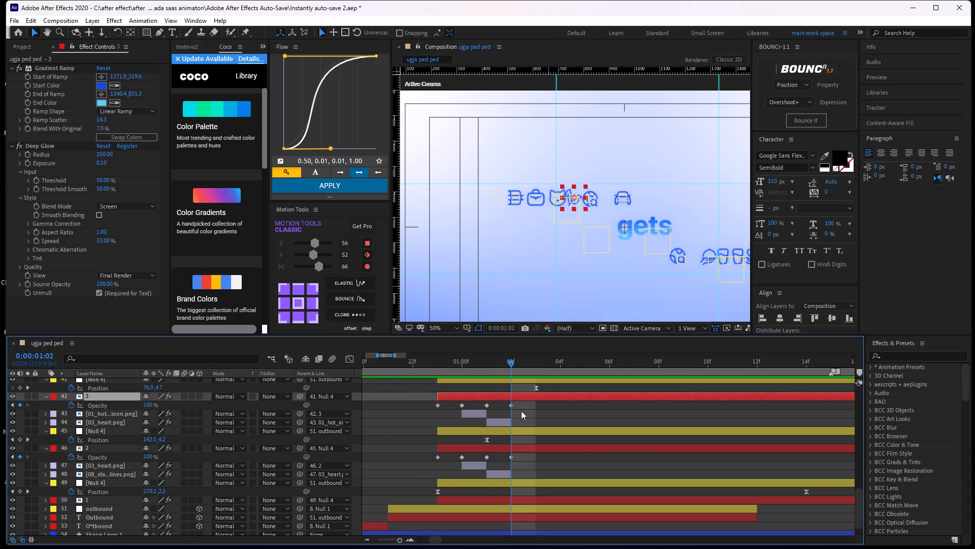
pyautogui.moveTo(529, 407); pyautogui.dragTo(445, 405)
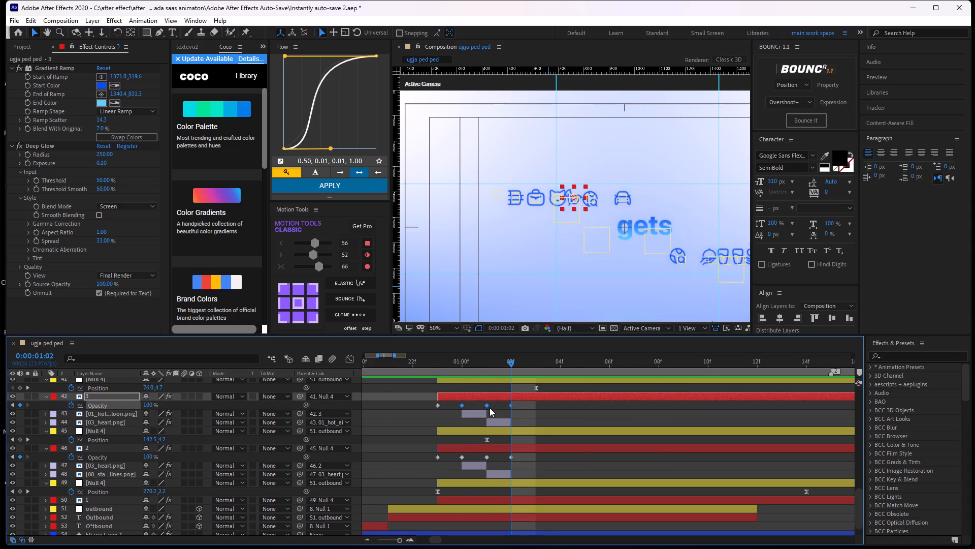
pyautogui.click(490, 408)
pyautogui.moveTo(518, 405); pyautogui.dragTo(474, 407)
pyautogui.moveTo(486, 405); pyautogui.dragTo(524, 413)
pyautogui.moveTo(512, 357); pyautogui.dragTo(507, 362)
pyautogui.moveTo(512, 361); pyautogui.dragTo(482, 377)
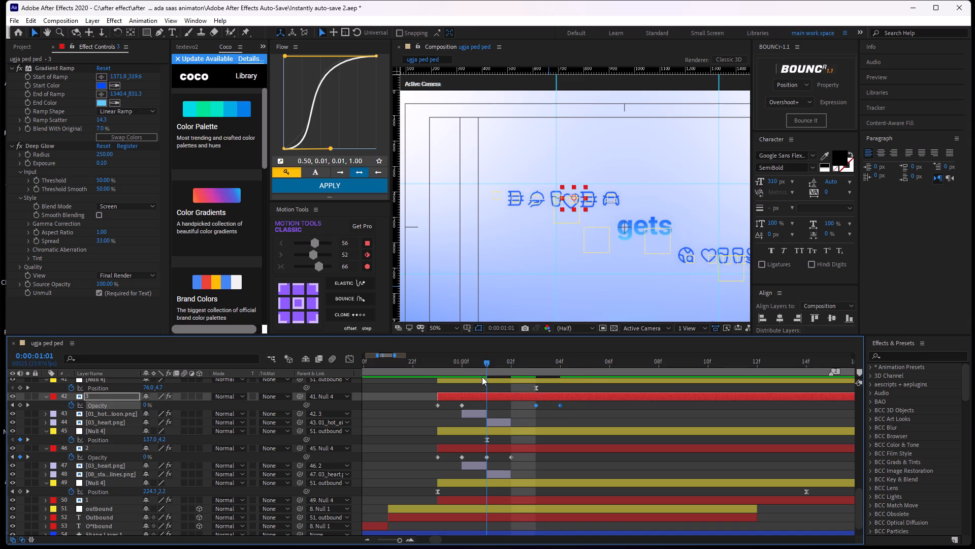
pyautogui.moveTo(482, 377); pyautogui.dragTo(512, 385)
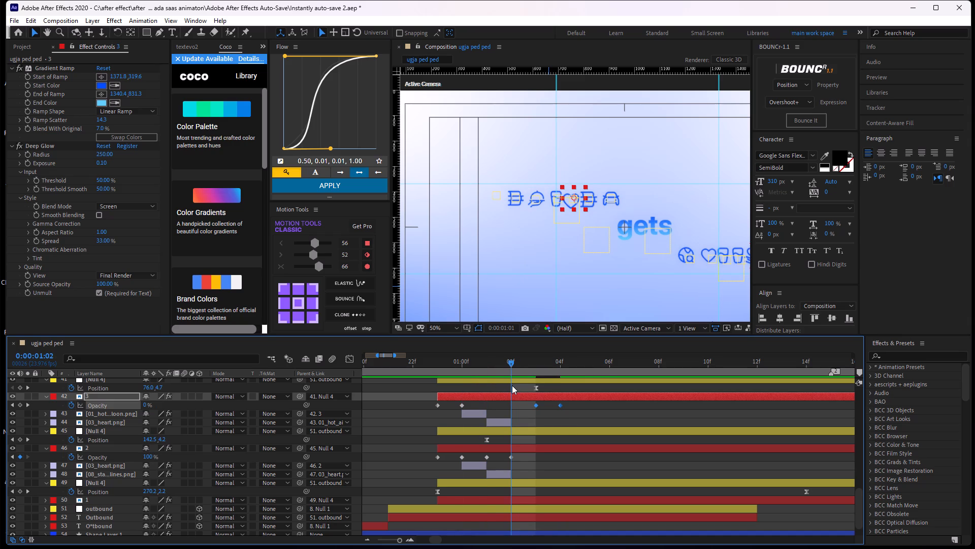
pyautogui.moveTo(512, 385); pyautogui.dragTo(499, 404)
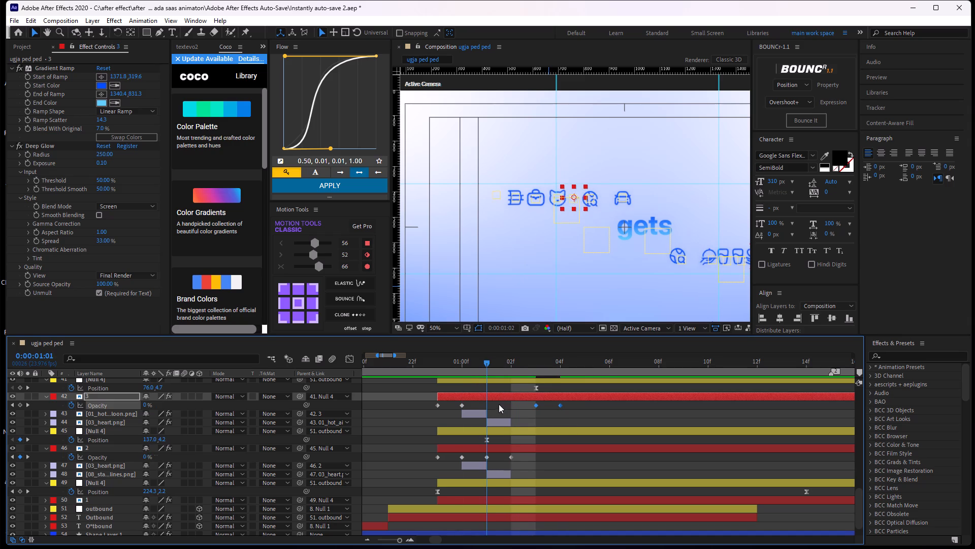
pyautogui.moveTo(499, 404); pyautogui.dragTo(498, 406)
pyautogui.moveTo(535, 406); pyautogui.dragTo(517, 413)
pyautogui.click(517, 413)
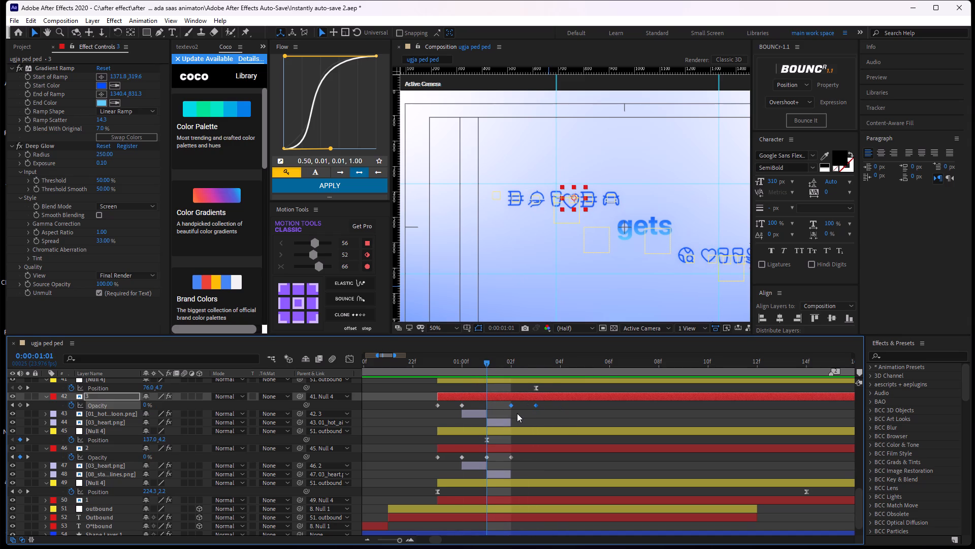
# Move the single-frame 03_heart.png swap (layer 44) so that it starts at 1:02 and ends at 1:03.
pyautogui.moveTo(499, 420); pyautogui.dragTo(525, 420)
# Add an Opacity keyframe at 1:01 on icon layer "3" (layer 42), raising the value so the icon shows on that frame.
pyautogui.click(488, 395)
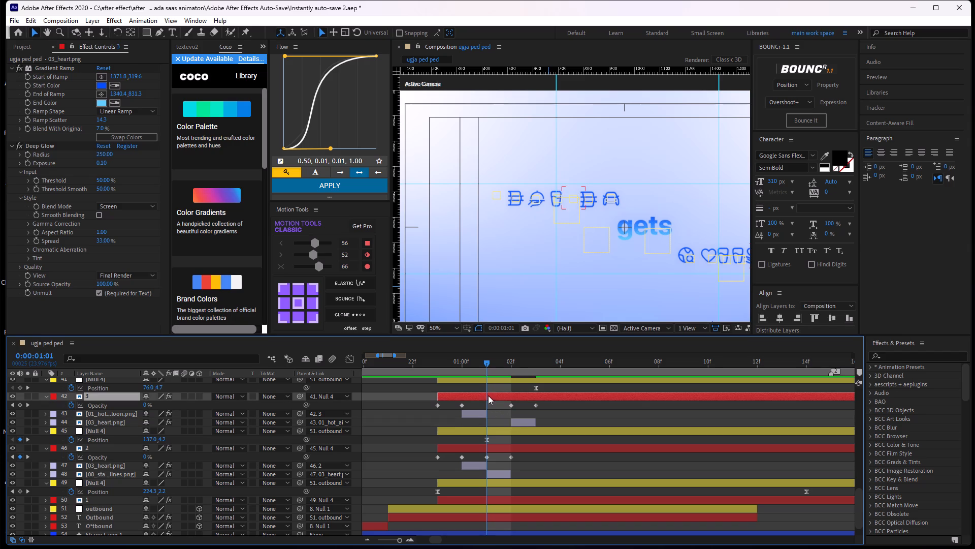
pyautogui.moveTo(144, 404); pyautogui.dragTo(353, 444)
# Parent 03_heart.png (layer 44) directly to icon layer "3" (layer 42) with the current time at 1:02.
pyautogui.moveTo(487, 362); pyautogui.dragTo(524, 383)
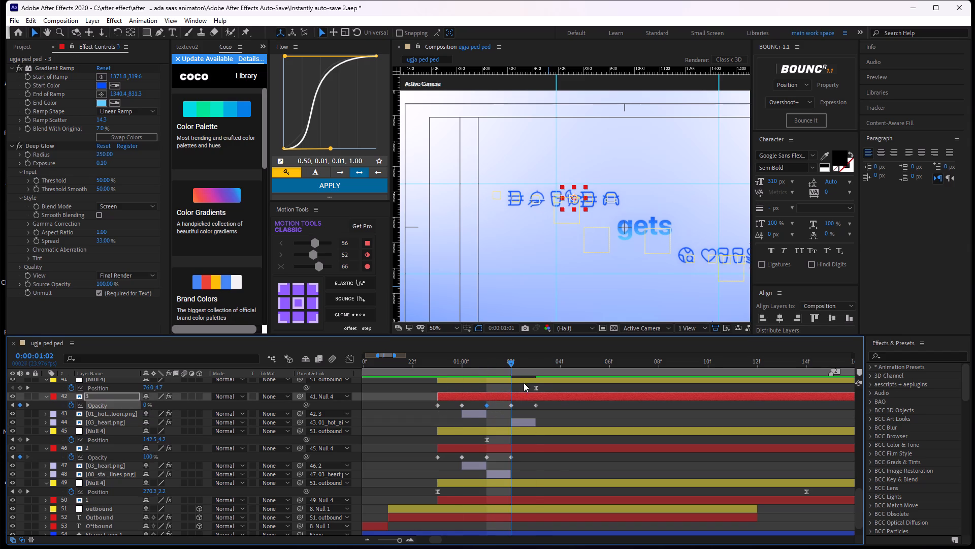
pyautogui.moveTo(524, 383); pyautogui.dragTo(516, 388)
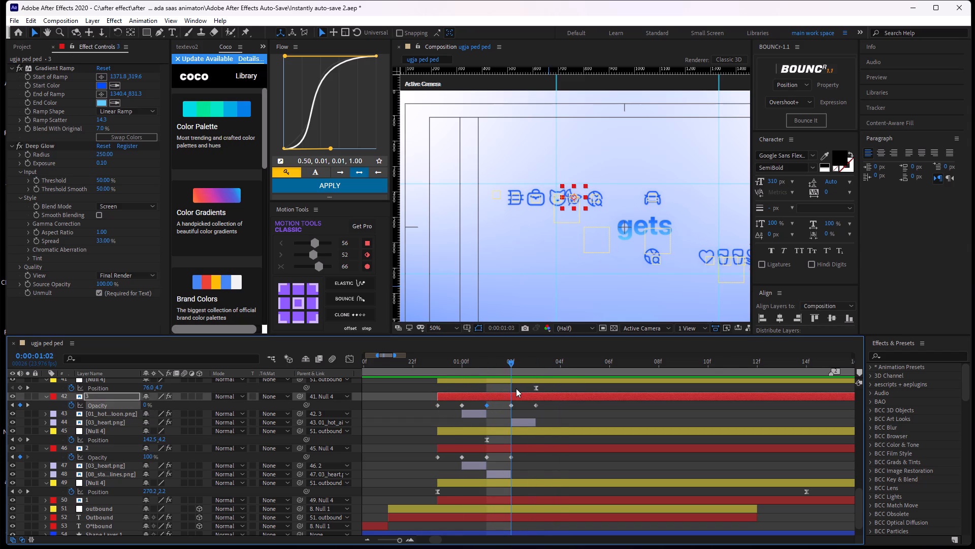
pyautogui.moveTo(516, 388); pyautogui.dragTo(514, 394)
pyautogui.click(522, 423)
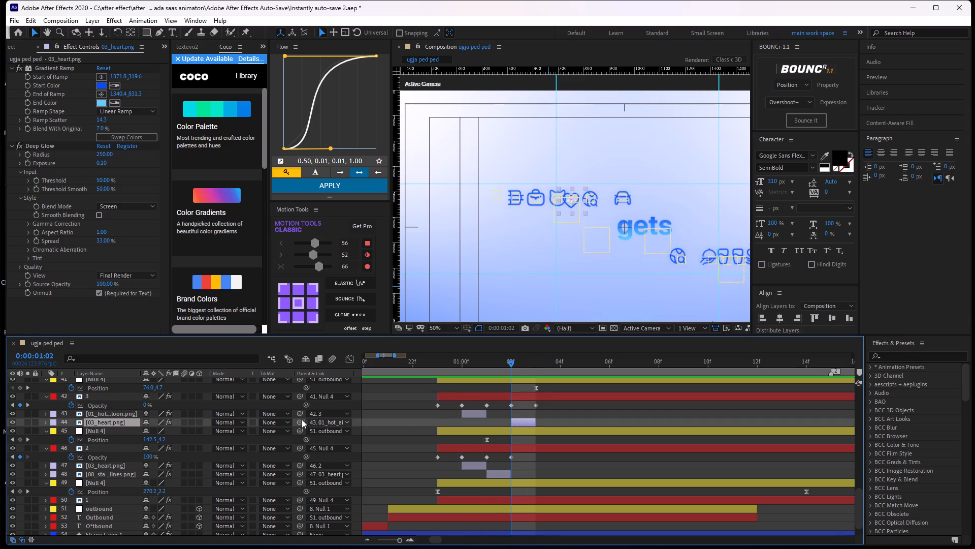
pyautogui.moveTo(301, 420); pyautogui.dragTo(90, 396)
# Reposition the heart icon at 1:02 so it lines up with the row between the cat and globe icons.
pyautogui.scroll(1, 582, 187)
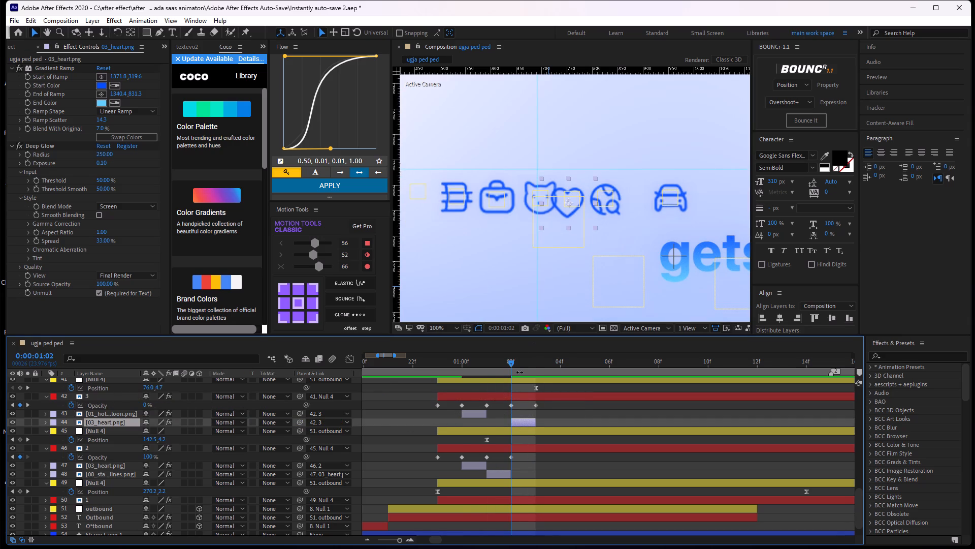
pyautogui.moveTo(511, 362); pyautogui.dragTo(510, 378)
pyautogui.moveTo(578, 212); pyautogui.dragTo(584, 211)
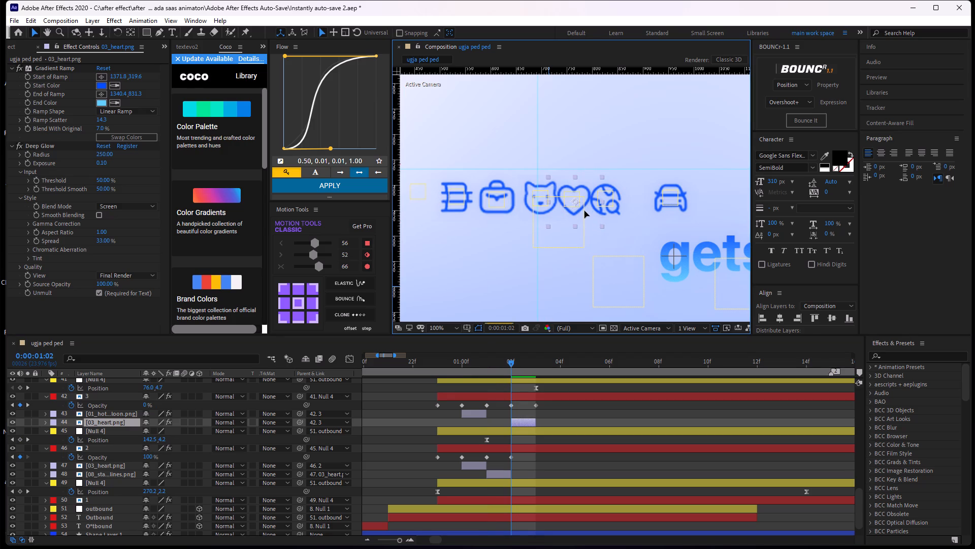
pyautogui.moveTo(584, 211); pyautogui.dragTo(585, 209)
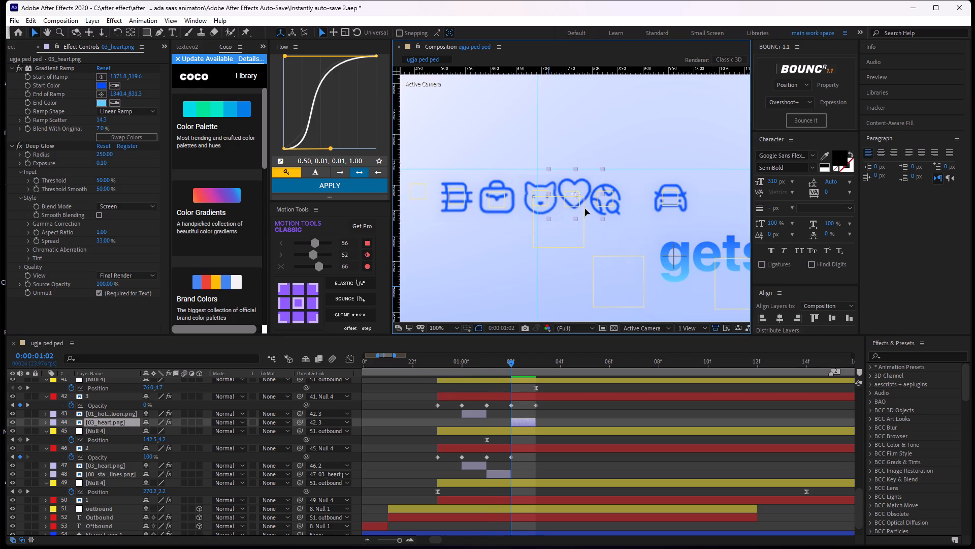
pyautogui.moveTo(585, 209); pyautogui.dragTo(586, 209)
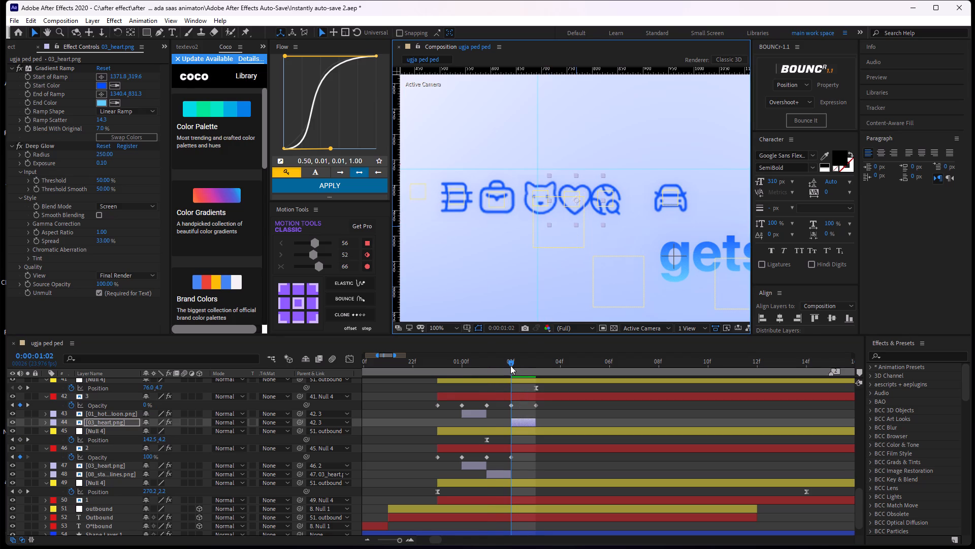
# Scrub and preview the outbound icons from 1:02 through about 1:13 to examine the heart swap and the spreading motion.
pyautogui.moveTo(510, 365); pyautogui.dragTo(548, 374)
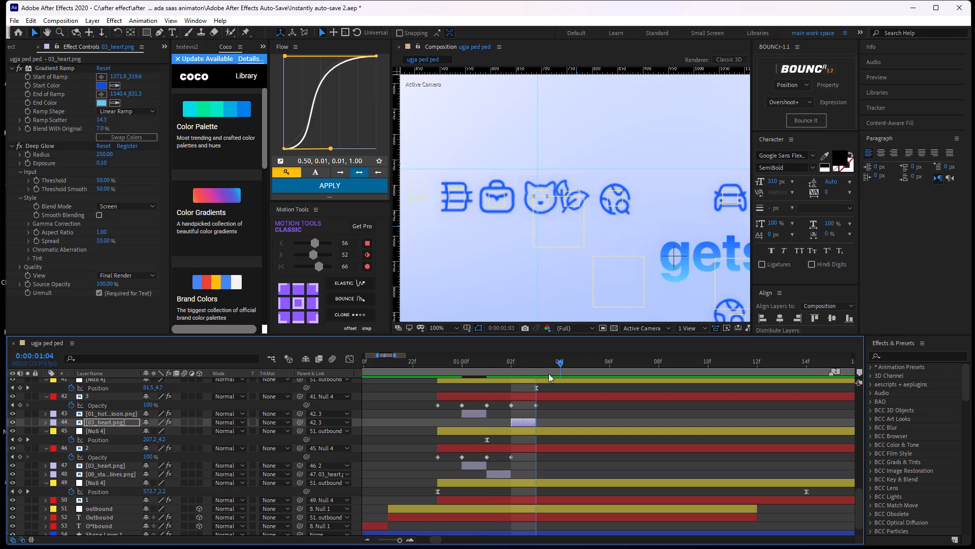
pyautogui.moveTo(548, 374); pyautogui.dragTo(687, 382)
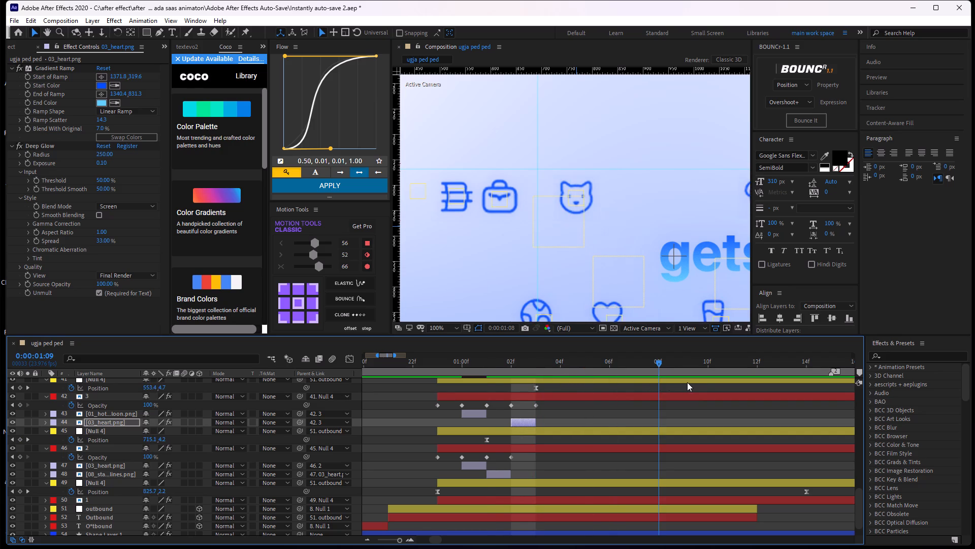
pyautogui.moveTo(687, 382); pyautogui.dragTo(424, 389)
pyautogui.press('space')
pyautogui.press('space')
pyautogui.scroll(-1, 619, 193)
pyautogui.moveTo(628, 226); pyautogui.dragTo(578, 229, button='middle')
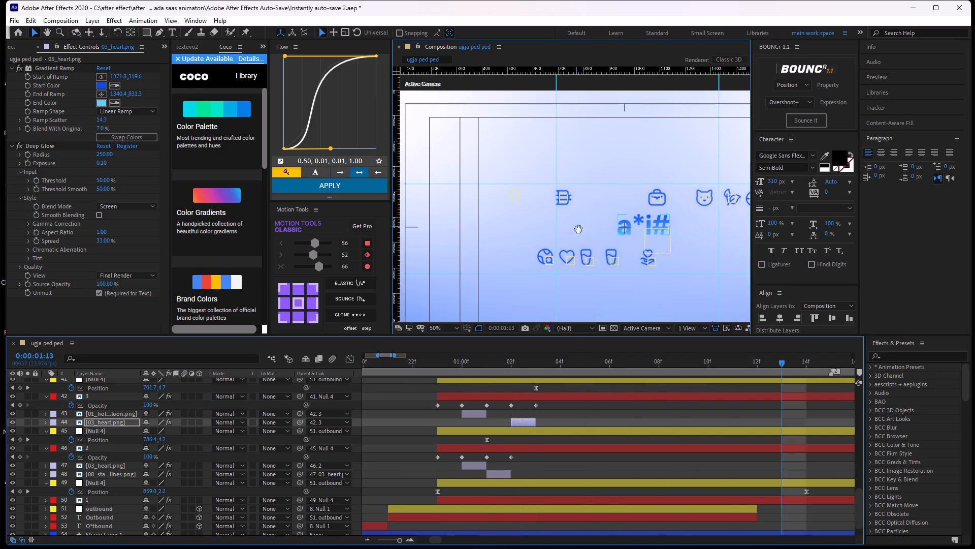
pyautogui.moveTo(578, 229); pyautogui.dragTo(523, 214, button='middle')
pyautogui.moveTo(783, 363); pyautogui.dragTo(645, 412)
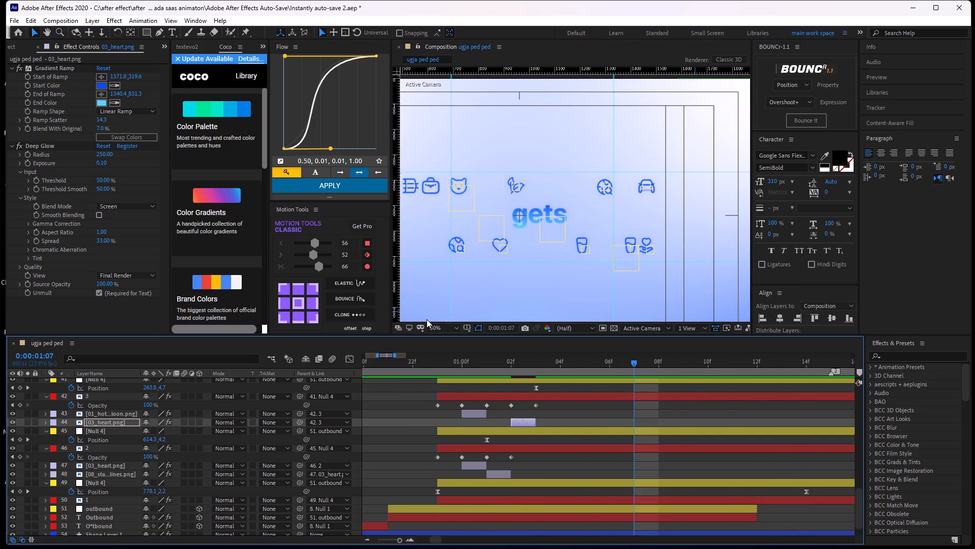
# Preview the whole composition up to about 1:15, and scrub 1:00 to 1:02 to examine the icon swaps in context.
pyautogui.click(440, 326)
pyautogui.click(443, 338)
pyautogui.press('space')
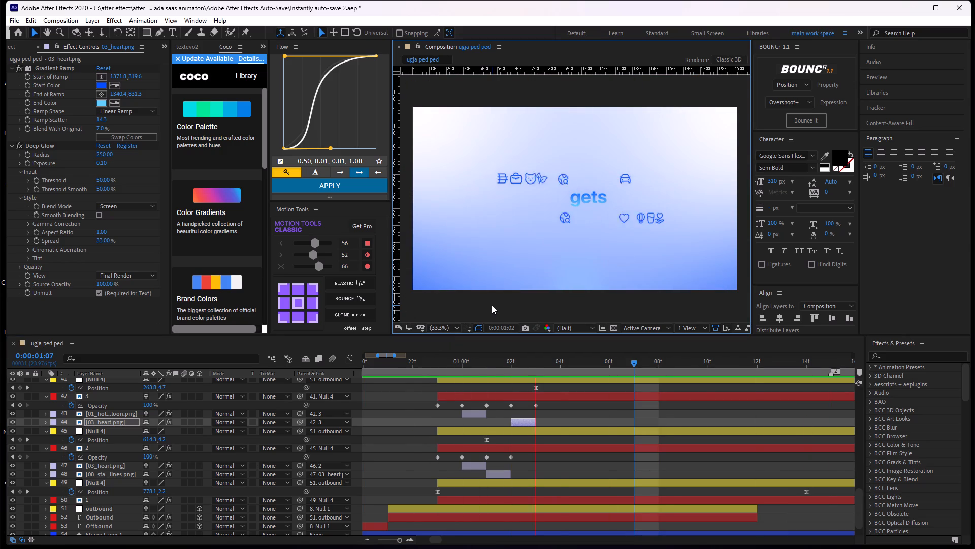
pyautogui.write('v')
pyautogui.press('space')
pyautogui.press('space')
pyautogui.press('space')
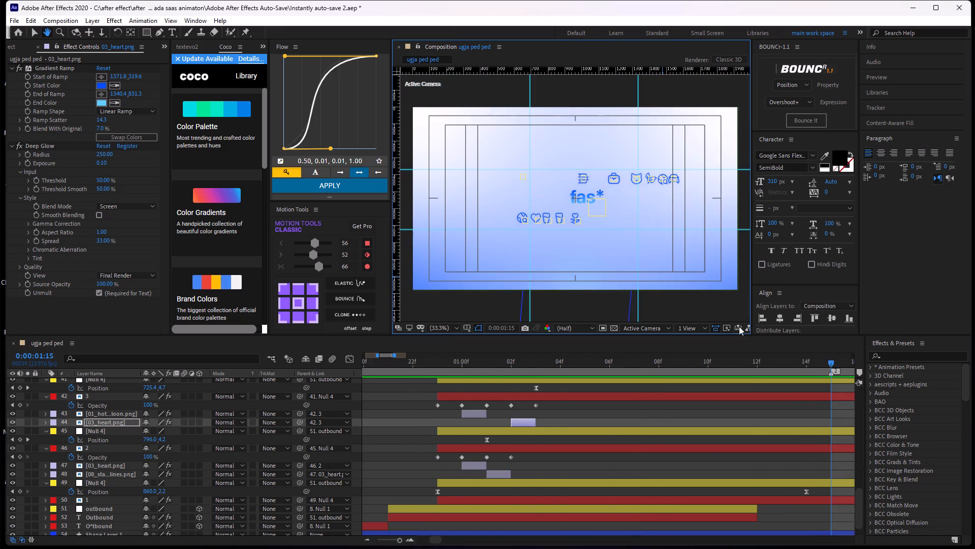
pyautogui.moveTo(829, 361); pyautogui.dragTo(471, 417)
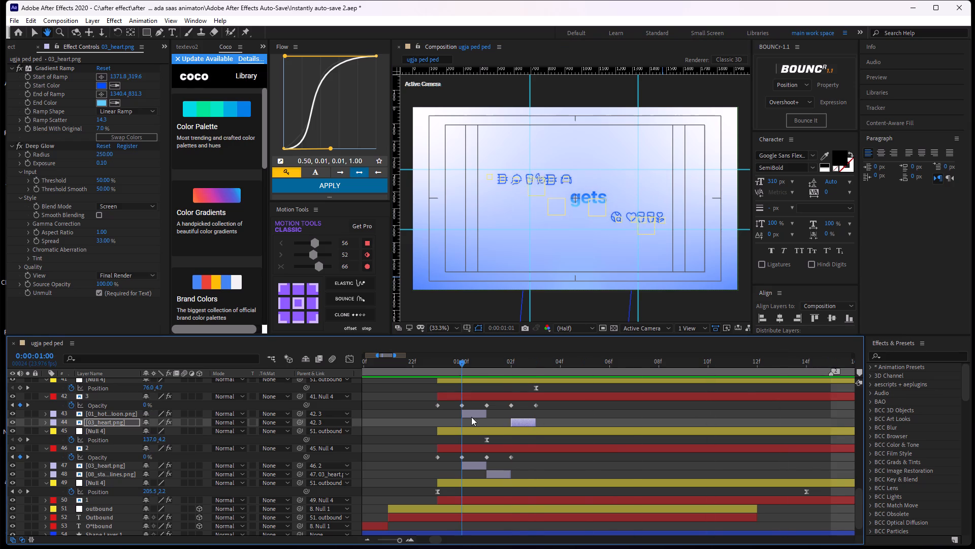
pyautogui.moveTo(471, 417); pyautogui.dragTo(459, 430)
pyautogui.moveTo(459, 430); pyautogui.dragTo(465, 436)
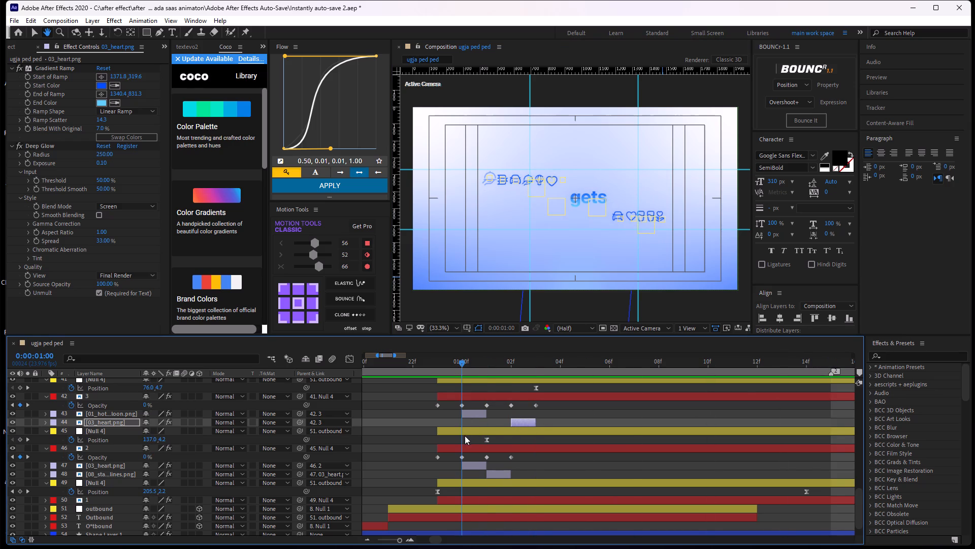
pyautogui.moveTo(465, 436); pyautogui.dragTo(520, 430)
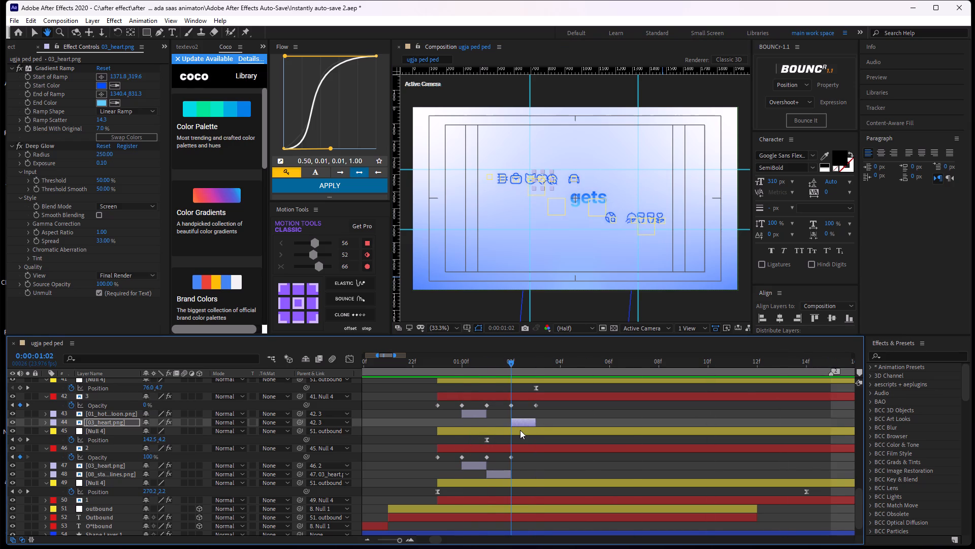
pyautogui.moveTo(520, 430); pyautogui.dragTo(515, 431)
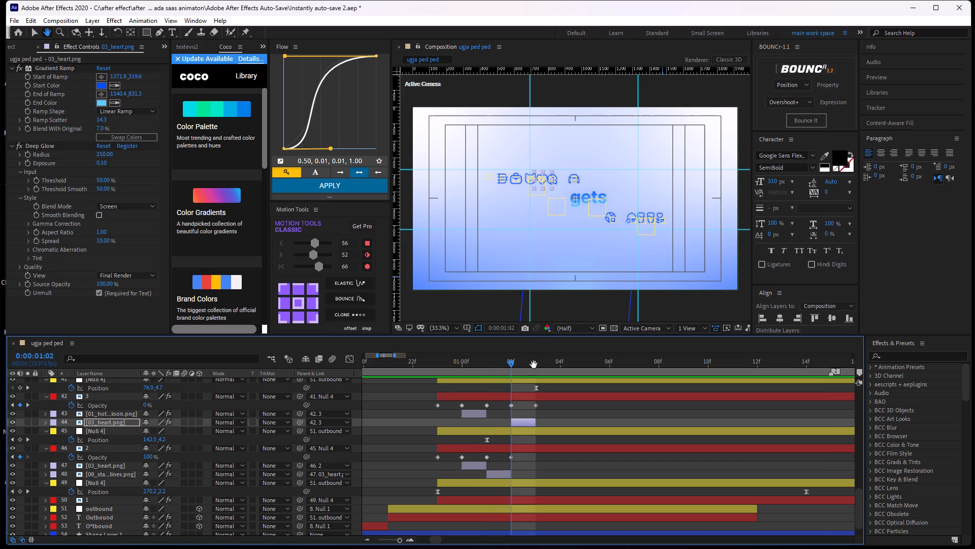
# Trim the end of icon layer "6" (layer 31) so that it finishes at 1:02.
pyautogui.scroll(1, 577, 196)
pyautogui.moveTo(510, 200); pyautogui.dragTo(637, 204, button='middle')
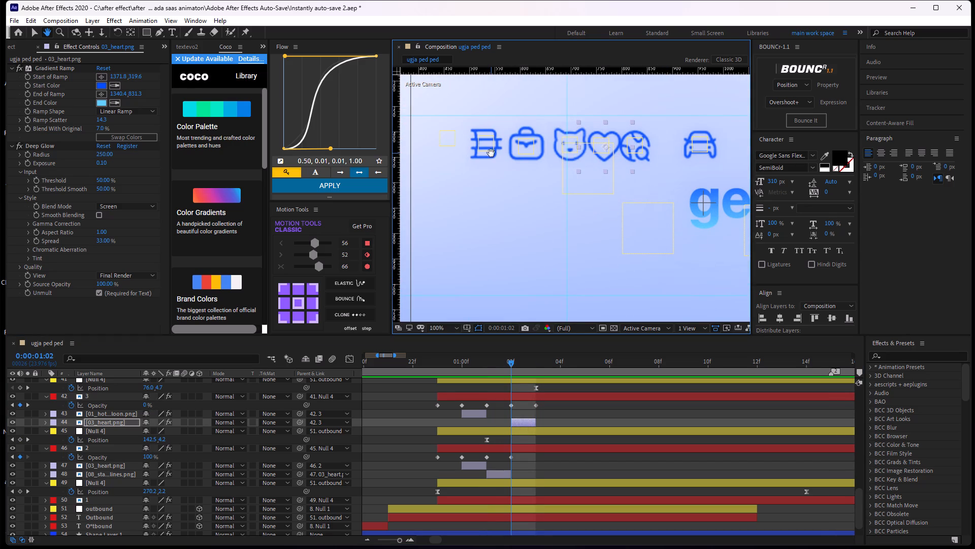
pyautogui.click(491, 153)
pyautogui.click(561, 426)
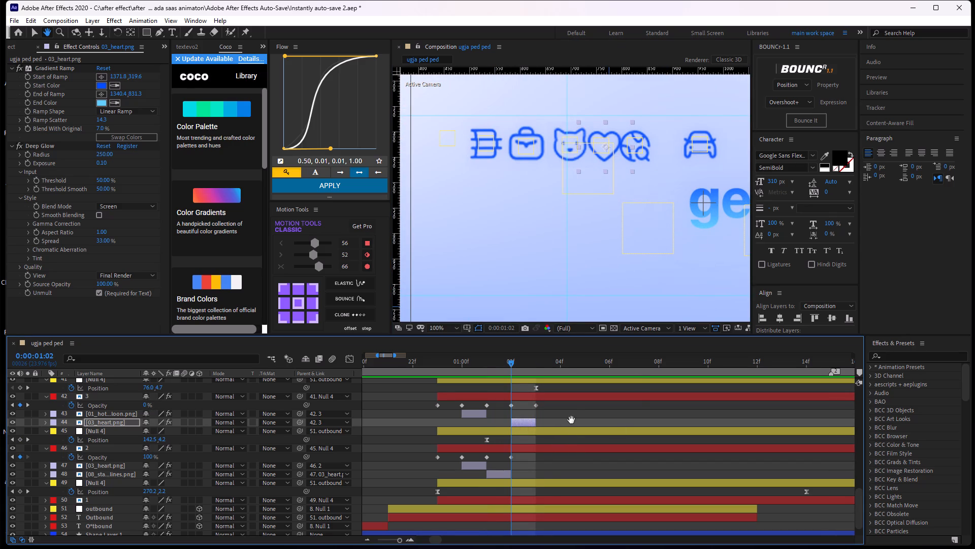
pyautogui.click(561, 419)
pyautogui.press('v')
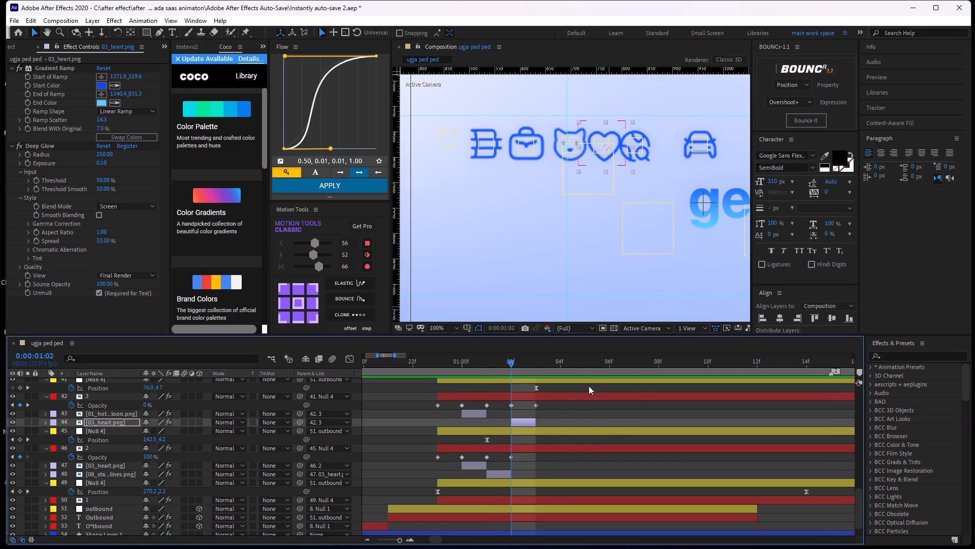
pyautogui.moveTo(569, 408); pyautogui.dragTo(534, 435, button='middle')
pyautogui.scroll(1, 534, 435)
pyautogui.click(541, 435)
pyautogui.moveTo(522, 425); pyautogui.dragTo(540, 477, button='middle')
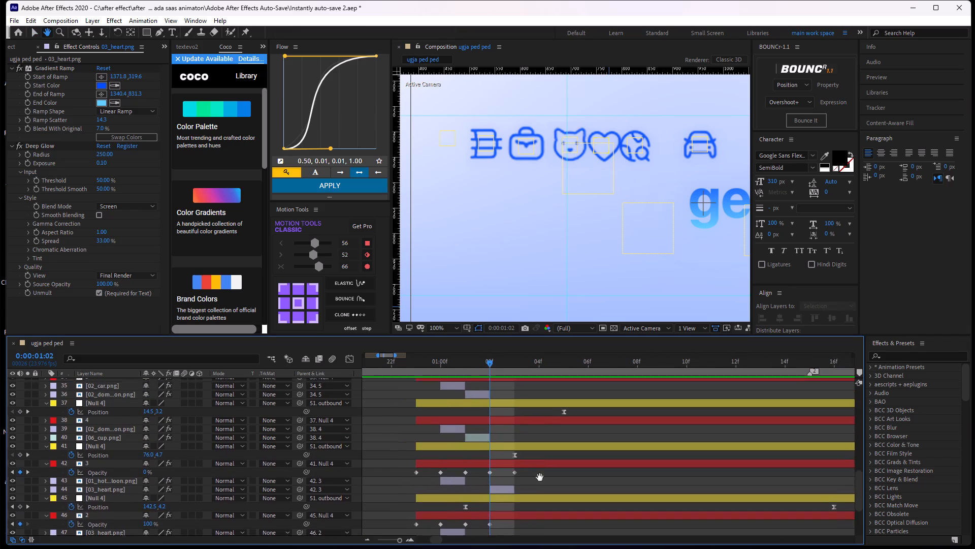
pyautogui.moveTo(540, 477); pyautogui.dragTo(550, 533, button='middle')
pyautogui.moveTo(530, 165); pyautogui.dragTo(594, 211, button='middle')
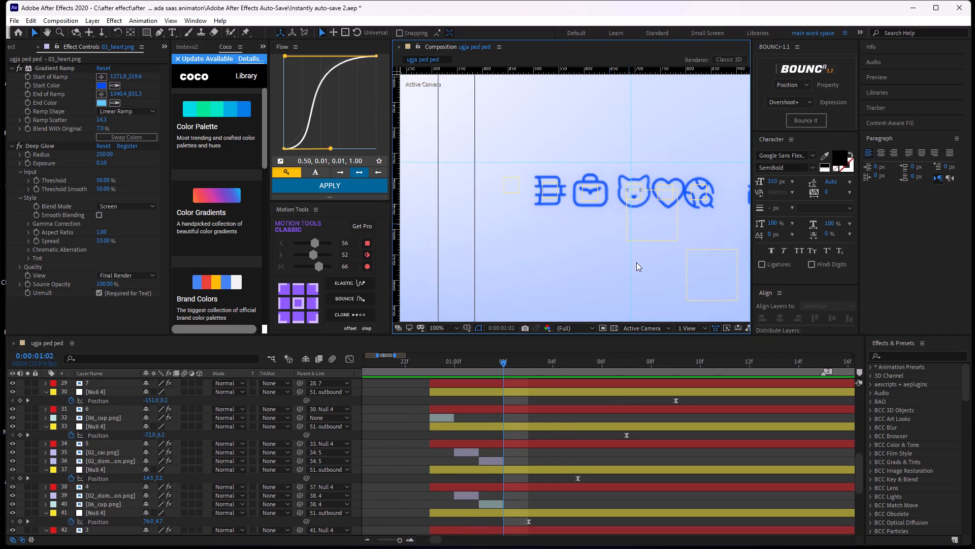
pyautogui.click(558, 199)
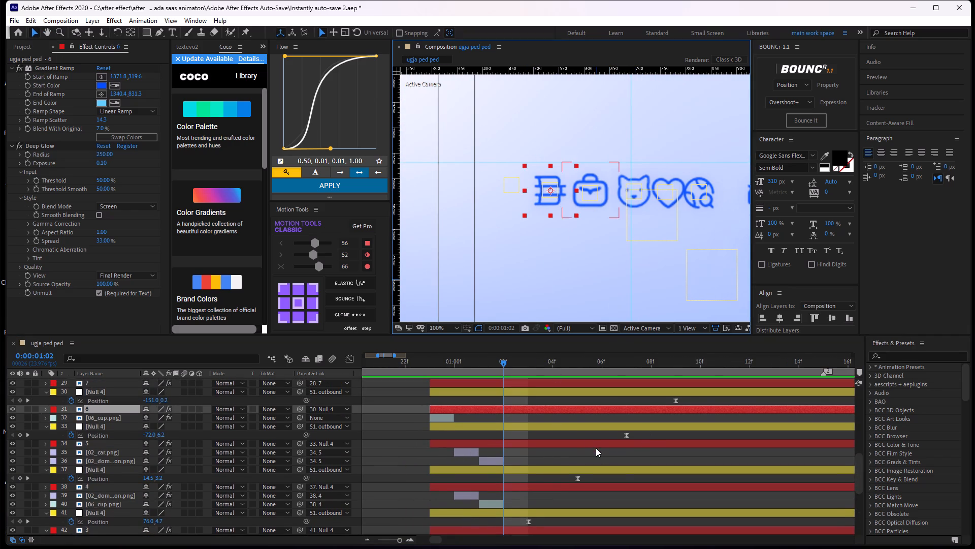
pyautogui.scroll(1, 601, 428)
pyautogui.keyDown('alt'); pyautogui.scroll(-1, 695, 447); pyautogui.keyUp('alt')
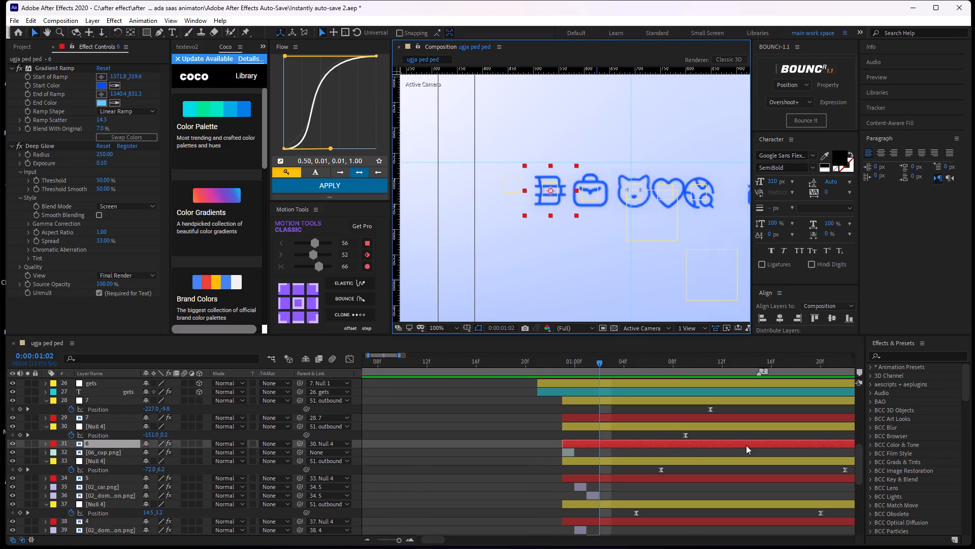
pyautogui.moveTo(737, 450); pyautogui.dragTo(567, 457, button='middle')
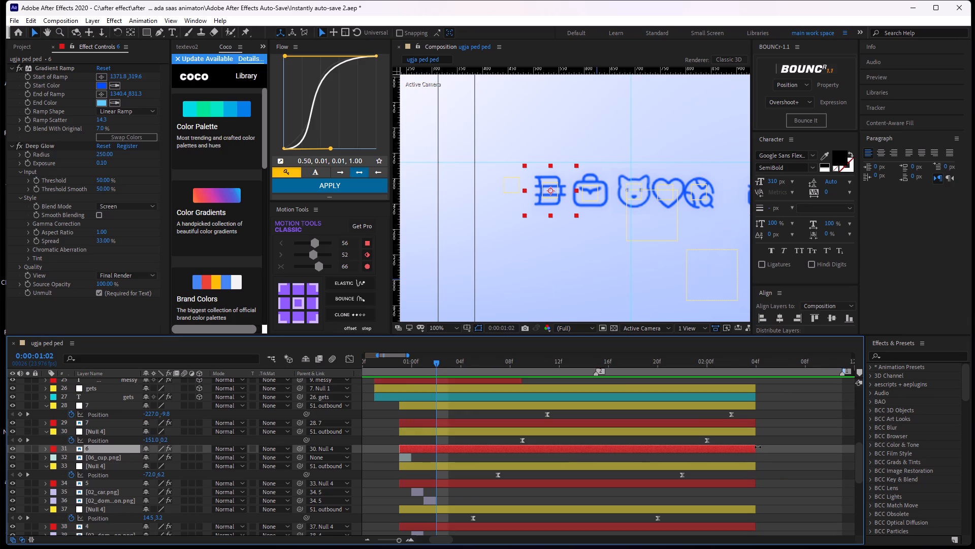
pyautogui.moveTo(758, 447); pyautogui.dragTo(440, 471)
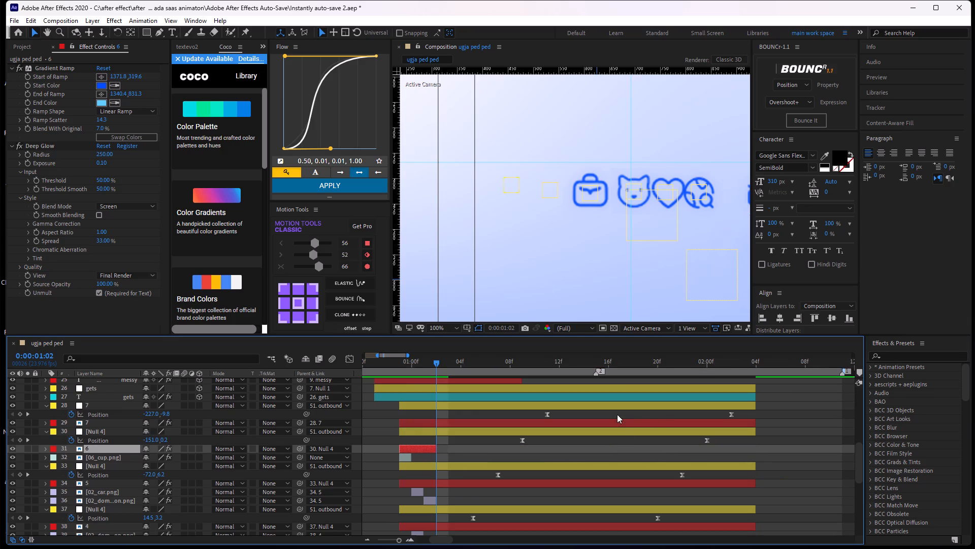
# Scrub from 1:02 back to 0:23 and preview through about 1:12 to examine the outbound icons around the trimmed icon.
pyautogui.click(605, 424)
pyautogui.moveTo(440, 362); pyautogui.dragTo(438, 387)
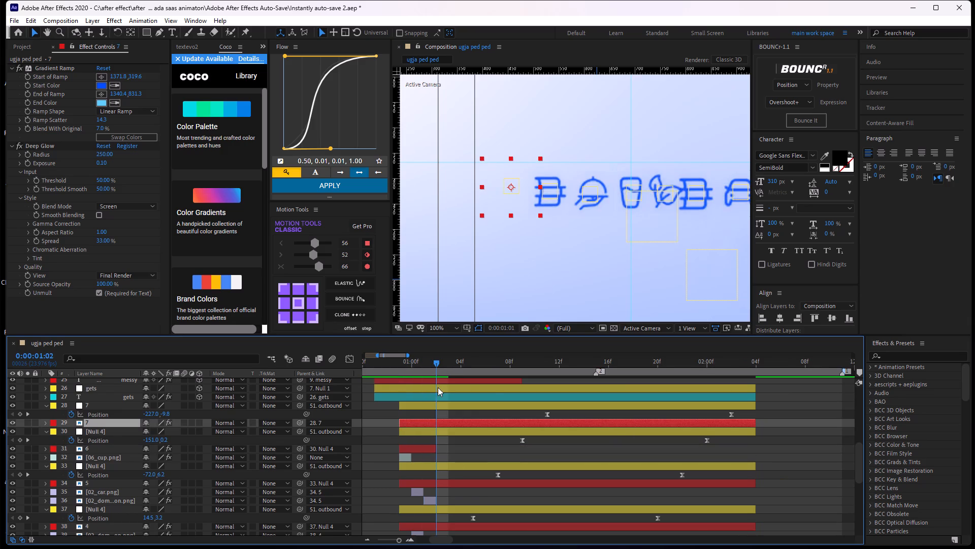
pyautogui.moveTo(438, 387); pyautogui.dragTo(414, 404)
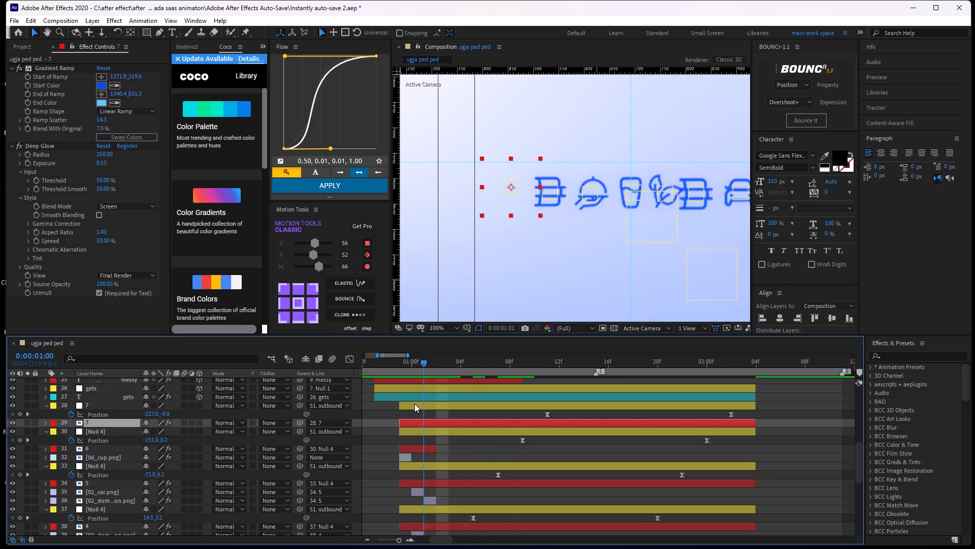
pyautogui.moveTo(414, 404); pyautogui.dragTo(400, 408)
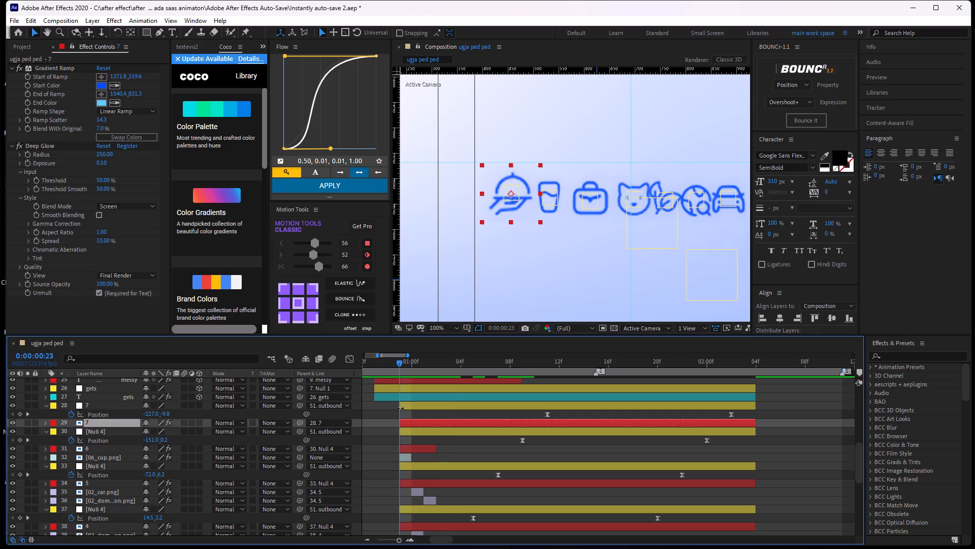
pyautogui.scroll(-1, 534, 201)
pyautogui.press('space')
pyautogui.press('space')
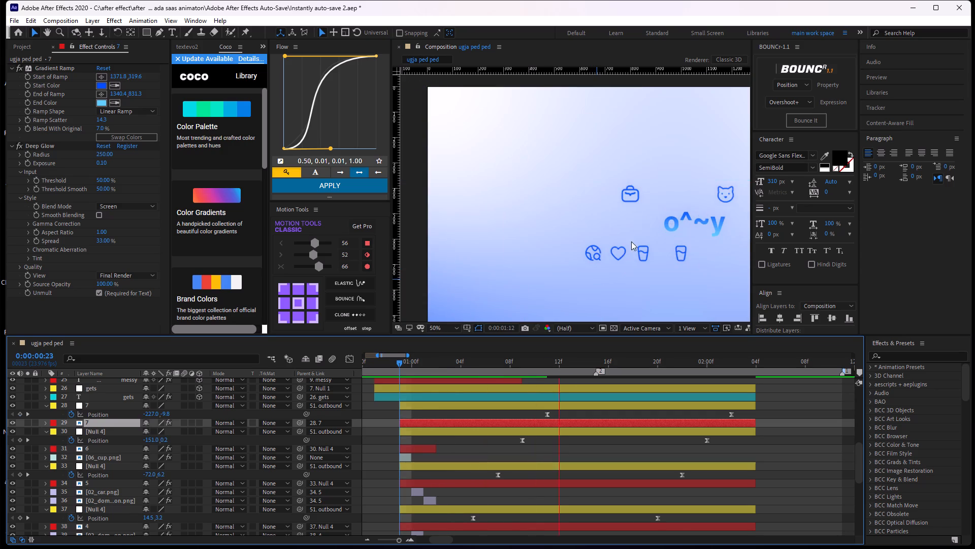
# Preview the whole composition repeatedly from about 0:23 to 1:19 to examine the icon swaps and spreading motion.
pyautogui.scroll(-1, 631, 222)
pyautogui.moveTo(554, 360); pyautogui.dragTo(402, 398)
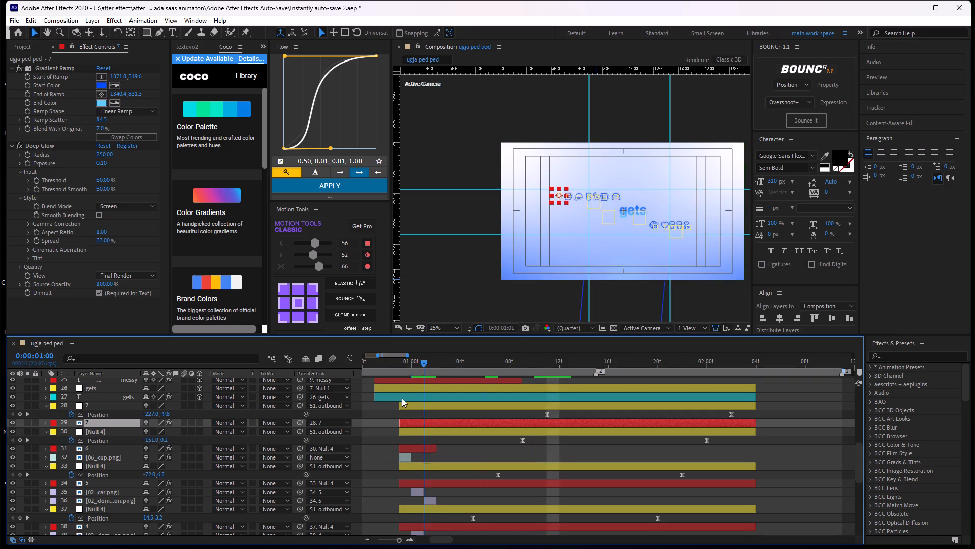
pyautogui.moveTo(402, 398); pyautogui.dragTo(394, 400)
pyautogui.press('space')
pyautogui.press('space')
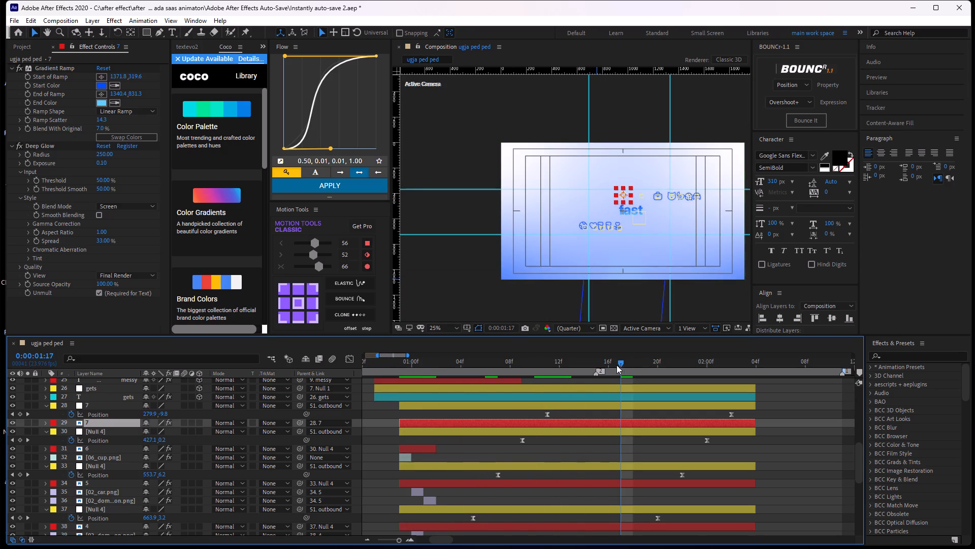
pyautogui.moveTo(615, 360); pyautogui.dragTo(396, 418)
pyautogui.press('space')
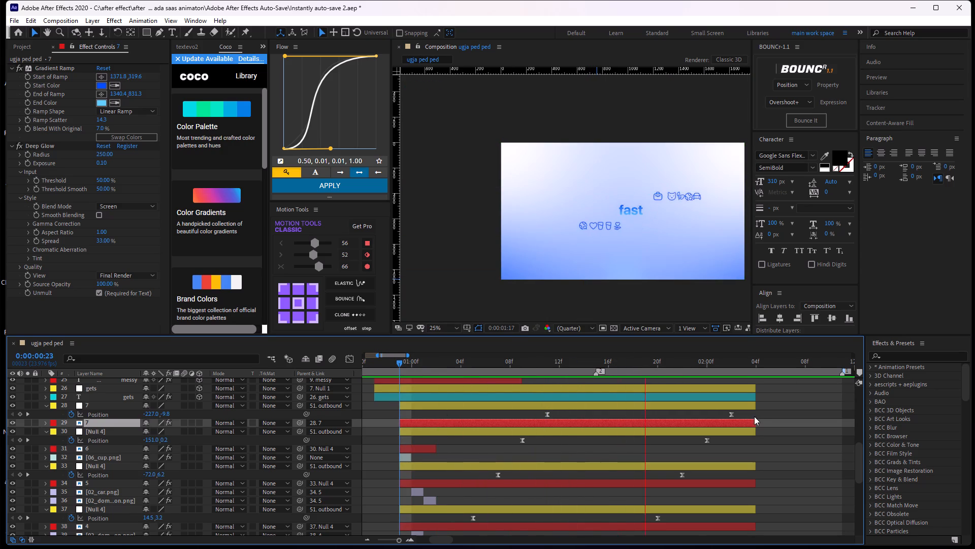
pyautogui.press('space')
pyautogui.click(805, 443)
pyautogui.moveTo(755, 355); pyautogui.dragTo(746, 365)
pyautogui.moveTo(754, 362); pyautogui.dragTo(402, 437)
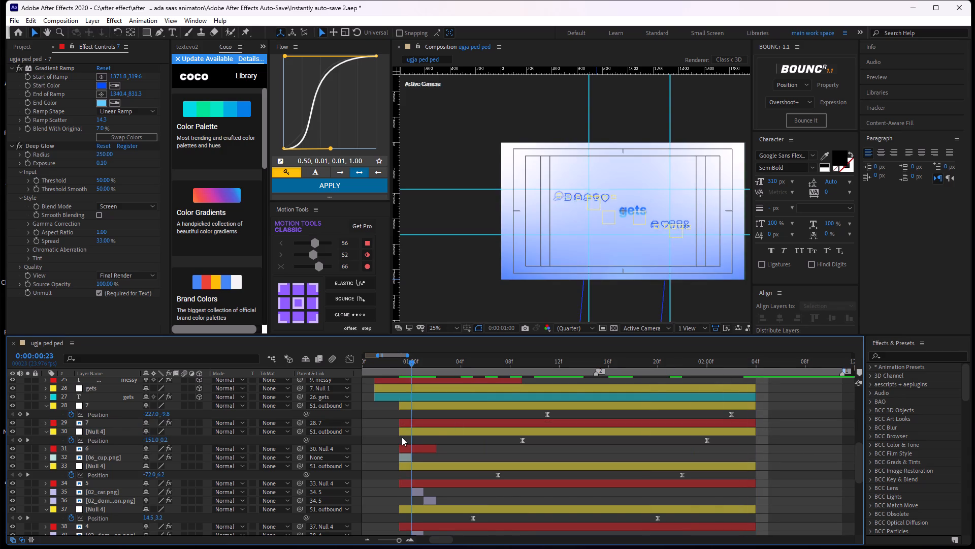
pyautogui.moveTo(402, 437); pyautogui.dragTo(403, 437)
pyautogui.press('space')
pyautogui.press('space')
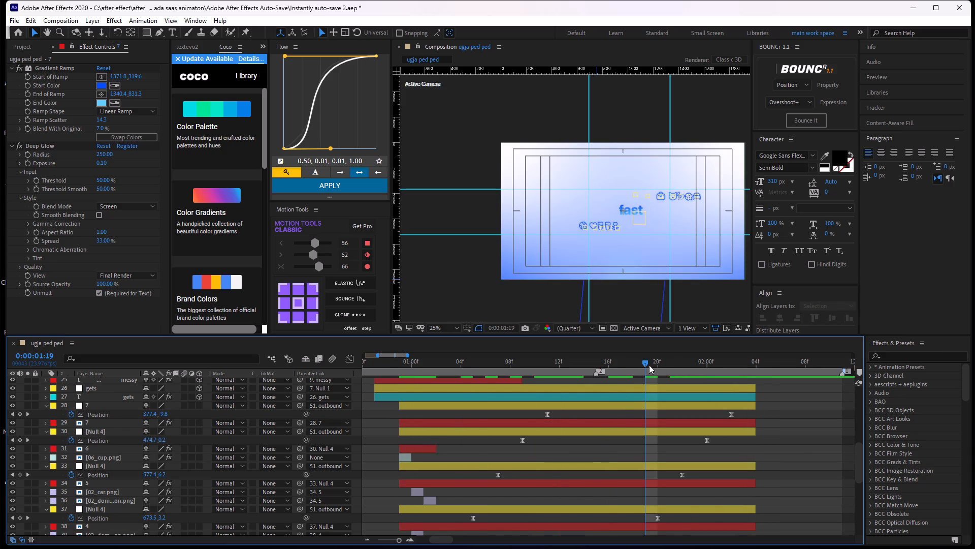
# Scrub and preview between 1:00 and about 1:12 to examine when each outbound icon starts to move.
pyautogui.moveTo(645, 358); pyautogui.dragTo(499, 420)
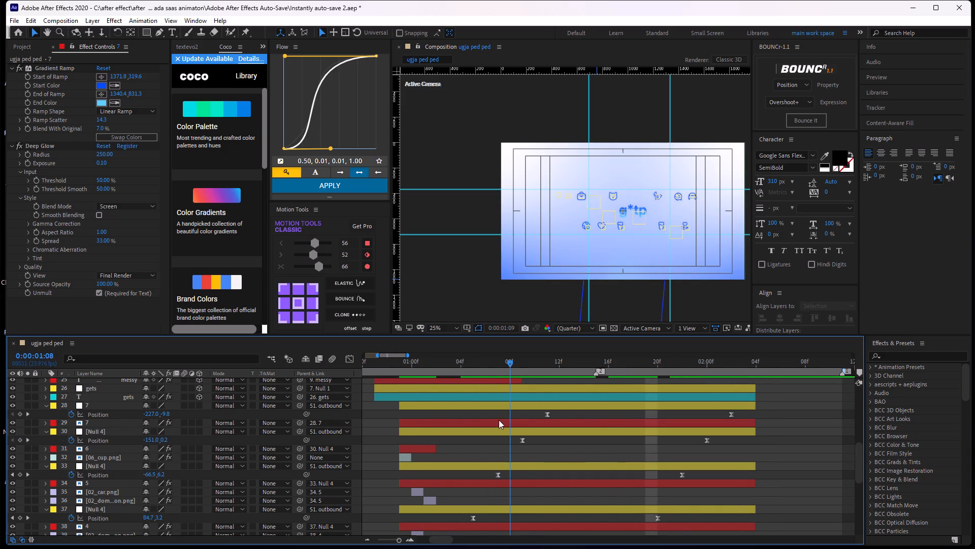
pyautogui.moveTo(499, 420); pyautogui.dragTo(411, 432)
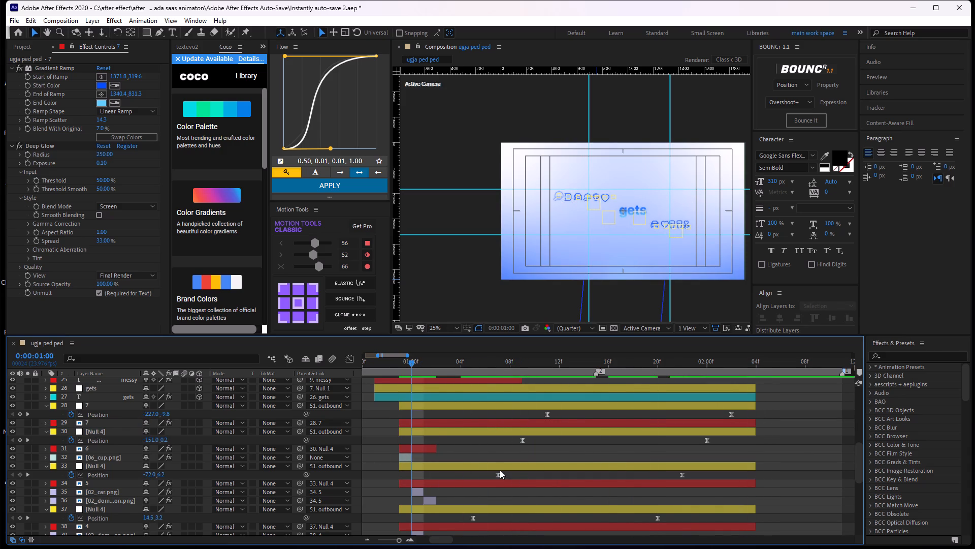
pyautogui.press('space')
pyautogui.press('space')
pyautogui.moveTo(557, 367); pyautogui.dragTo(512, 380)
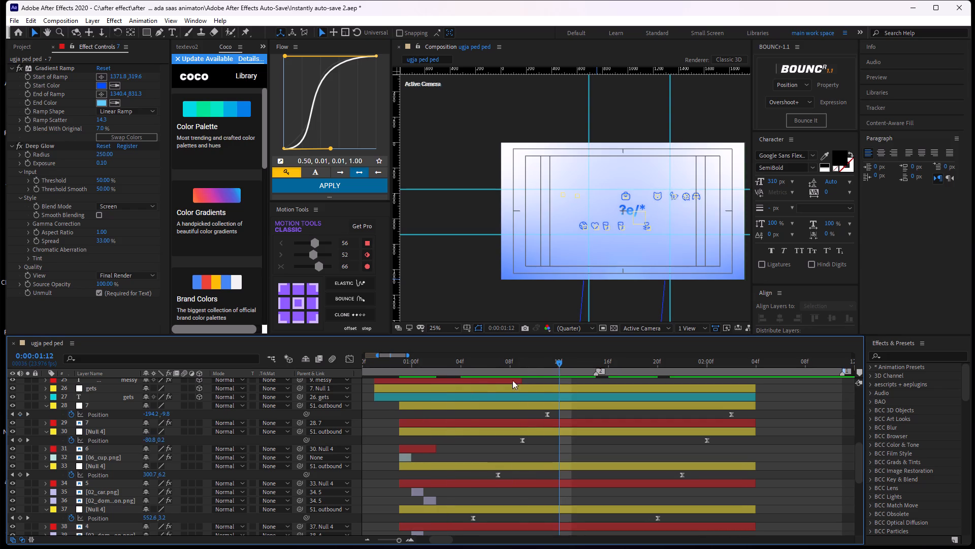
pyautogui.moveTo(512, 380); pyautogui.dragTo(421, 411)
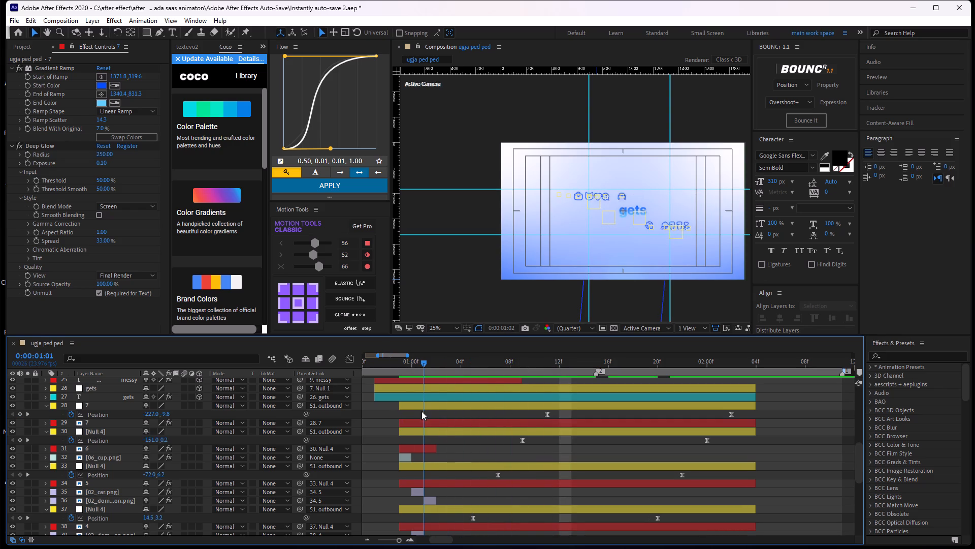
pyautogui.moveTo(421, 411); pyautogui.dragTo(480, 406)
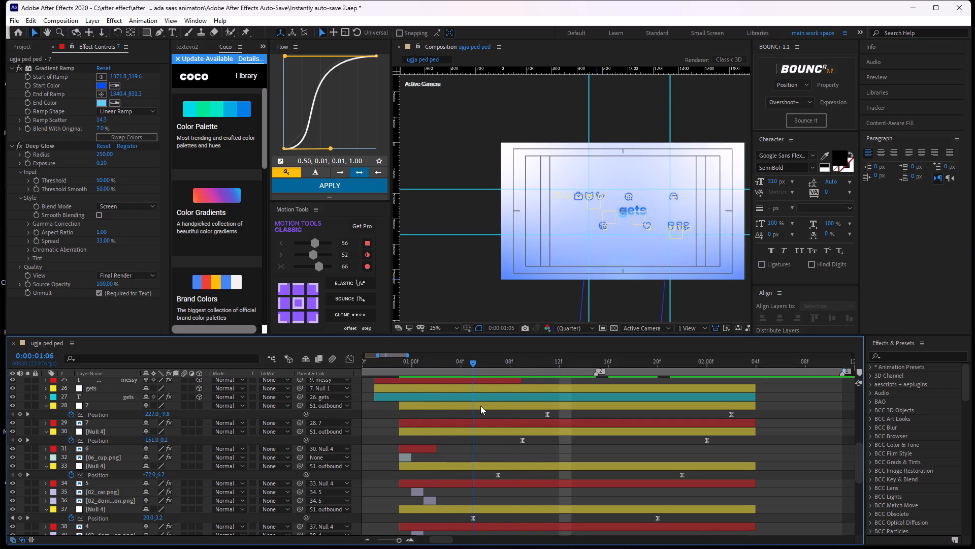
pyautogui.moveTo(480, 406); pyautogui.dragTo(434, 409)
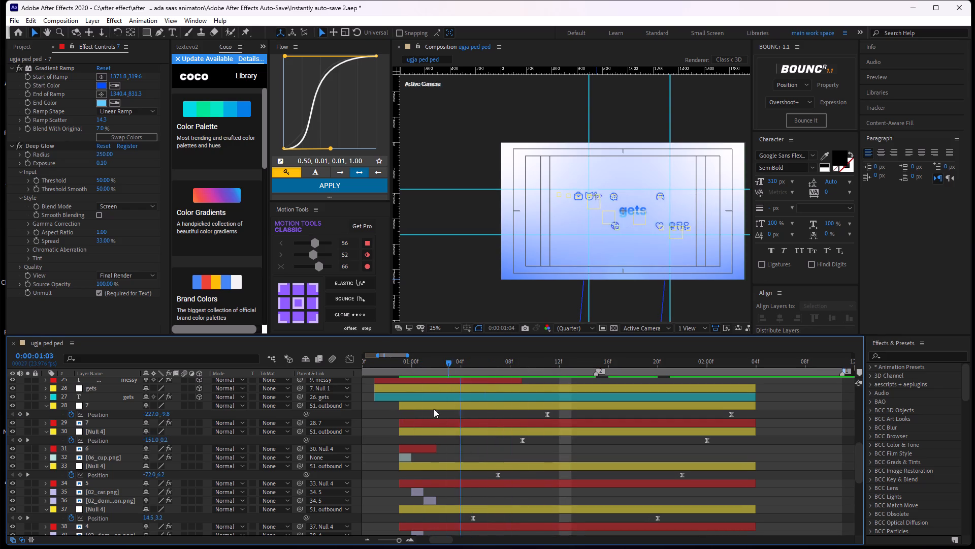
pyautogui.moveTo(434, 409); pyautogui.dragTo(464, 433)
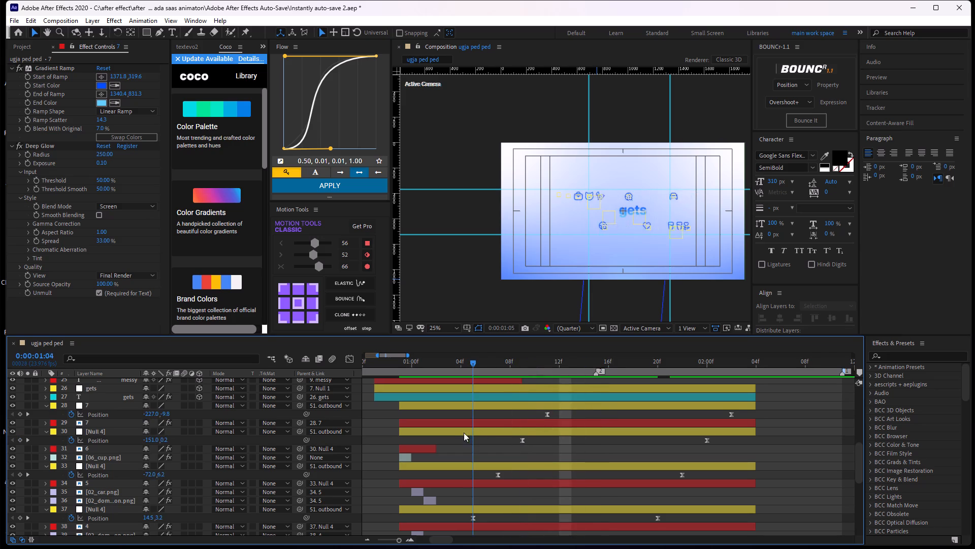
pyautogui.moveTo(464, 433); pyautogui.dragTo(462, 461)
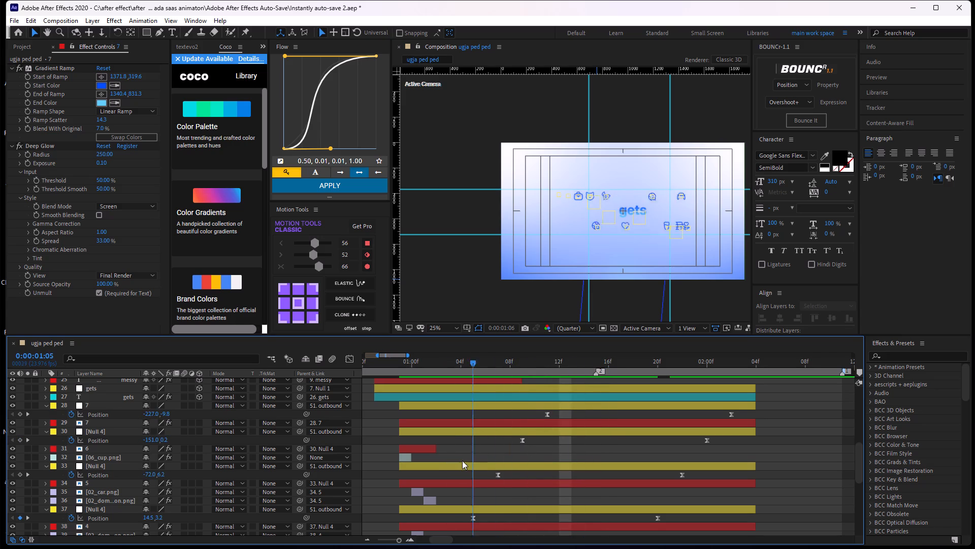
pyautogui.moveTo(462, 461); pyautogui.dragTo(421, 485)
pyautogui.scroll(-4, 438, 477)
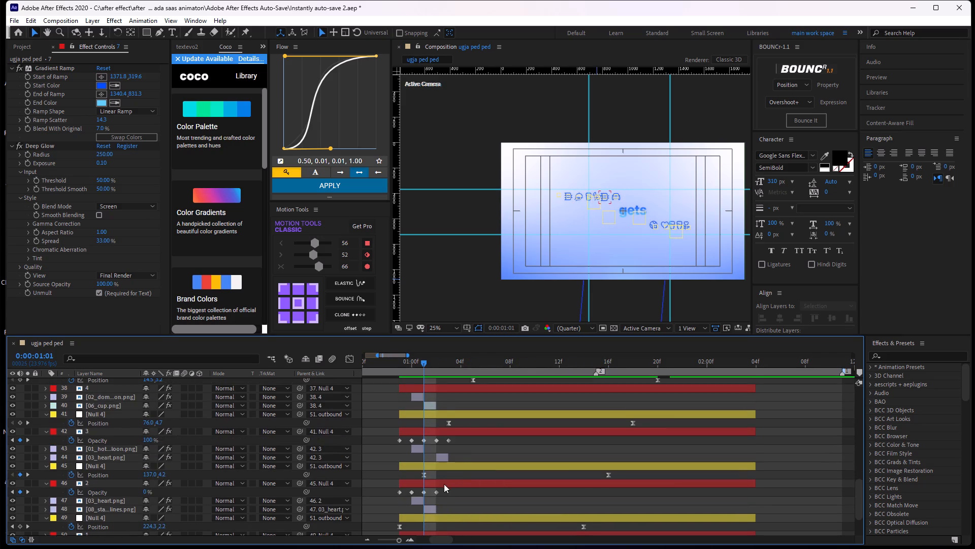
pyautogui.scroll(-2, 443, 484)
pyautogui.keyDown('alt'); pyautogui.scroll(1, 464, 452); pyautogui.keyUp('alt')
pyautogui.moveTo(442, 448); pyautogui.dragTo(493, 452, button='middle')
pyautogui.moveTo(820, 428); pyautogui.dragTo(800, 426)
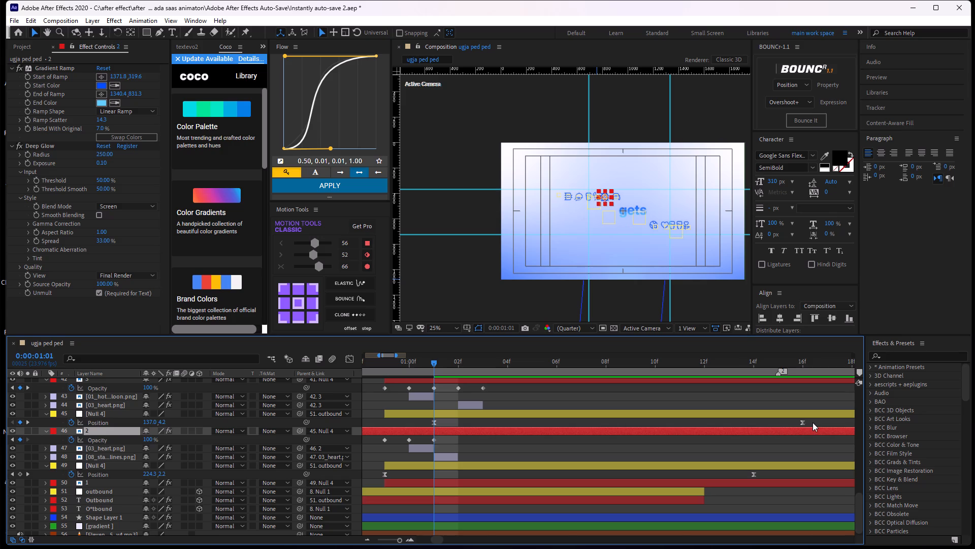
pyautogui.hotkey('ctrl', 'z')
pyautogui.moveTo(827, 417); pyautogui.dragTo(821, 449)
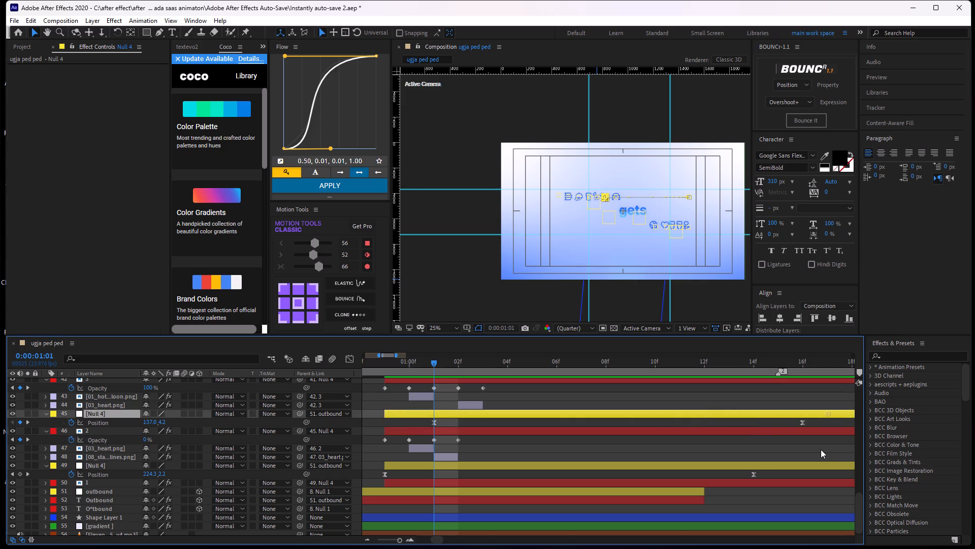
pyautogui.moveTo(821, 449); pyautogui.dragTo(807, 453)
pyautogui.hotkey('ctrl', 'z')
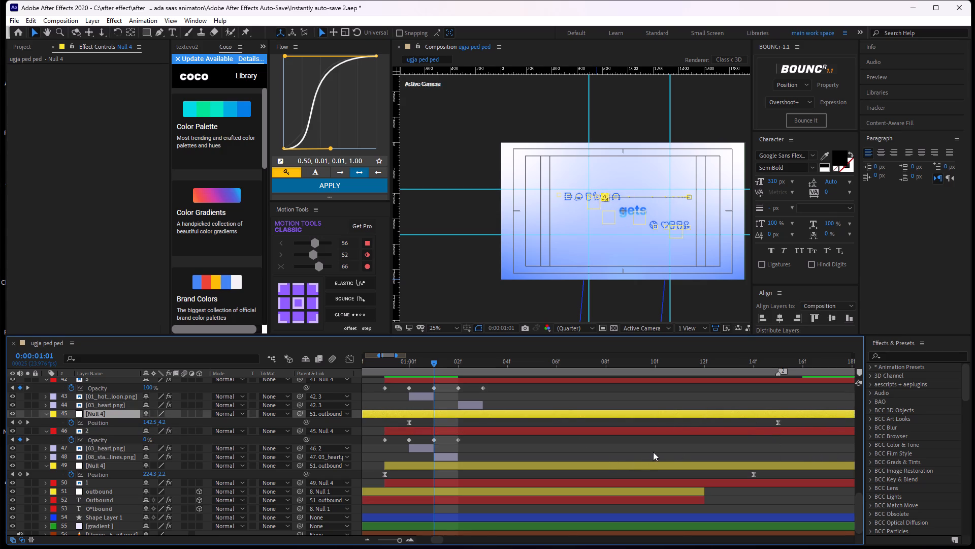
# Move both Position keyframes of icon "2"'s null (layer 45) one frame earlier, to 1:00 and 1:15.
pyautogui.moveTo(816, 426); pyautogui.dragTo(411, 427)
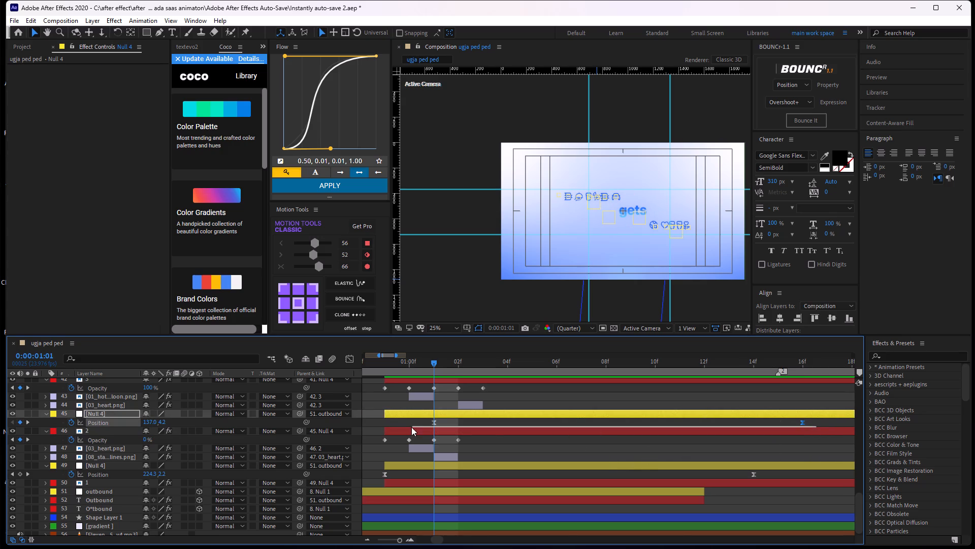
pyautogui.moveTo(411, 427); pyautogui.dragTo(411, 426)
pyautogui.click(574, 425)
pyautogui.moveTo(821, 425); pyautogui.dragTo(814, 423)
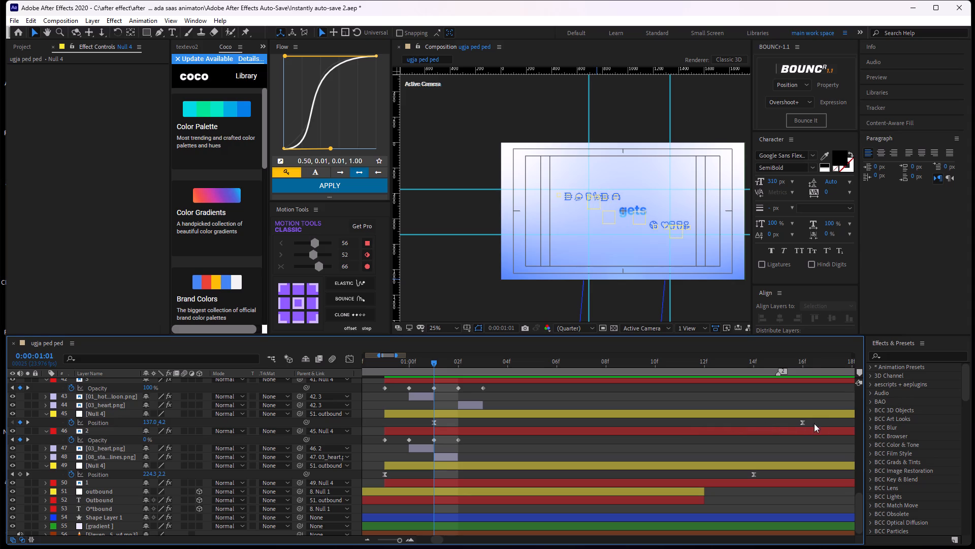
pyautogui.moveTo(814, 423); pyautogui.dragTo(417, 422)
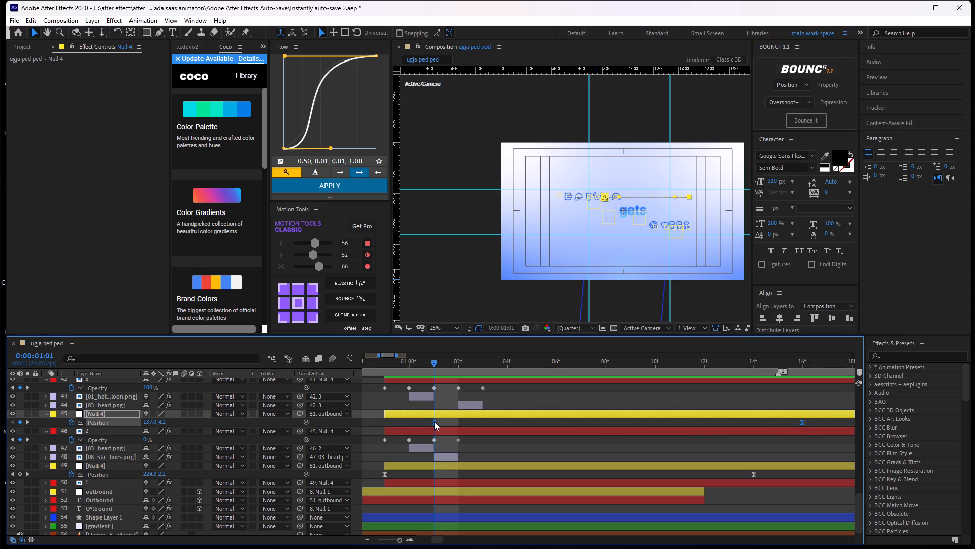
pyautogui.moveTo(434, 421); pyautogui.dragTo(418, 426)
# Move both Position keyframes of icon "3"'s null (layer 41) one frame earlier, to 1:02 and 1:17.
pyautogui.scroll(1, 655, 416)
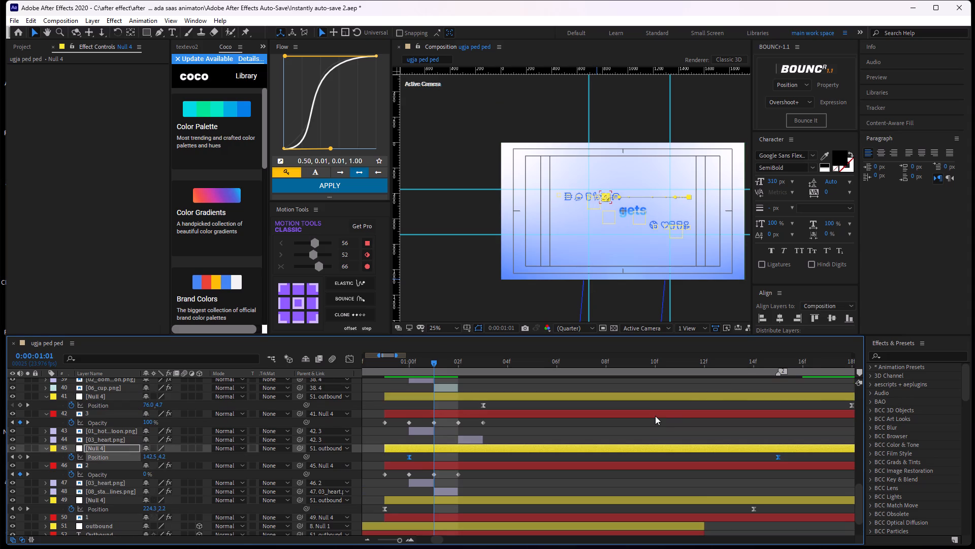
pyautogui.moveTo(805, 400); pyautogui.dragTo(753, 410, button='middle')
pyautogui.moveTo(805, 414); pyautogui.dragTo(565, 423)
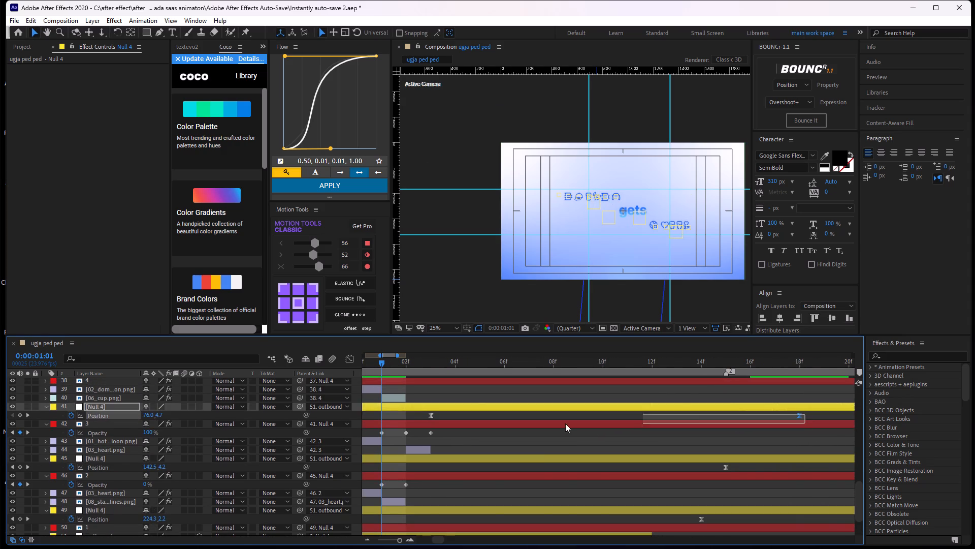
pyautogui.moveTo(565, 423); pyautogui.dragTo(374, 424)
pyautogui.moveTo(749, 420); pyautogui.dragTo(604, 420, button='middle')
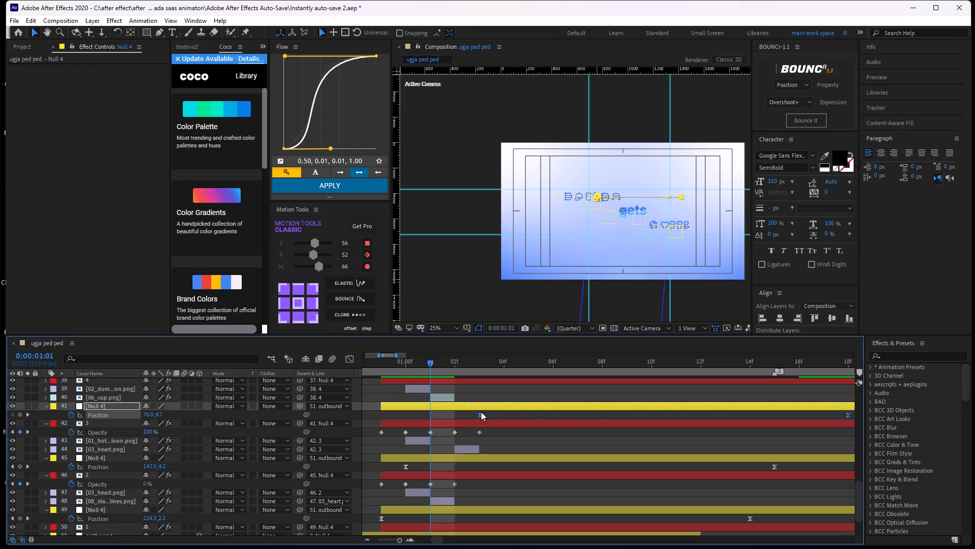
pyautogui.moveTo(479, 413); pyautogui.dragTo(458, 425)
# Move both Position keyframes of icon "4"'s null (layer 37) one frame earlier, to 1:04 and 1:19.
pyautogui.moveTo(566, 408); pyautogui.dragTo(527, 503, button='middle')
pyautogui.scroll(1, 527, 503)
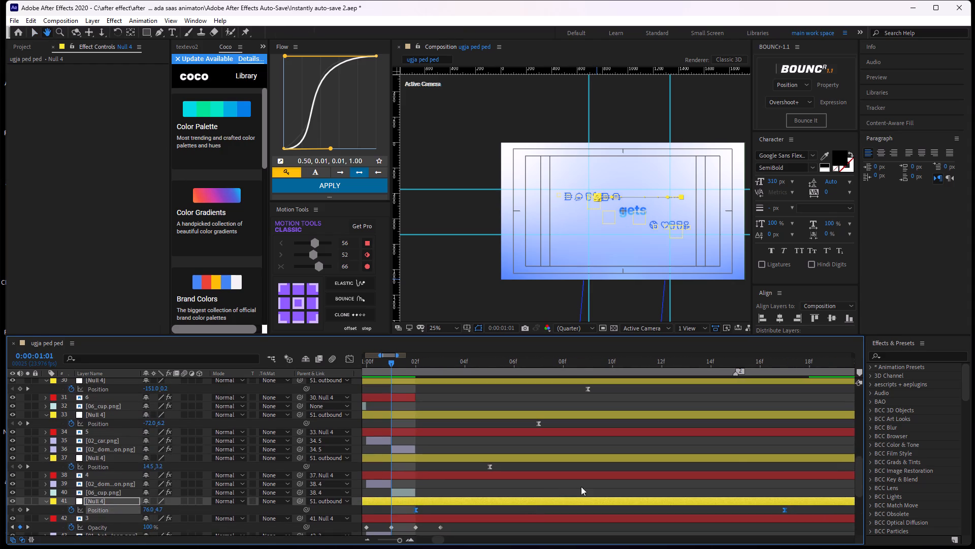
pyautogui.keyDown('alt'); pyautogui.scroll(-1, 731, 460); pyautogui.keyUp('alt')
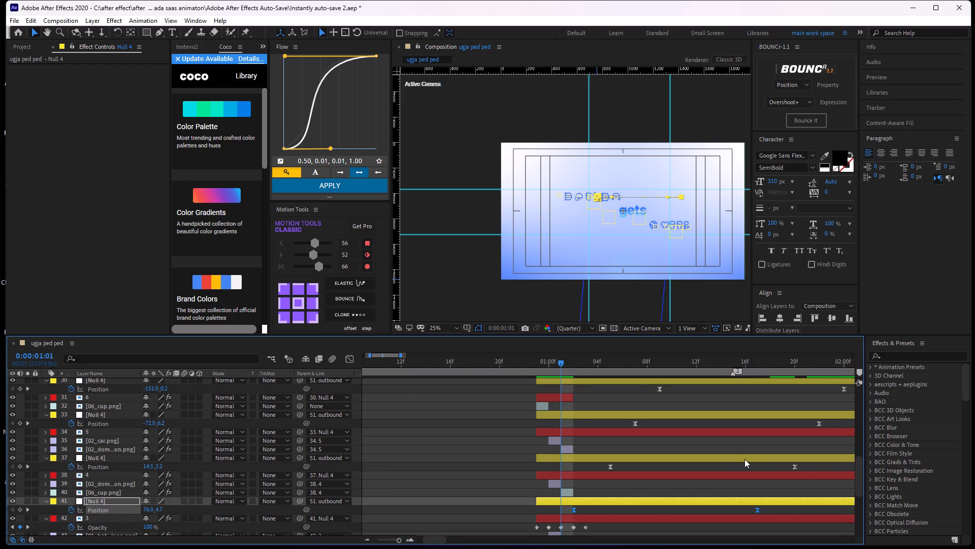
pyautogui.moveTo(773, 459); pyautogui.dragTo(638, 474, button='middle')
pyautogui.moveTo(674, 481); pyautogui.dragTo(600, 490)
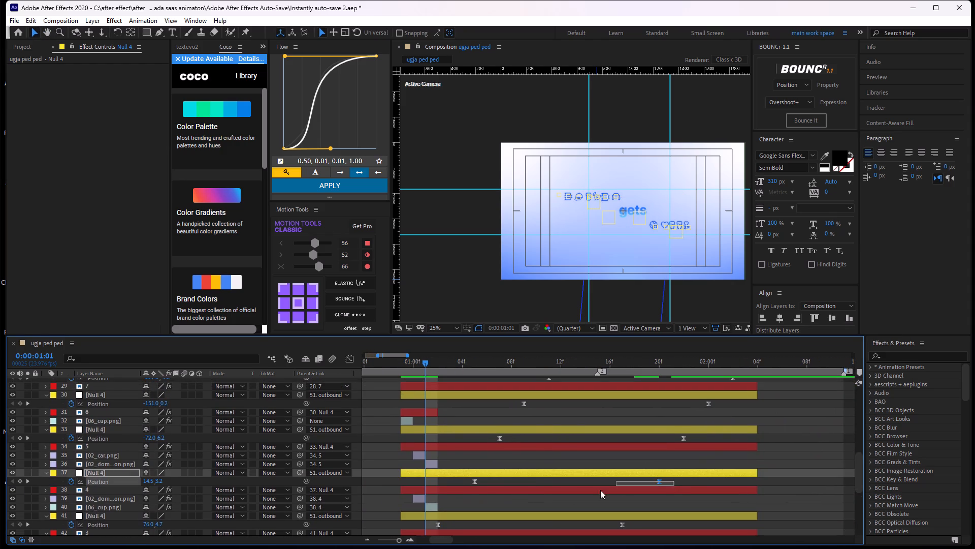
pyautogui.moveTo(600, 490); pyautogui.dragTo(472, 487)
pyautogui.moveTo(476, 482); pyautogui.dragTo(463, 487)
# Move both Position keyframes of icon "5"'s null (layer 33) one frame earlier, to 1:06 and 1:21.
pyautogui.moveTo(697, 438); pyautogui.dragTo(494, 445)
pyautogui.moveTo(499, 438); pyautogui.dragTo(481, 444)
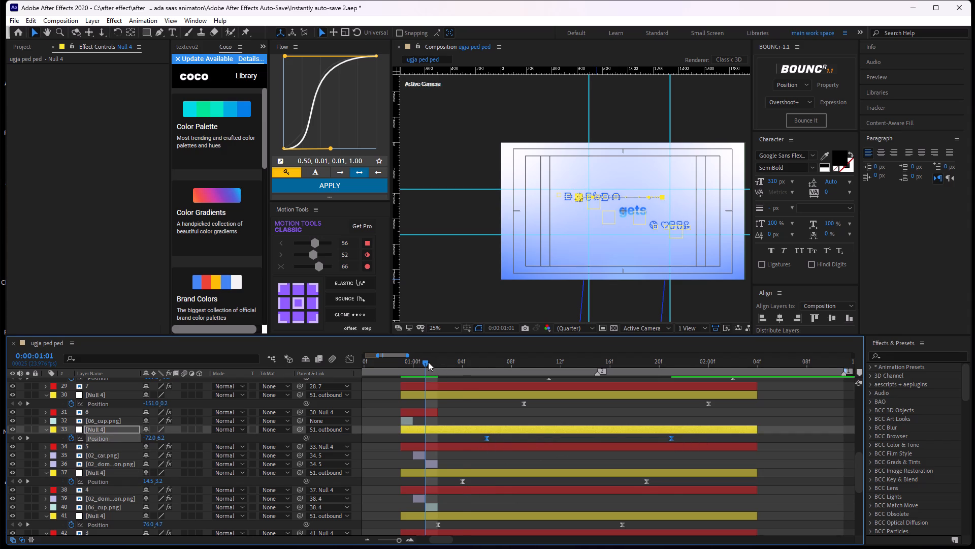
# Scrub between 1:01 and 1:06 to examine how icon "2"'s motion start lines up with its Opacity keyframes and icon swaps.
pyautogui.moveTo(426, 363); pyautogui.dragTo(479, 396)
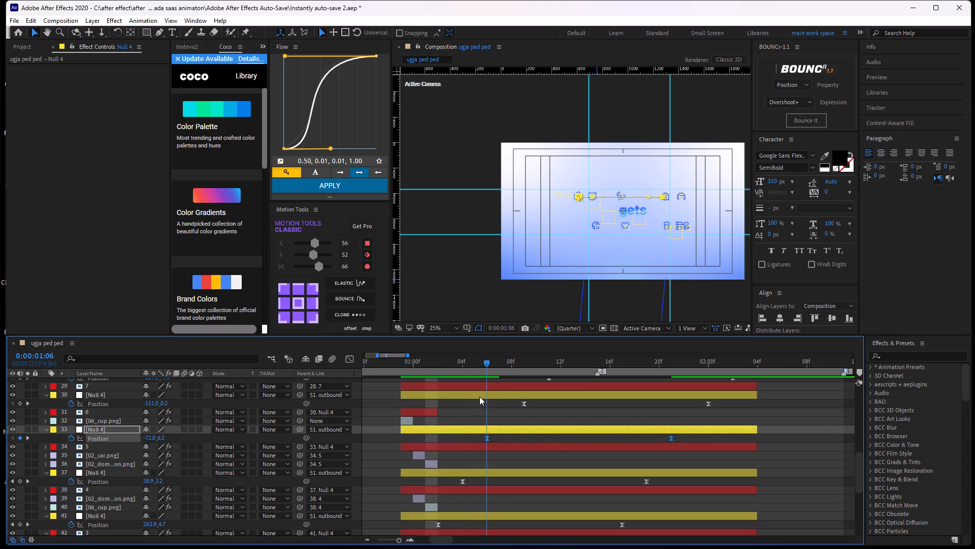
pyautogui.moveTo(479, 396); pyautogui.dragTo(443, 424)
pyautogui.moveTo(489, 458); pyautogui.dragTo(497, 402, button='middle')
pyautogui.keyDown('alt'); pyautogui.scroll(1, 482, 408); pyautogui.keyUp('alt')
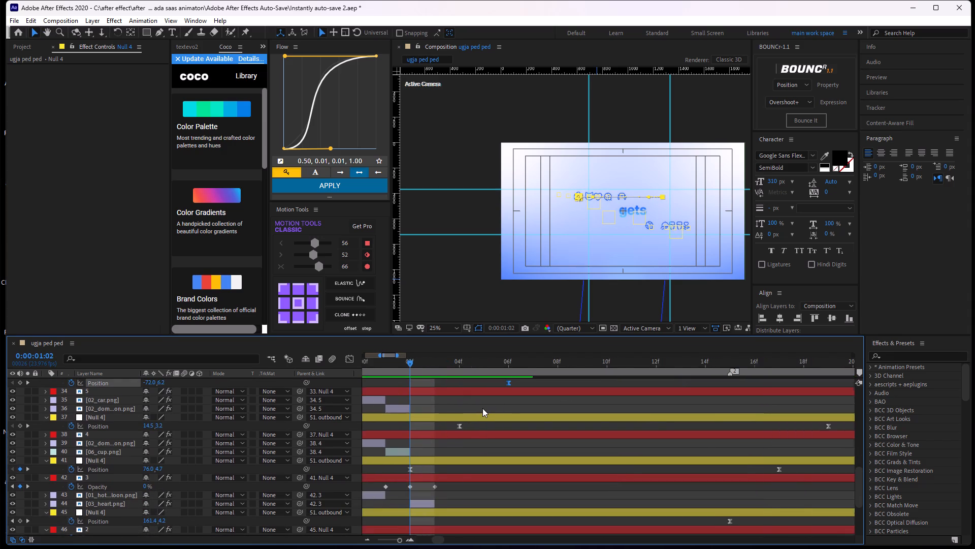
pyautogui.keyDown('alt'); pyautogui.scroll(1, 482, 408); pyautogui.keyUp('alt')
pyautogui.moveTo(454, 422); pyautogui.dragTo(610, 357, button='middle')
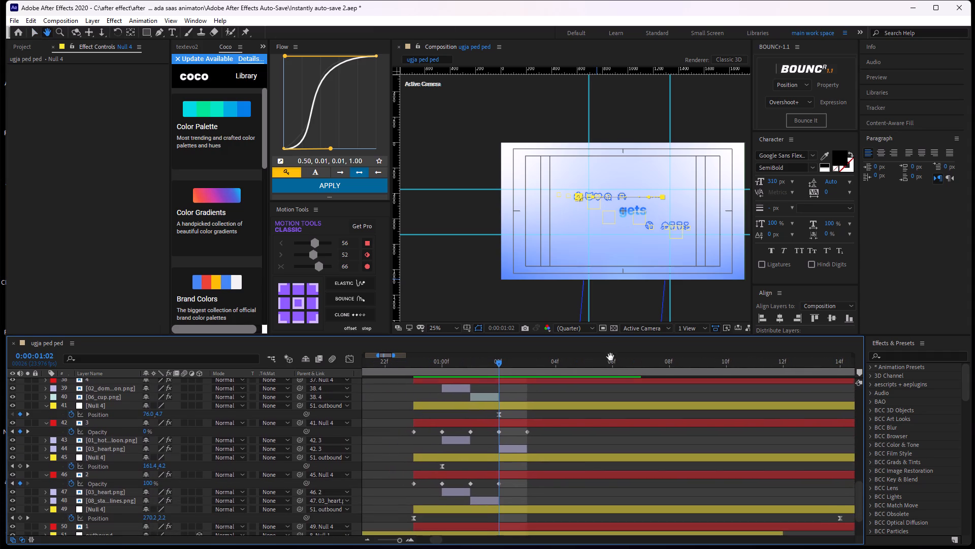
pyautogui.moveTo(610, 357); pyautogui.dragTo(611, 349, button='middle')
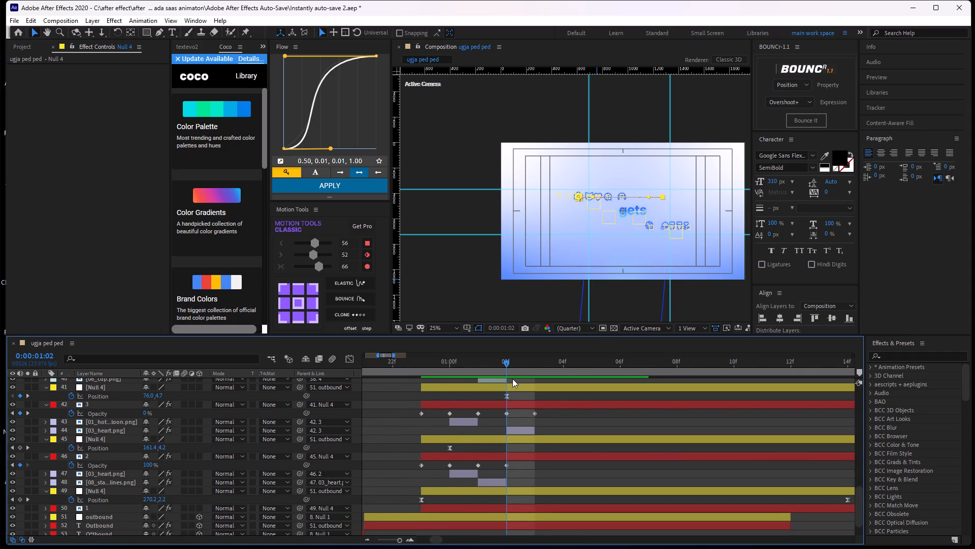
pyautogui.moveTo(506, 365); pyautogui.dragTo(467, 391)
# Move both Position keyframes of icon "2"'s null (layer 45) one frame later, to 1:01 and 1:16.
pyautogui.moveTo(530, 440); pyautogui.dragTo(449, 427, button='middle')
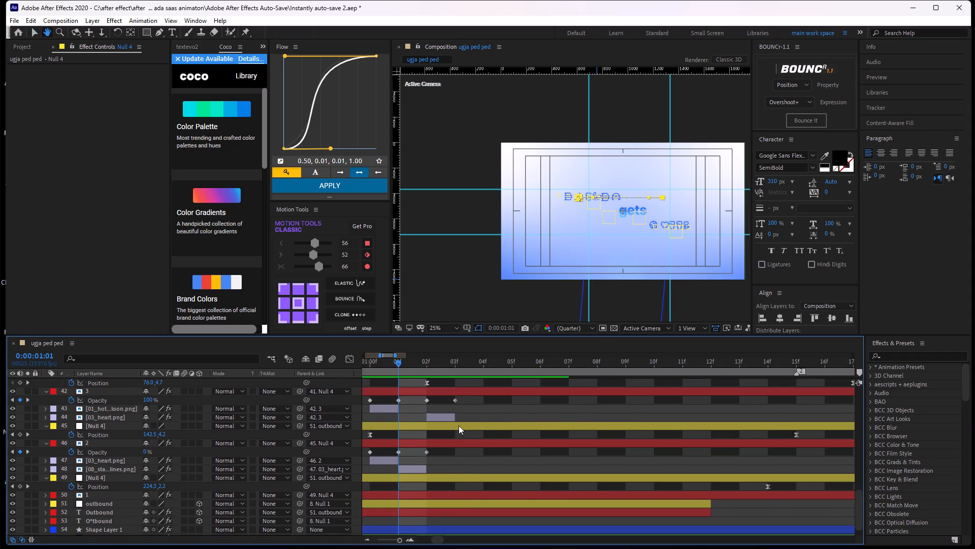
pyautogui.keyDown('alt'); pyautogui.scroll(-1, 623, 421); pyautogui.keyUp('alt')
pyautogui.moveTo(716, 437); pyautogui.dragTo(468, 442)
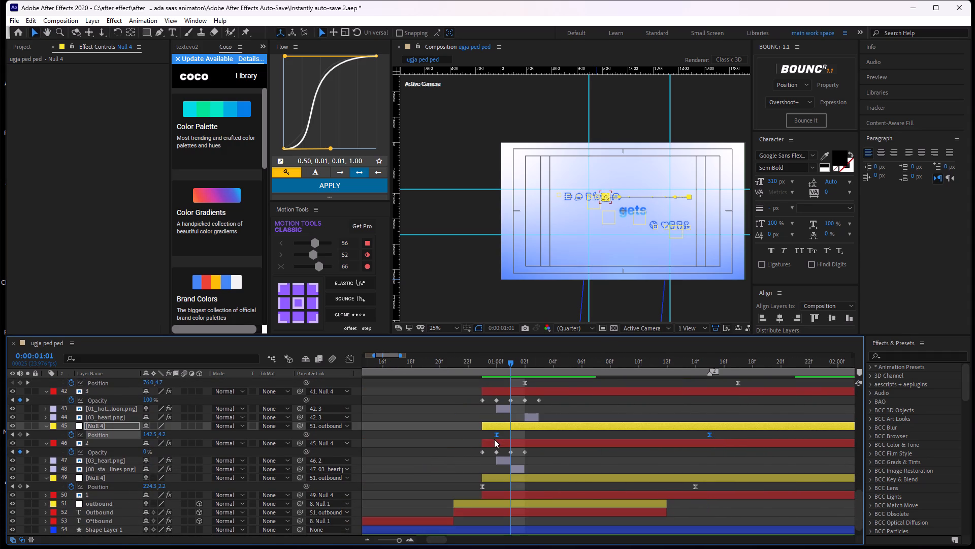
pyautogui.moveTo(496, 437); pyautogui.dragTo(513, 440)
# Move both Position keyframes of icon "3"'s null (layer 41) one frame later, to 1:03 and 1:18.
pyautogui.keyDown('alt'); pyautogui.scroll(2, 511, 440); pyautogui.keyUp('alt')
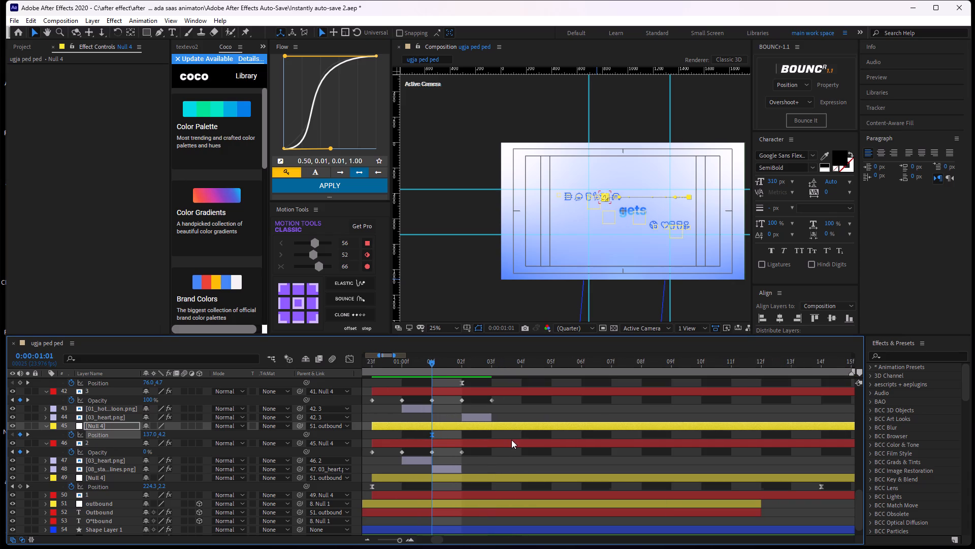
pyautogui.moveTo(508, 438); pyautogui.dragTo(522, 468, button='middle')
pyautogui.moveTo(644, 426); pyautogui.dragTo(565, 458, button='middle')
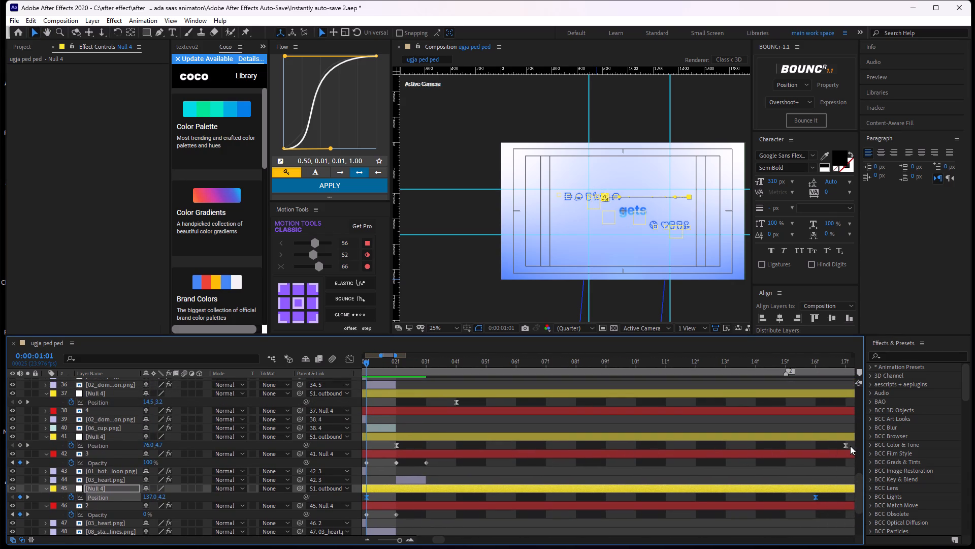
pyautogui.moveTo(849, 446); pyautogui.dragTo(379, 453)
pyautogui.moveTo(396, 447); pyautogui.dragTo(415, 447)
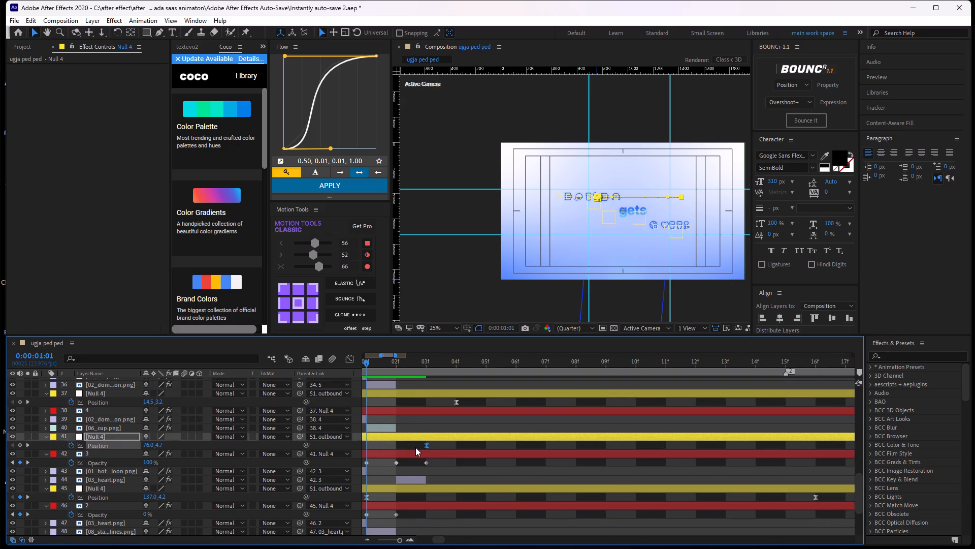
pyautogui.moveTo(415, 447); pyautogui.dragTo(420, 447)
# Move both Position keyframes of icon "4"'s null (layer 37) one frame later, to 1:05 and 1:20.
pyautogui.moveTo(532, 423); pyautogui.dragTo(465, 454, button='middle')
pyautogui.keyDown('alt'); pyautogui.scroll(-1, 479, 448); pyautogui.keyUp('alt')
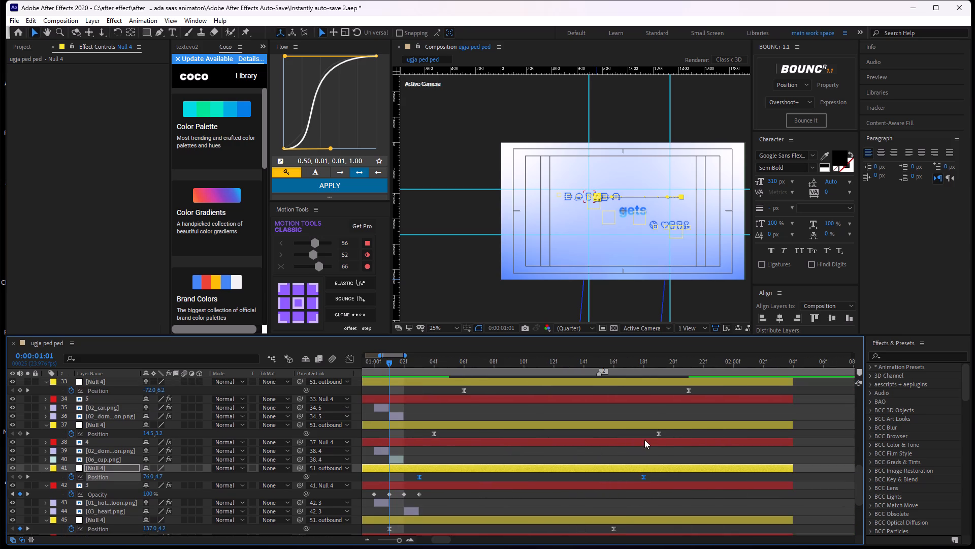
pyautogui.moveTo(672, 434); pyautogui.dragTo(408, 440)
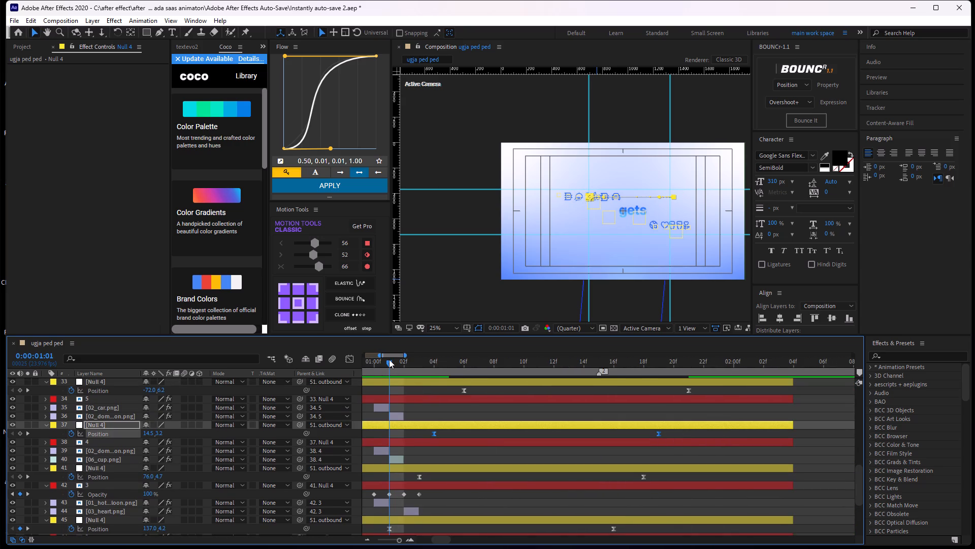
pyautogui.moveTo(389, 359); pyautogui.dragTo(433, 377)
pyautogui.keyDown('alt'); pyautogui.scroll(1, 452, 415); pyautogui.keyUp('alt')
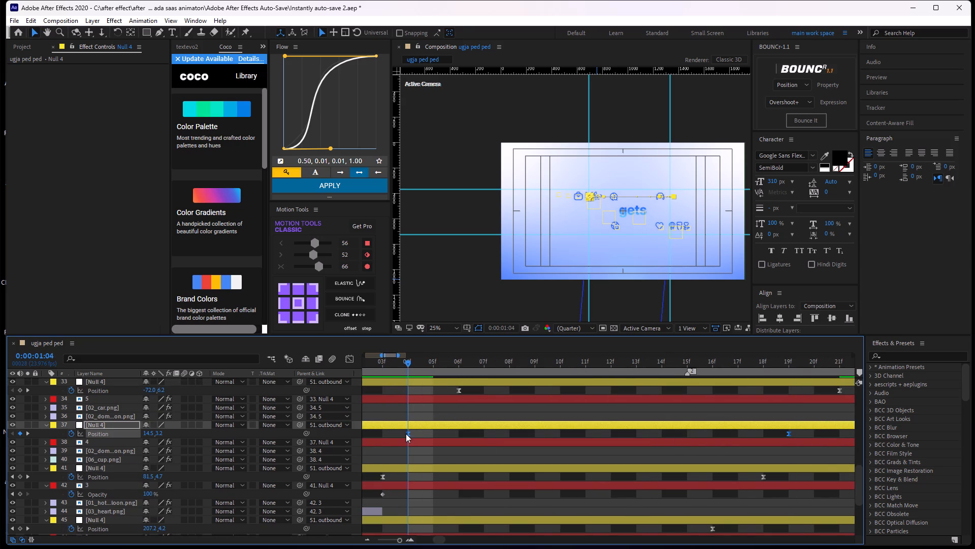
pyautogui.moveTo(407, 434); pyautogui.dragTo(422, 442)
# Move both Position keyframes of icon "5"'s null (layer 33) one frame later, to 1:07 and 1:22.
pyautogui.moveTo(412, 364); pyautogui.dragTo(456, 381)
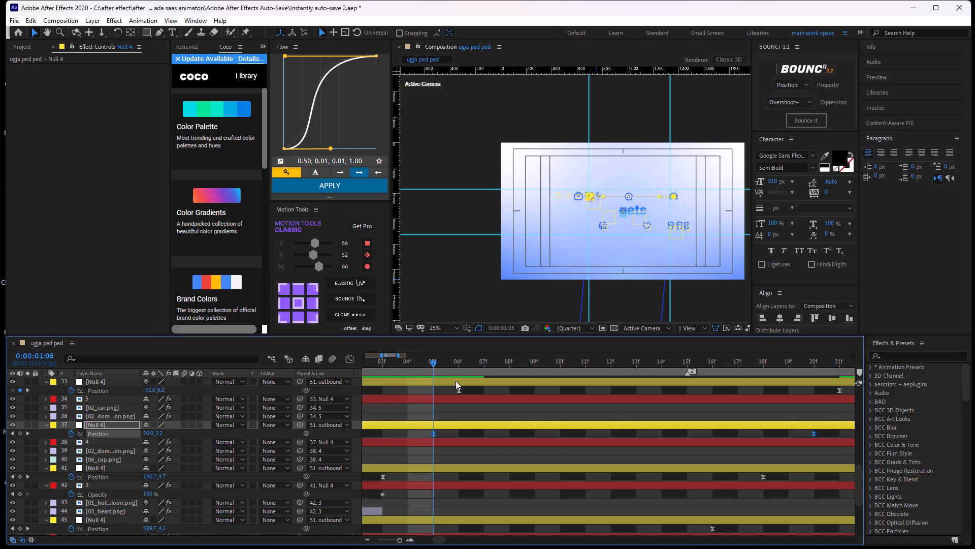
pyautogui.moveTo(456, 381); pyautogui.dragTo(476, 385)
pyautogui.moveTo(607, 439); pyautogui.dragTo(515, 453, button='middle')
pyautogui.keyDown('alt'); pyautogui.scroll(-1, 557, 436); pyautogui.keyUp('alt')
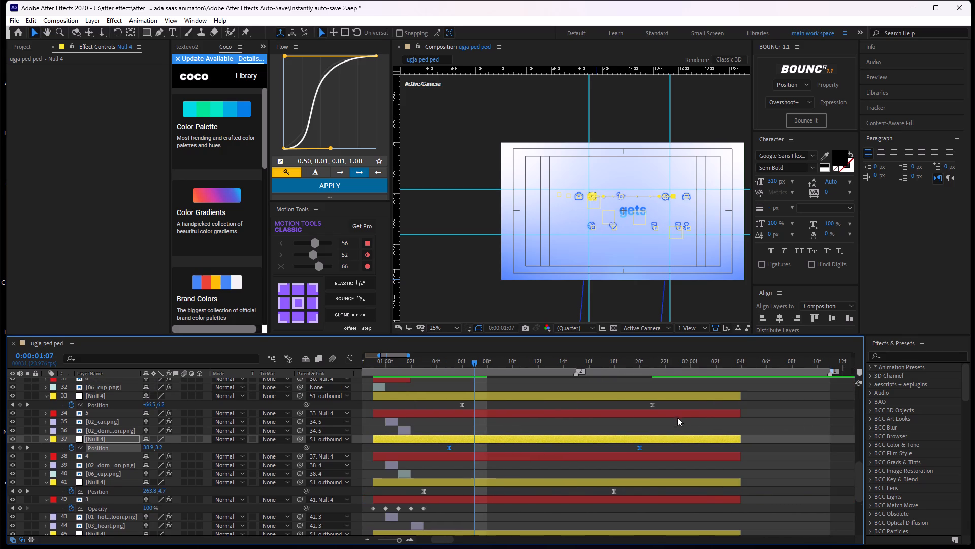
pyautogui.moveTo(670, 407); pyautogui.dragTo(442, 409)
pyautogui.moveTo(461, 403); pyautogui.dragTo(471, 405)
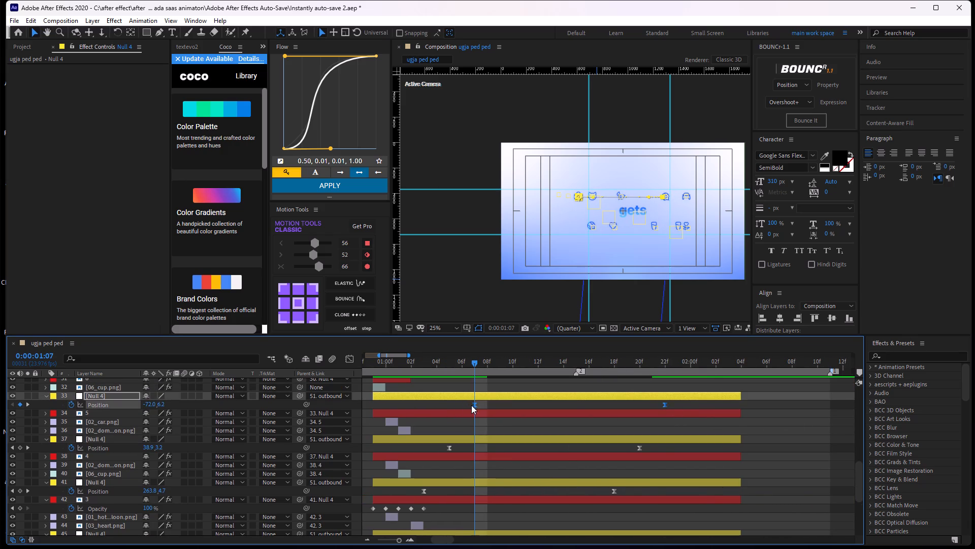
# Check the staggered Position keyframes and preview the animation from 0:23 to about 1:19 to examine the outbound icons' motion.
pyautogui.scroll(1, 572, 397)
pyautogui.keyDown('alt'); pyautogui.scroll(1, 606, 416); pyautogui.keyUp('alt')
pyautogui.moveTo(500, 400); pyautogui.dragTo(565, 406, button='middle')
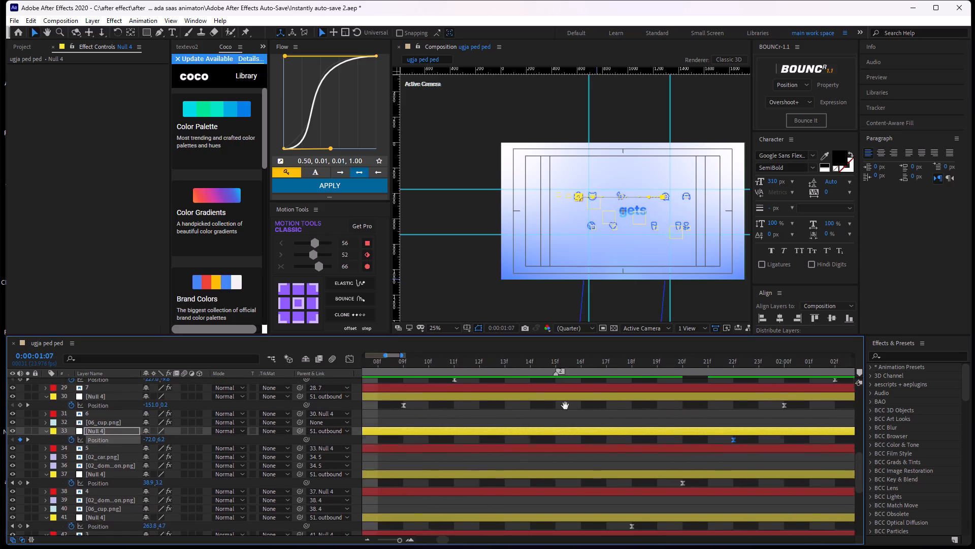
pyautogui.moveTo(565, 406); pyautogui.dragTo(597, 407, button='middle')
pyautogui.keyDown('alt'); pyautogui.scroll(-1, 595, 407); pyautogui.keyUp('alt')
pyautogui.moveTo(566, 441); pyautogui.dragTo(558, 353, button='middle')
pyautogui.keyDown('alt'); pyautogui.scroll(1, 540, 422); pyautogui.keyUp('alt')
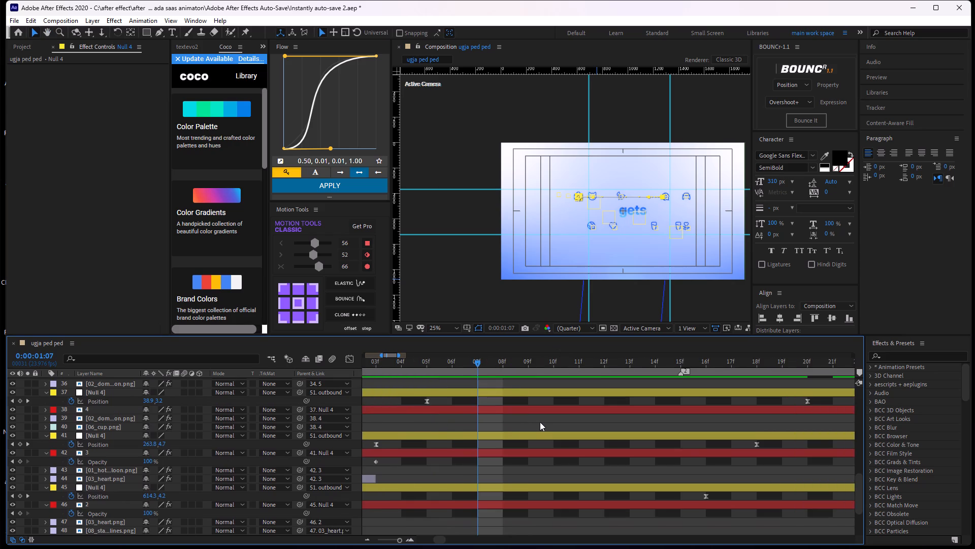
pyautogui.moveTo(459, 437); pyautogui.dragTo(592, 384, button='middle')
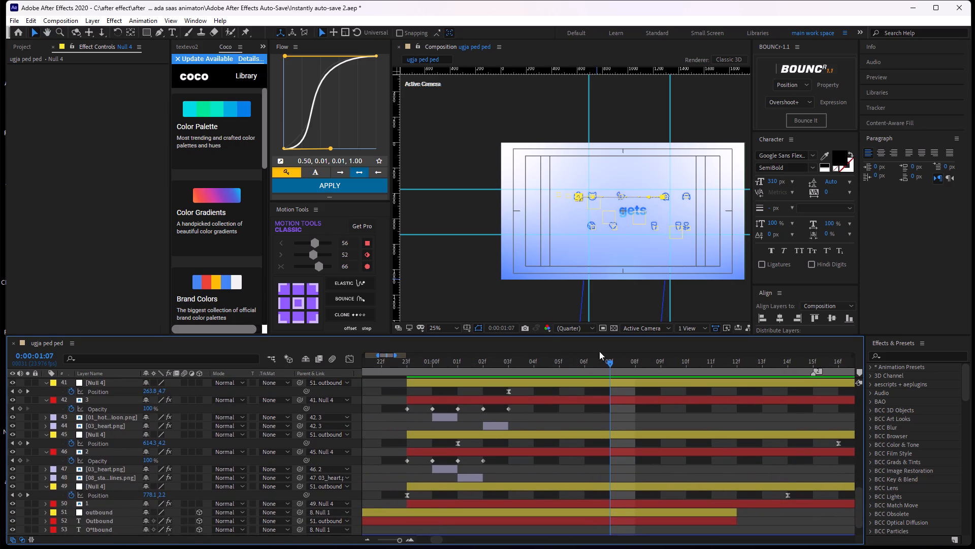
pyautogui.moveTo(608, 365); pyautogui.dragTo(417, 418)
pyautogui.press('space')
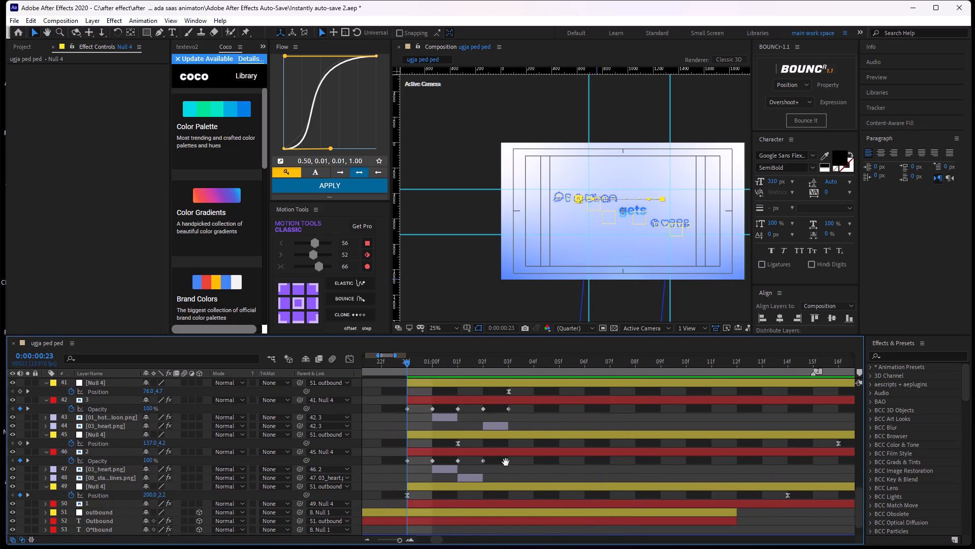
pyautogui.press('space')
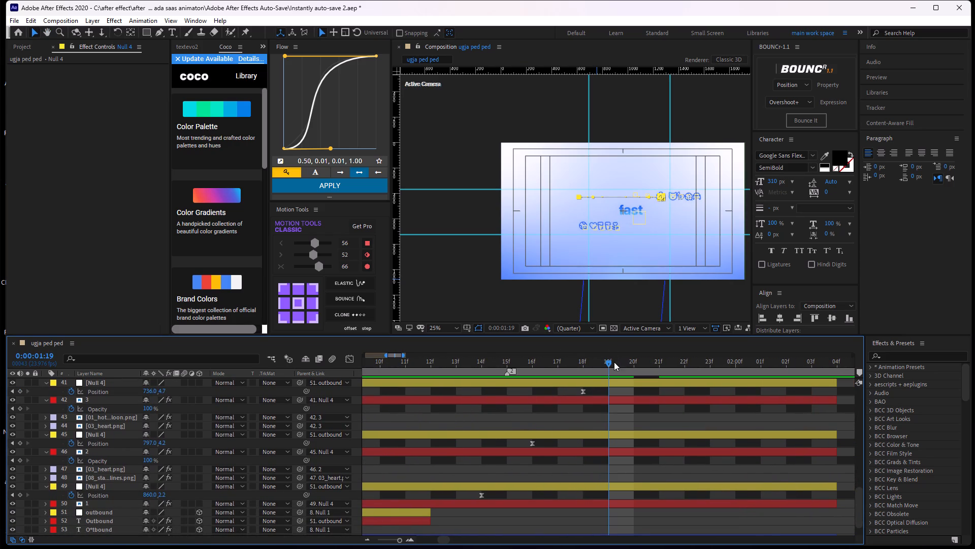
pyautogui.moveTo(614, 362); pyautogui.dragTo(340, 429)
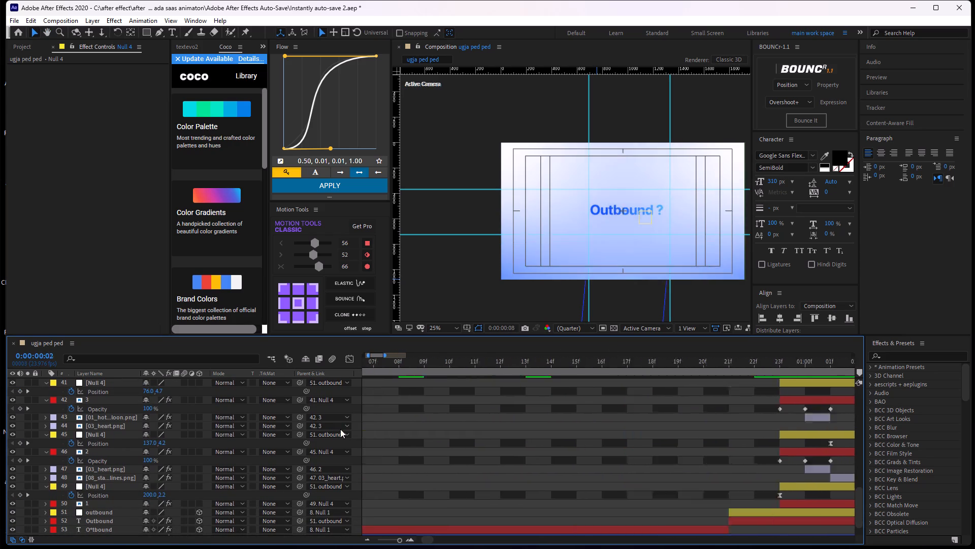
pyautogui.moveTo(340, 429); pyautogui.dragTo(436, 429)
pyautogui.press('space')
pyautogui.press('space')
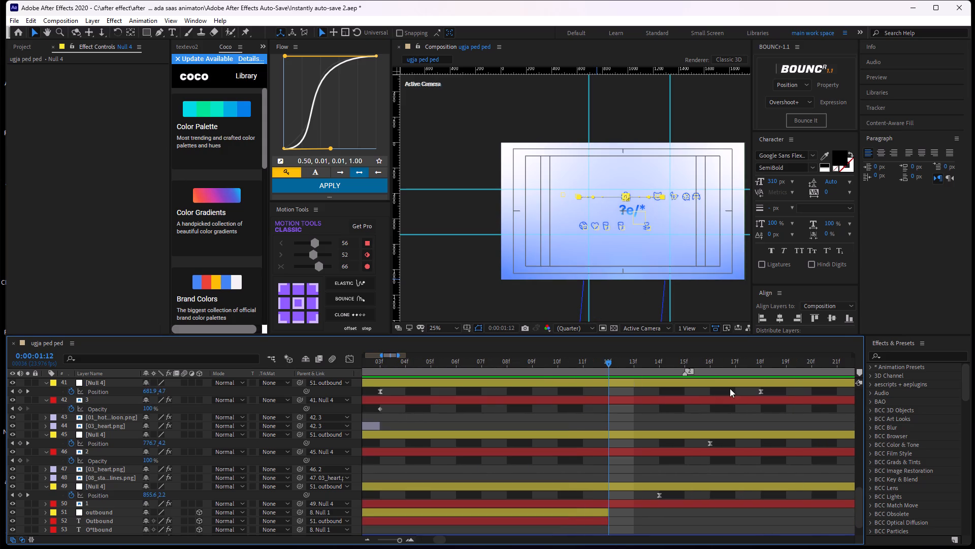
# Preview the composition repeatedly from 0:00, then scrub and replay around 1:00 to 1:02 to examine the text-to-icon swaps.
pyautogui.moveTo(619, 360); pyautogui.dragTo(10, 544)
pyautogui.press('space')
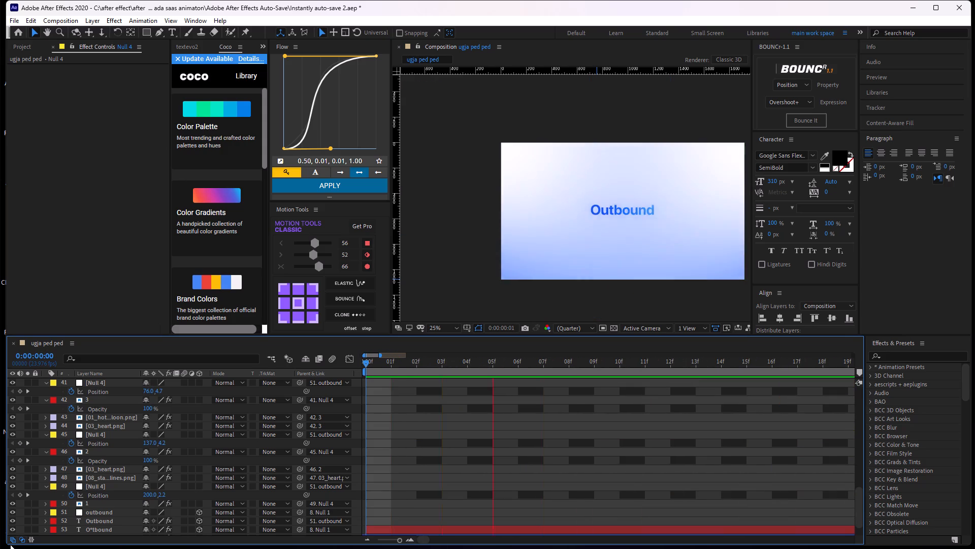
pyautogui.press('space')
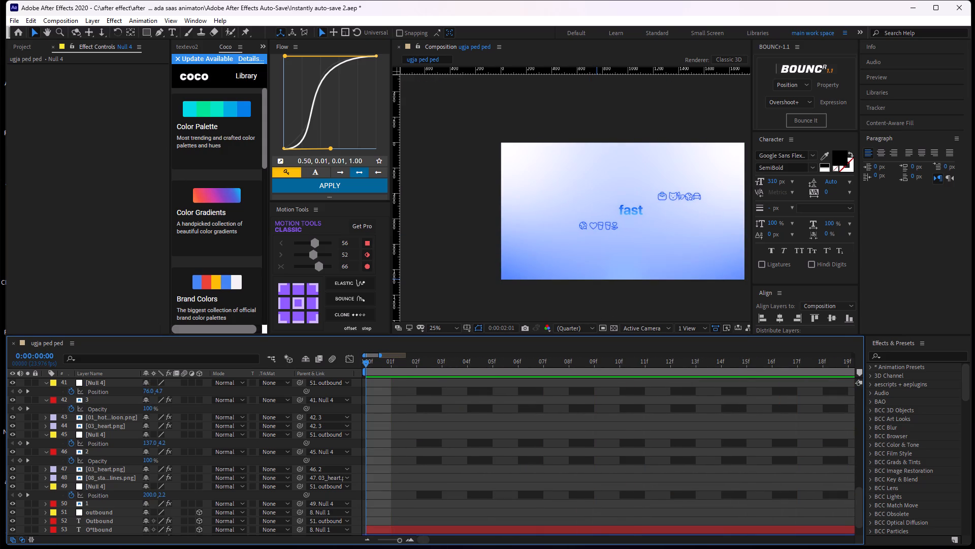
pyautogui.moveTo(610, 361); pyautogui.dragTo(0, 535)
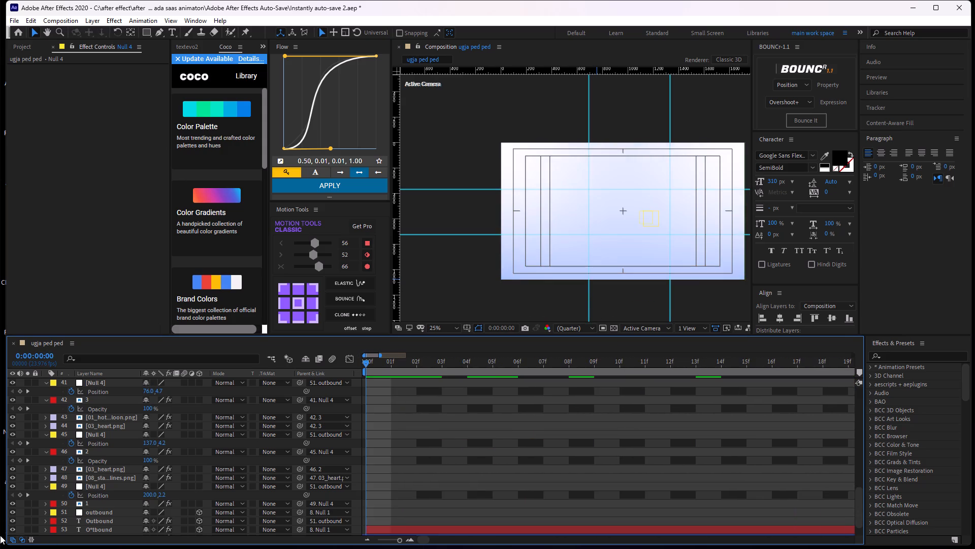
pyautogui.press('space')
pyautogui.press('space')
pyautogui.press('space')
pyautogui.press('space')
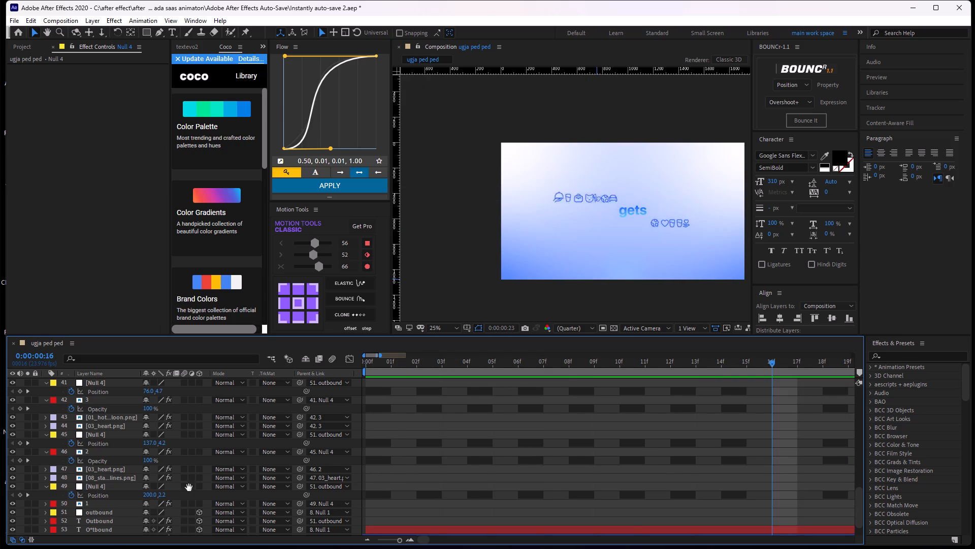
pyautogui.moveTo(614, 358); pyautogui.dragTo(589, 373)
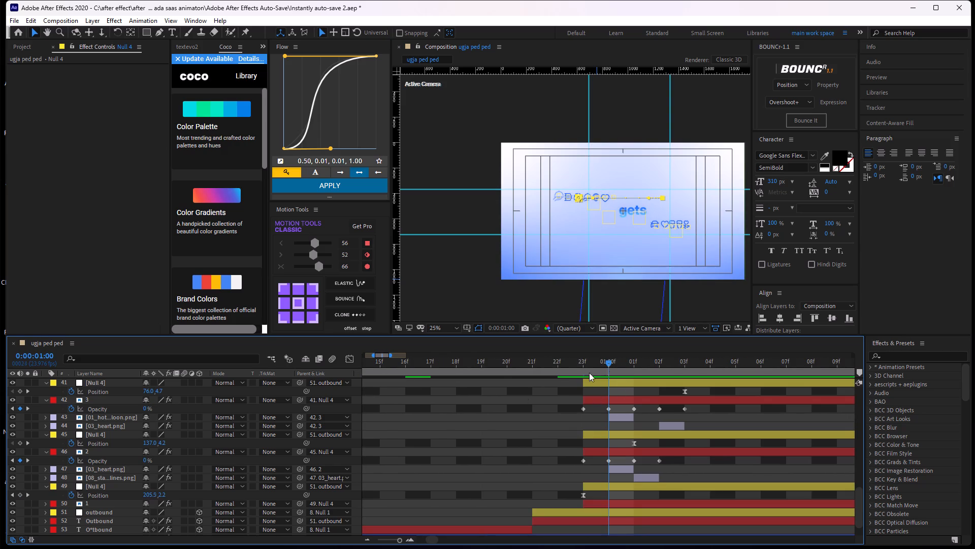
pyautogui.moveTo(589, 373); pyautogui.dragTo(400, 429)
pyautogui.press('space')
pyautogui.press('space')
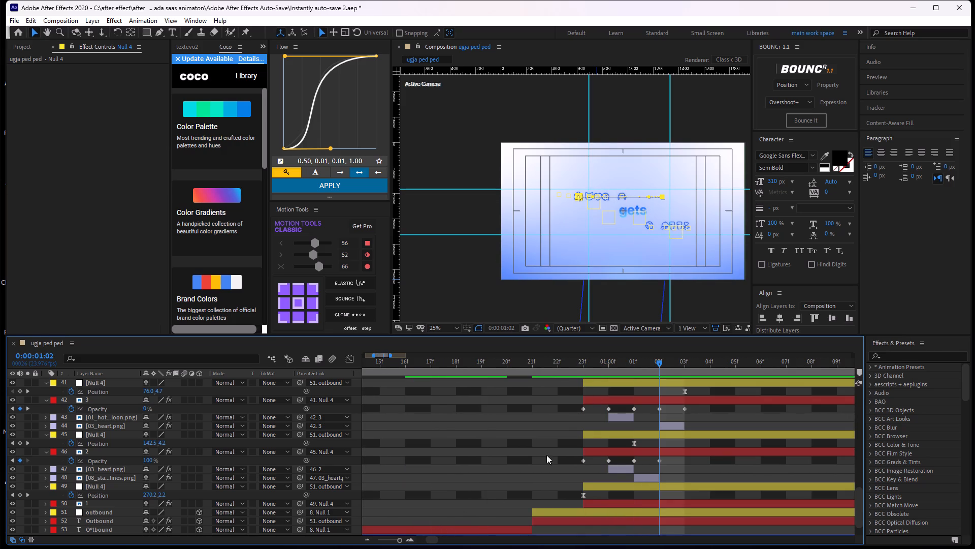
# Preview the animation to 1:23 and zoom in on the upper icon row to examine the spacing between its icons.
pyautogui.press('space')
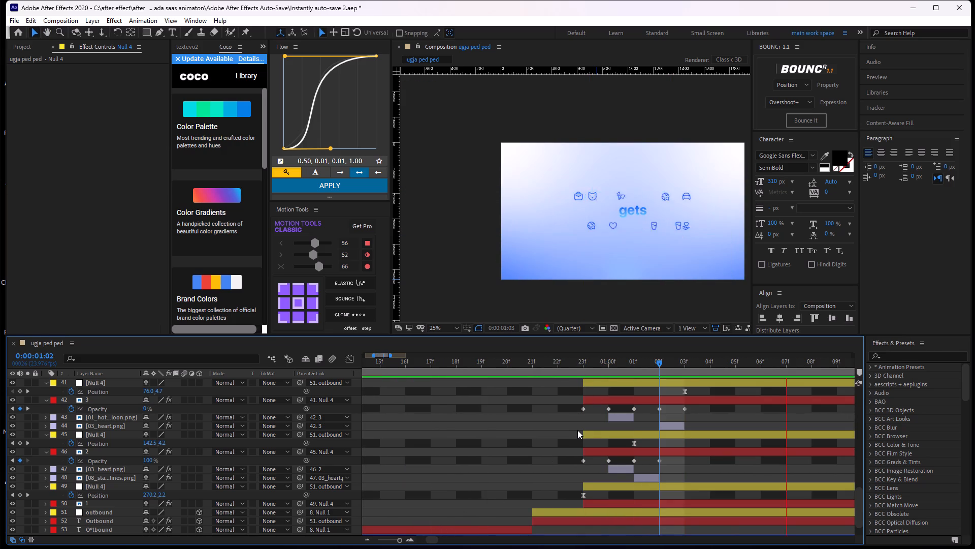
pyautogui.press('space')
pyautogui.press('space')
pyautogui.press('space')
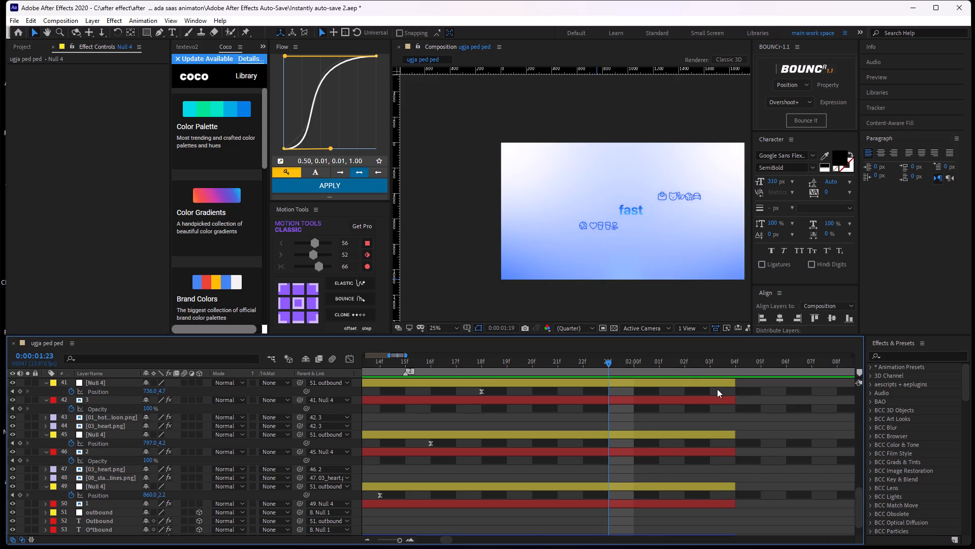
pyautogui.click(768, 399)
pyautogui.scroll(1, 682, 202)
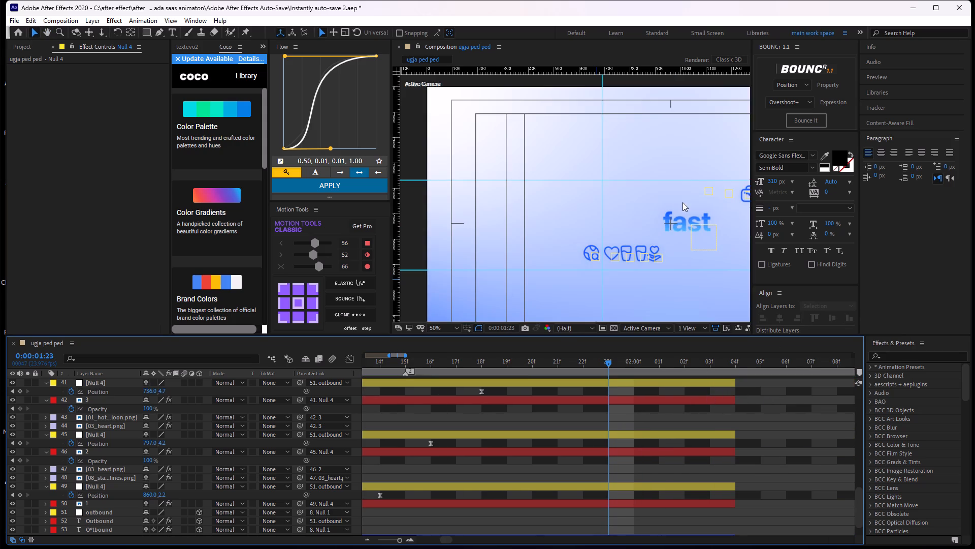
pyautogui.scroll(1, 731, 188)
pyautogui.moveTo(731, 188); pyautogui.dragTo(517, 235, button='middle')
pyautogui.moveTo(719, 200); pyautogui.dragTo(504, 166, button='middle')
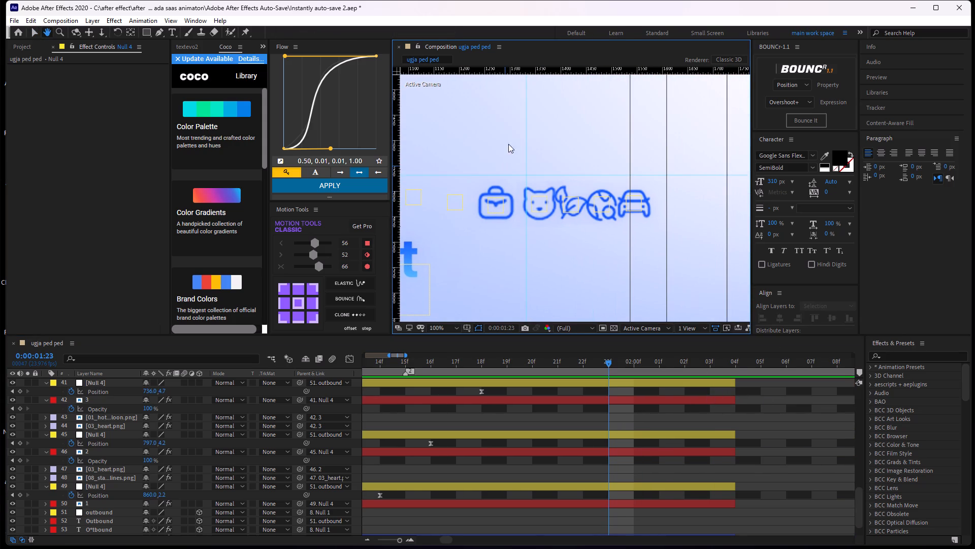
pyautogui.scroll(-2, 563, 209)
pyautogui.scroll(1, 555, 215)
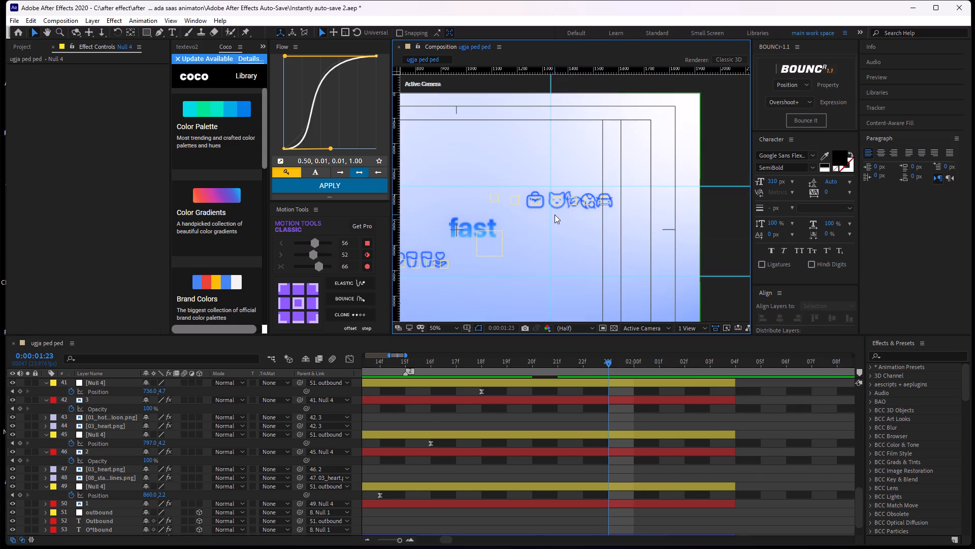
pyautogui.moveTo(584, 210); pyautogui.dragTo(552, 209, button='middle')
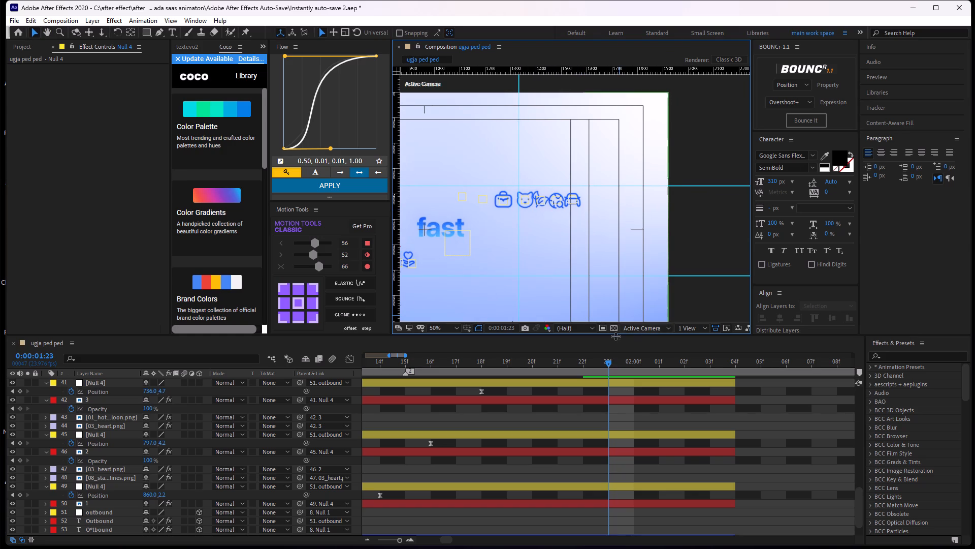
# At 1:22, set the X Position of icon "5"'s null (layer 33) to 571.0, spacing the briefcase from the cat.
pyautogui.scroll(1, 612, 414)
pyautogui.moveTo(612, 414); pyautogui.dragTo(606, 500, button='middle')
pyautogui.moveTo(603, 423); pyautogui.dragTo(597, 451, button='middle')
pyautogui.moveTo(595, 362); pyautogui.dragTo(573, 390)
pyautogui.click(574, 460)
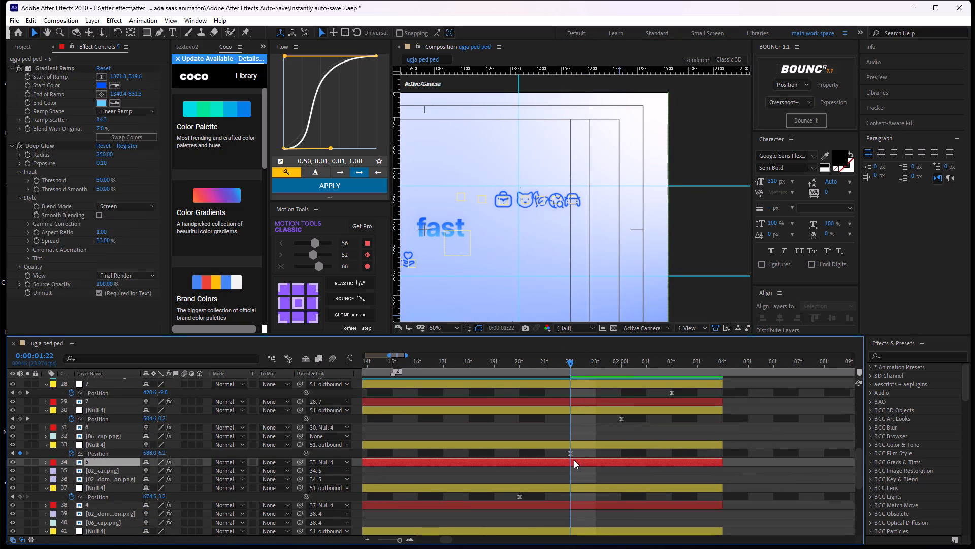
pyautogui.click(571, 447)
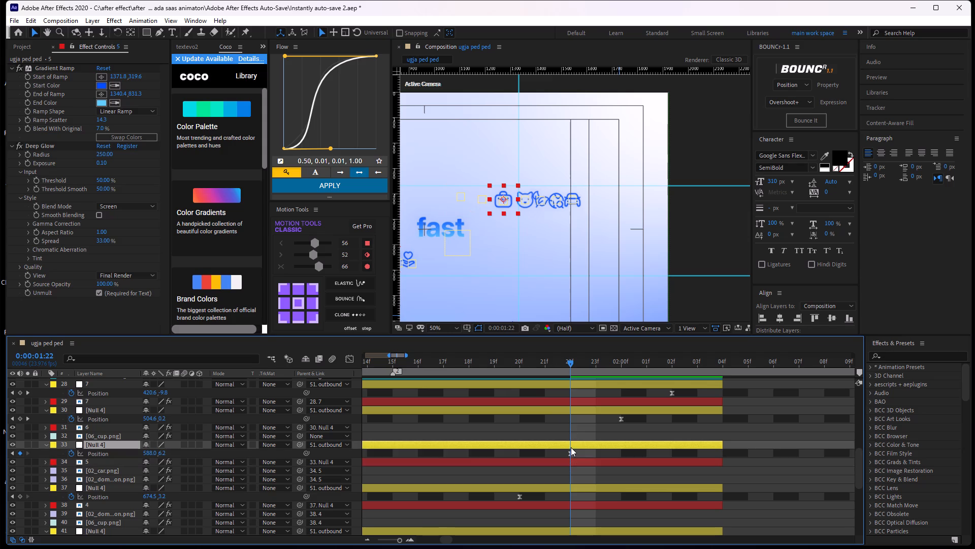
pyautogui.scroll(1, 514, 197)
pyautogui.moveTo(513, 197); pyautogui.dragTo(585, 209, button='middle')
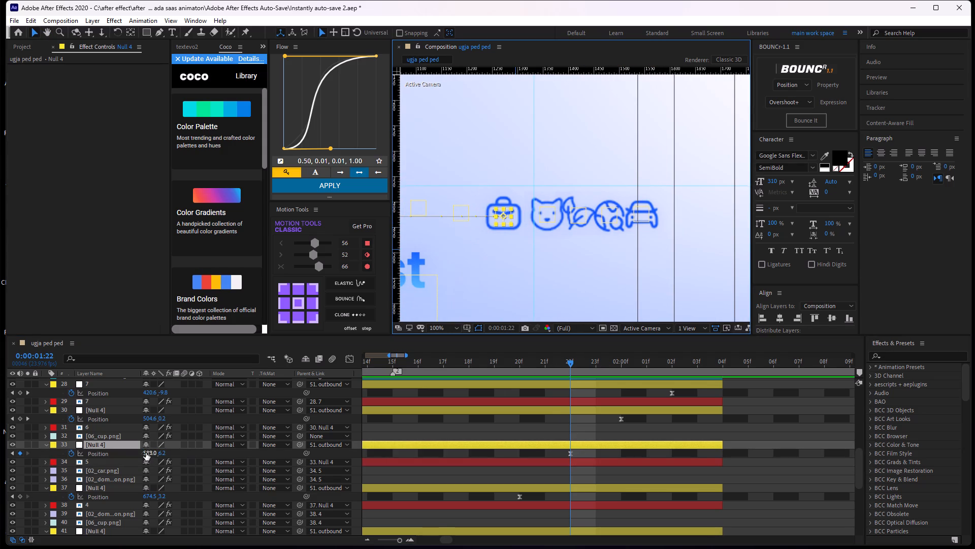
pyautogui.moveTo(146, 453); pyautogui.dragTo(138, 453)
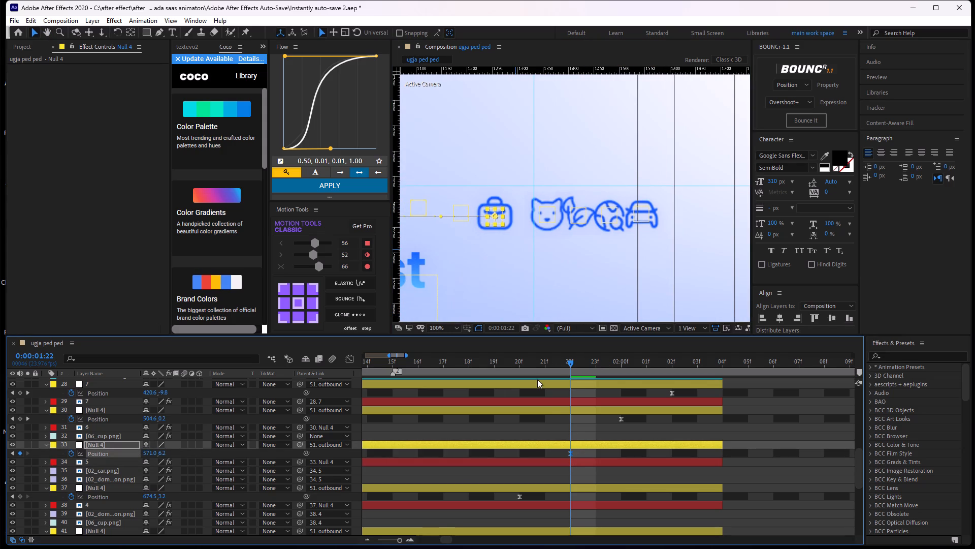
# Scrub between 1:22 and 2:02 to examine the end positions of the nulls on layers 30 and 33.
pyautogui.moveTo(568, 365); pyautogui.dragTo(619, 385)
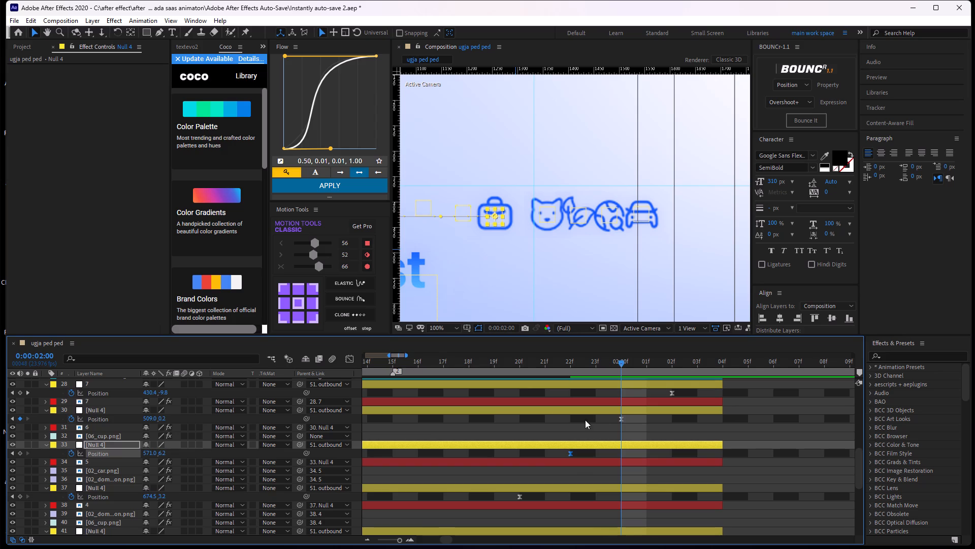
pyautogui.click(635, 409)
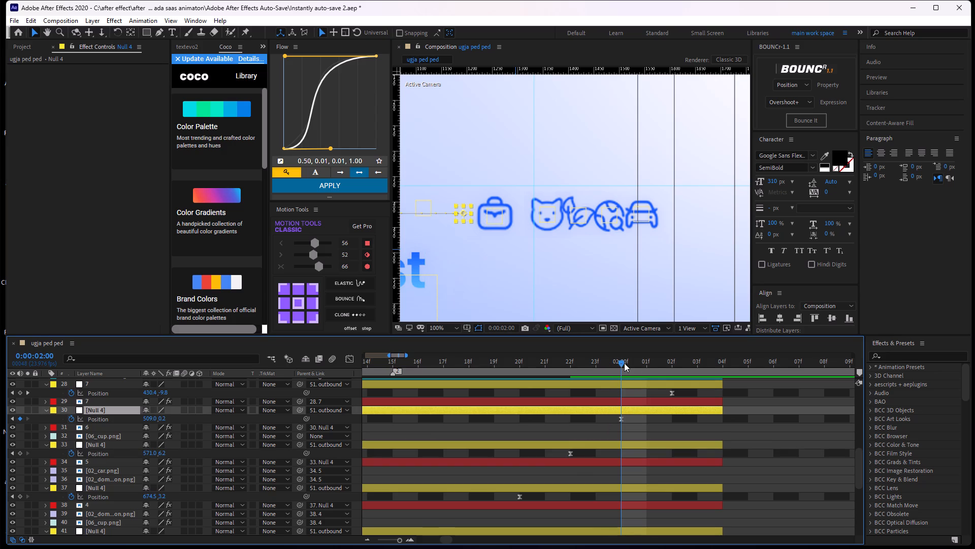
pyautogui.moveTo(624, 363); pyautogui.dragTo(665, 370)
pyautogui.scroll(-1, 660, 406)
pyautogui.moveTo(662, 368); pyautogui.dragTo(567, 417)
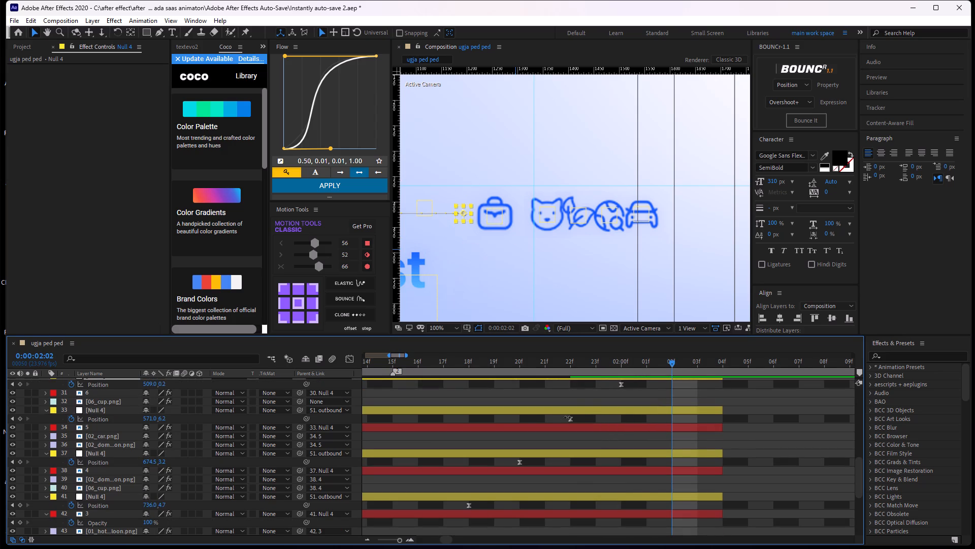
pyautogui.moveTo(567, 417); pyautogui.dragTo(572, 416)
pyautogui.moveTo(672, 360); pyautogui.dragTo(577, 404)
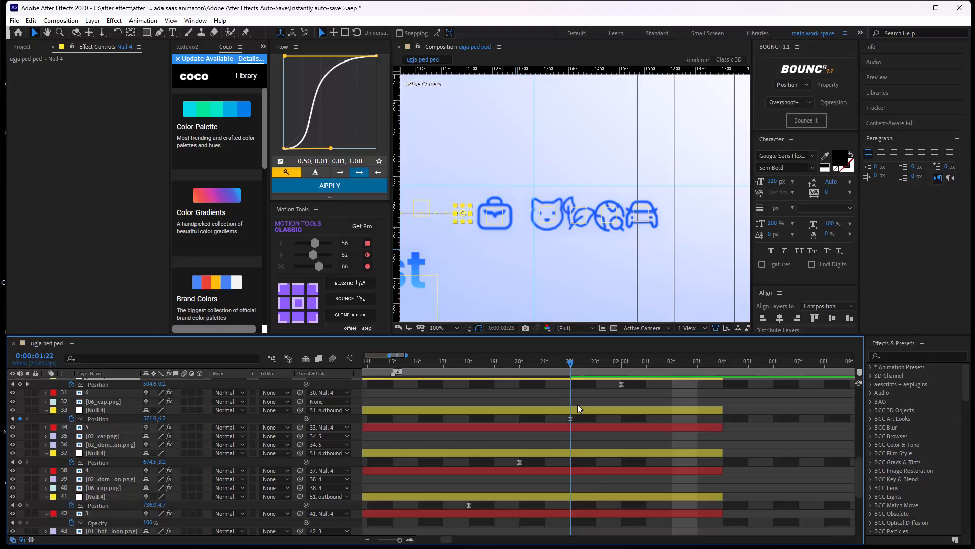
pyautogui.moveTo(577, 404); pyautogui.dragTo(570, 410)
pyautogui.moveTo(574, 422); pyautogui.dragTo(575, 417, button='middle')
pyautogui.click(573, 416)
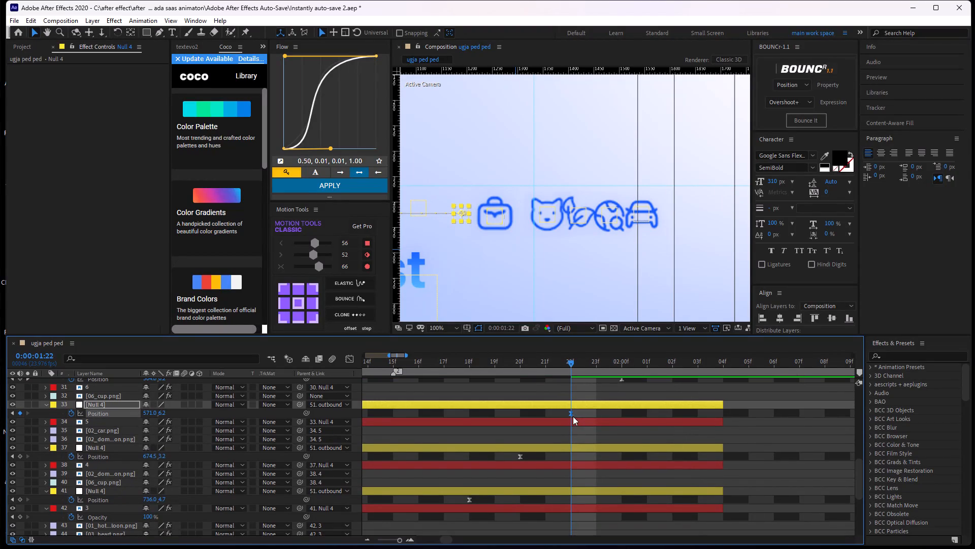
pyautogui.moveTo(573, 426); pyautogui.dragTo(595, 422, button='middle')
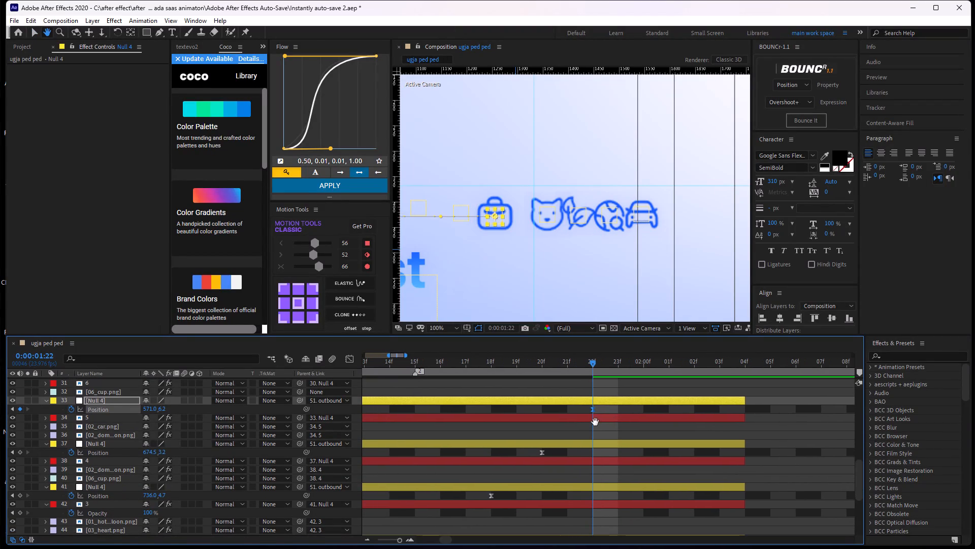
pyautogui.moveTo(595, 422); pyautogui.dragTo(596, 422, button='middle')
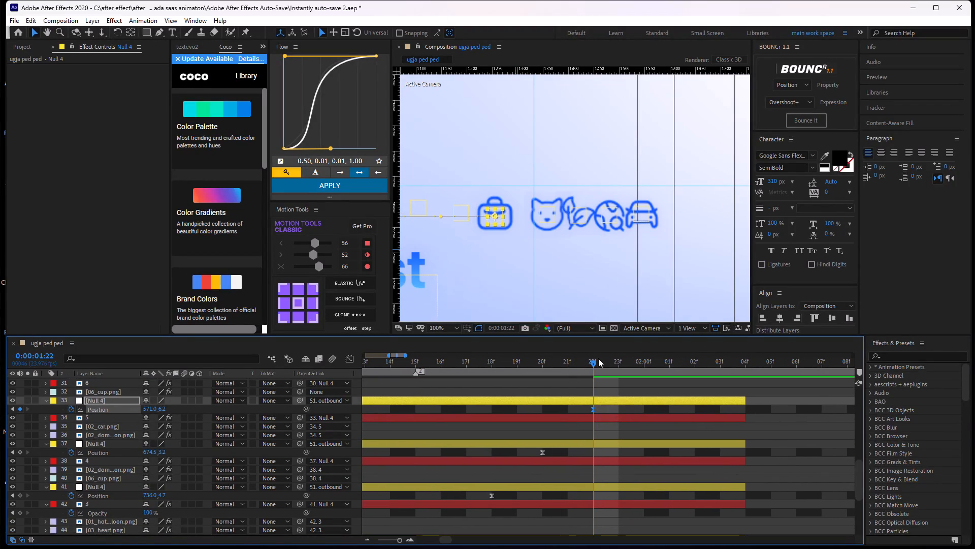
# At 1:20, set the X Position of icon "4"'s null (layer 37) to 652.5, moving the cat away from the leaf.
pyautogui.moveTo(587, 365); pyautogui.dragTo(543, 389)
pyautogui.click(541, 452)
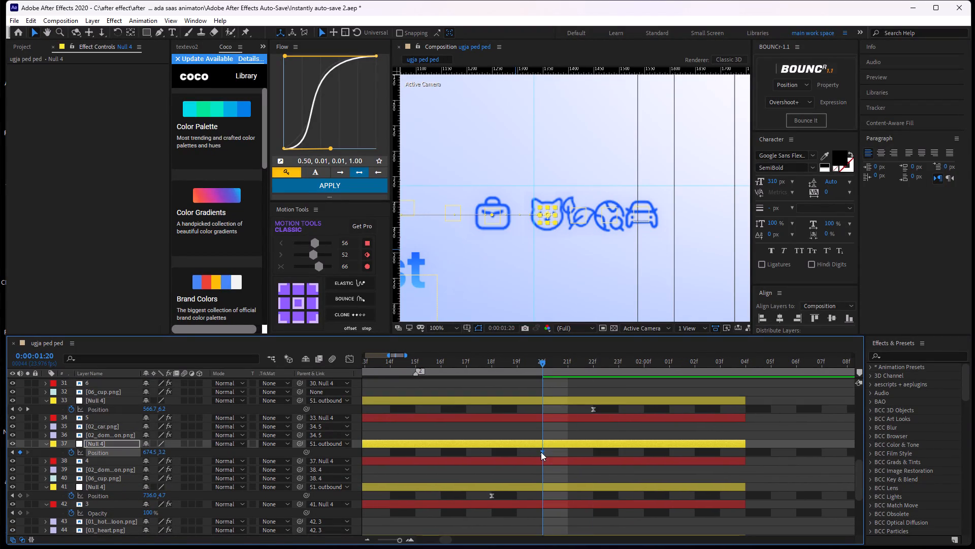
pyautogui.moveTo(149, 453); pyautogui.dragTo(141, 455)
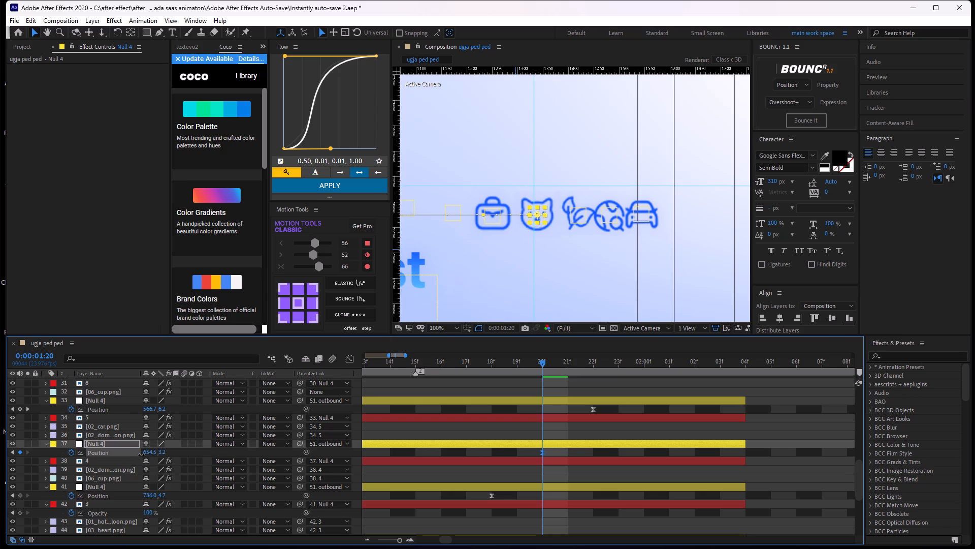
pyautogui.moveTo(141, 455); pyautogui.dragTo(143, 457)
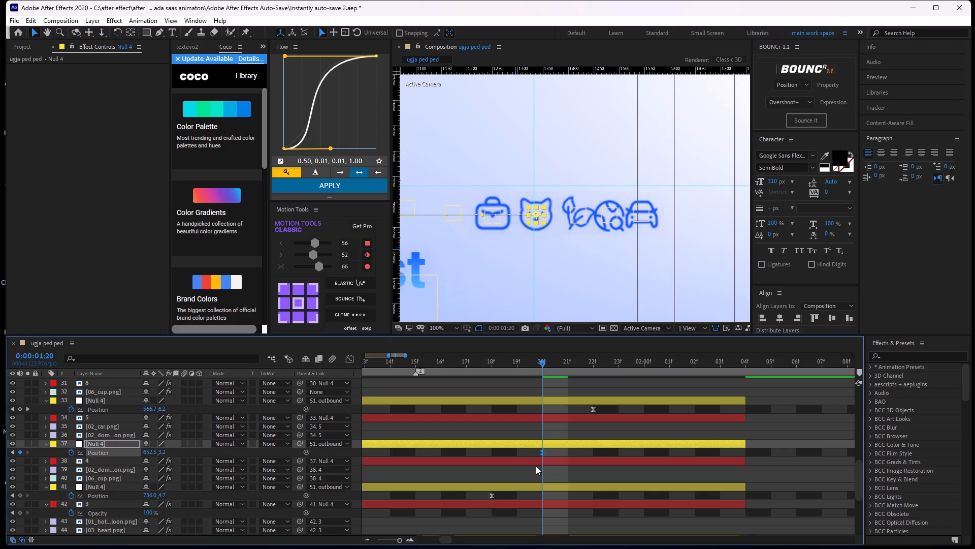
# At 1:18, set the X Position of icon "3"'s null (layer 41) to 724.0, moving the leaf away from the globe.
pyautogui.moveTo(544, 363); pyautogui.dragTo(494, 403)
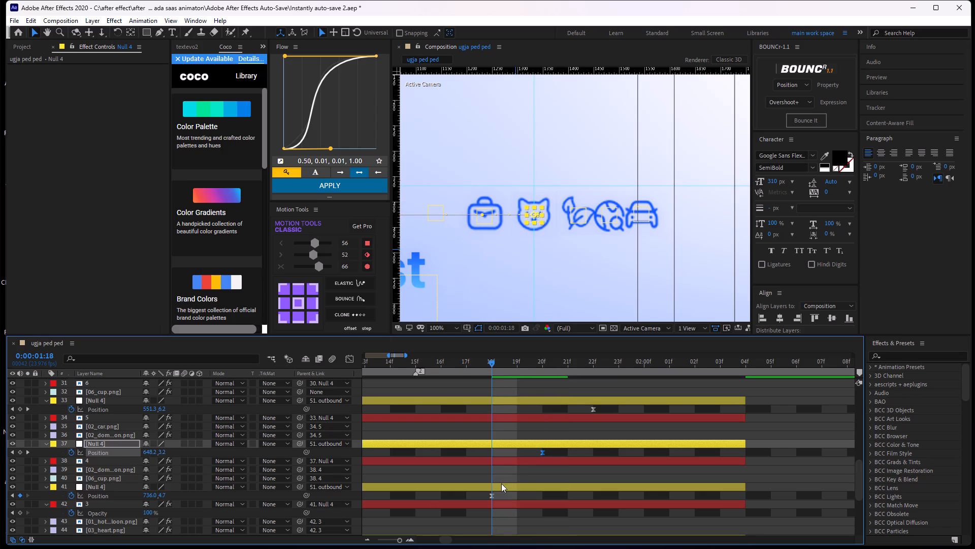
pyautogui.moveTo(501, 481); pyautogui.dragTo(504, 443, button='middle')
pyautogui.click(500, 449)
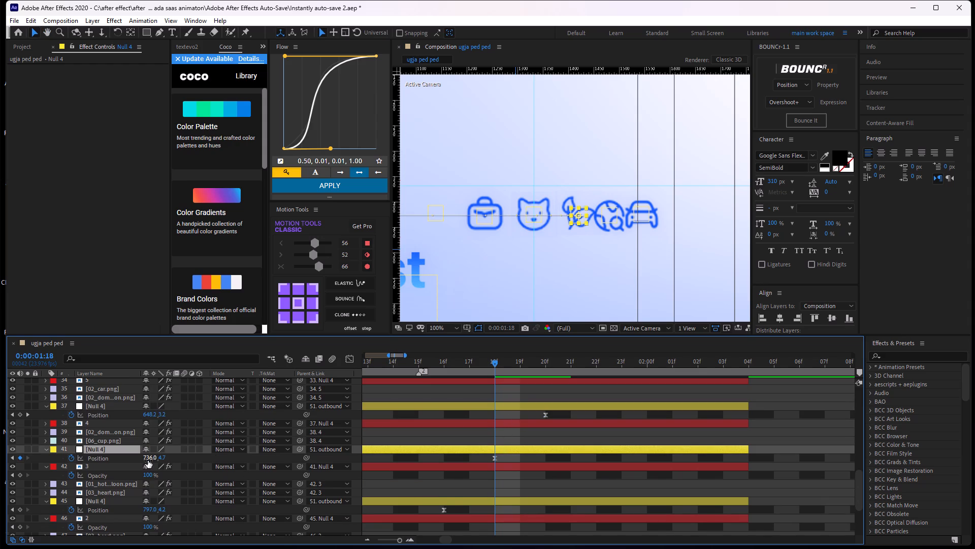
pyautogui.moveTo(152, 459); pyautogui.dragTo(154, 463)
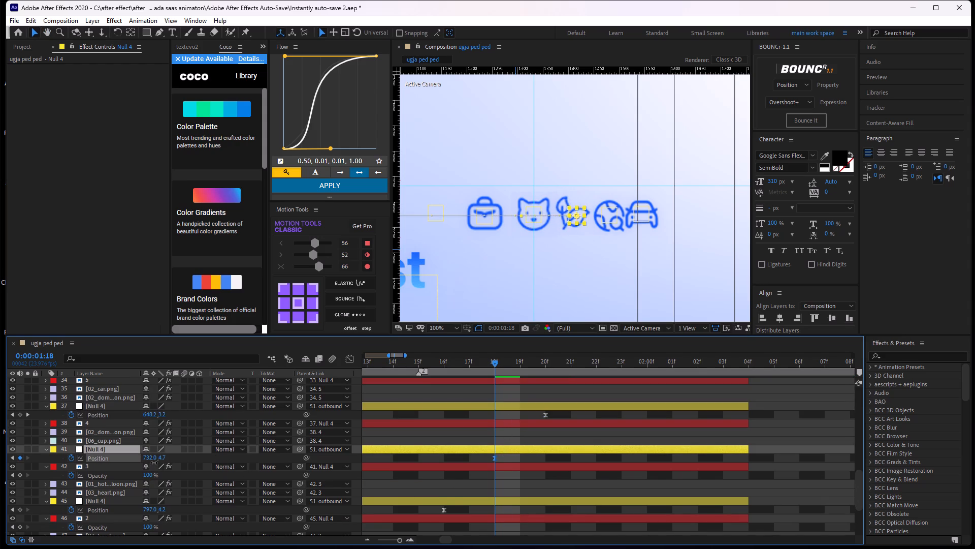
pyautogui.moveTo(154, 463); pyautogui.dragTo(151, 464)
# At 1:20, set the X Position of icon "4"'s null (layer 37) to 649.5 to even out the cat's spacing.
pyautogui.moveTo(495, 359); pyautogui.dragTo(526, 373)
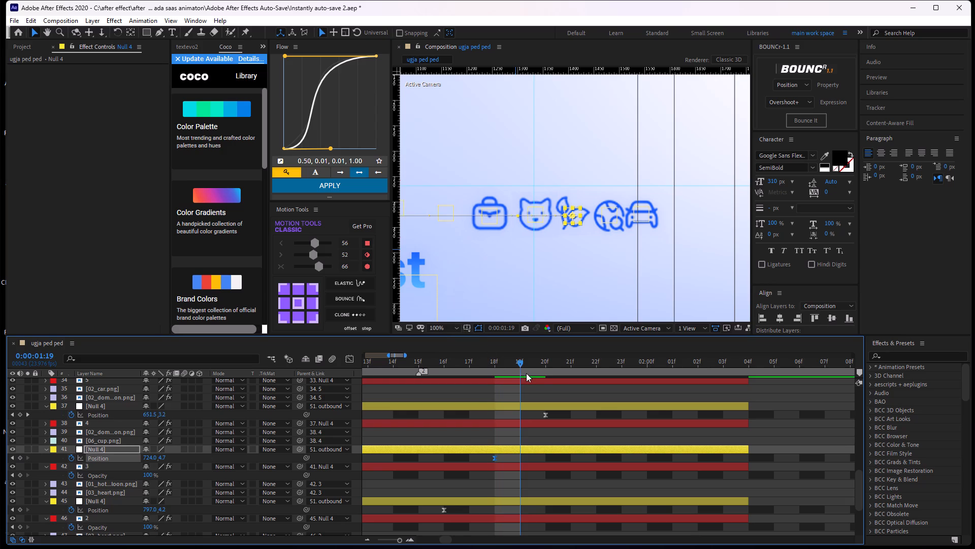
pyautogui.moveTo(526, 373); pyautogui.dragTo(548, 379)
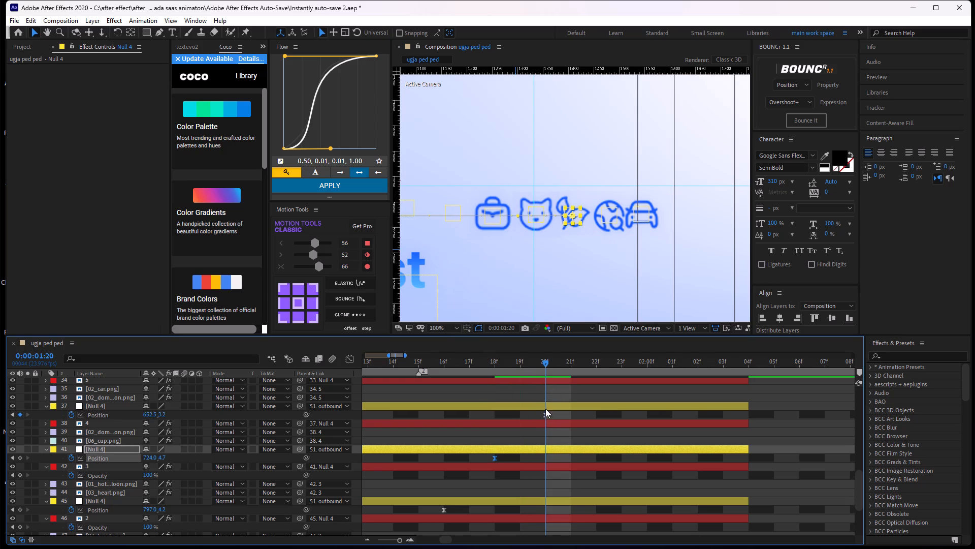
pyautogui.click(546, 417)
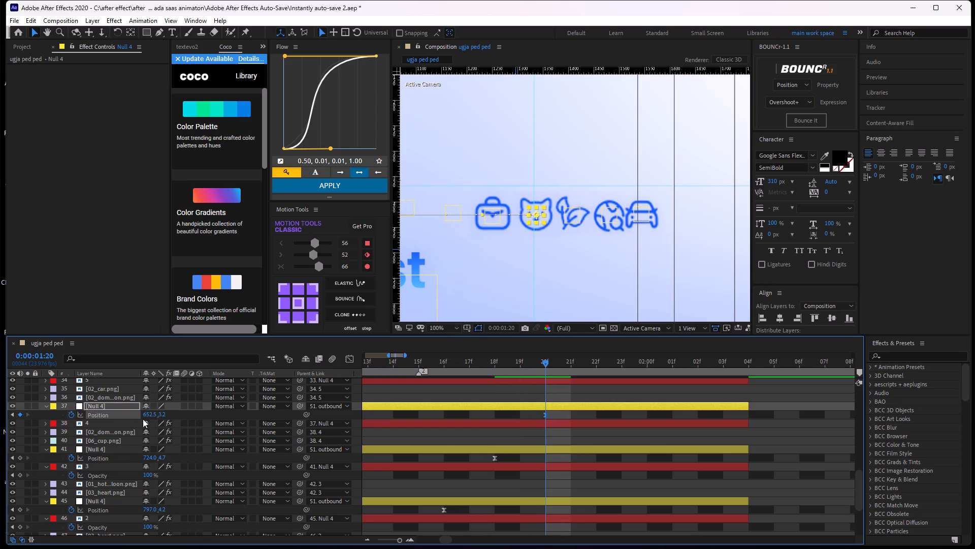
pyautogui.click(149, 414)
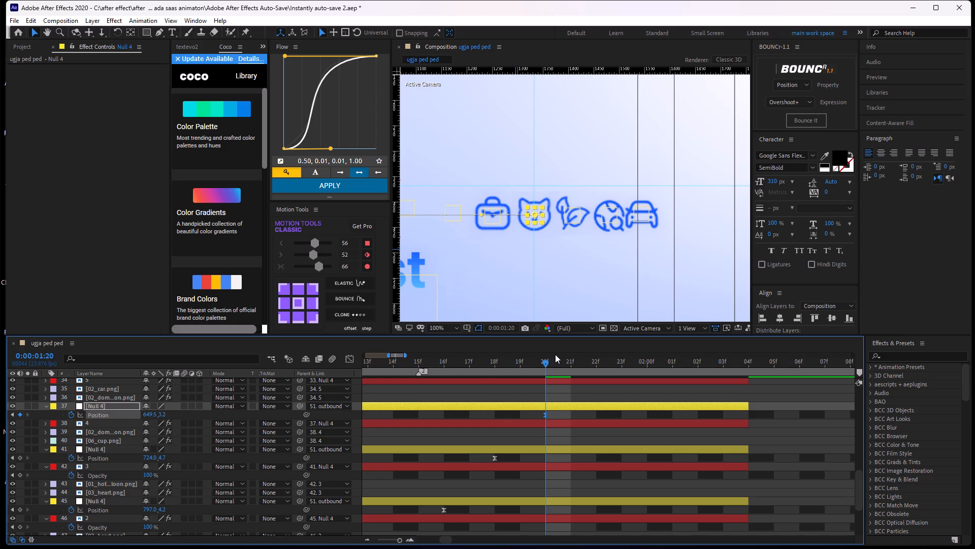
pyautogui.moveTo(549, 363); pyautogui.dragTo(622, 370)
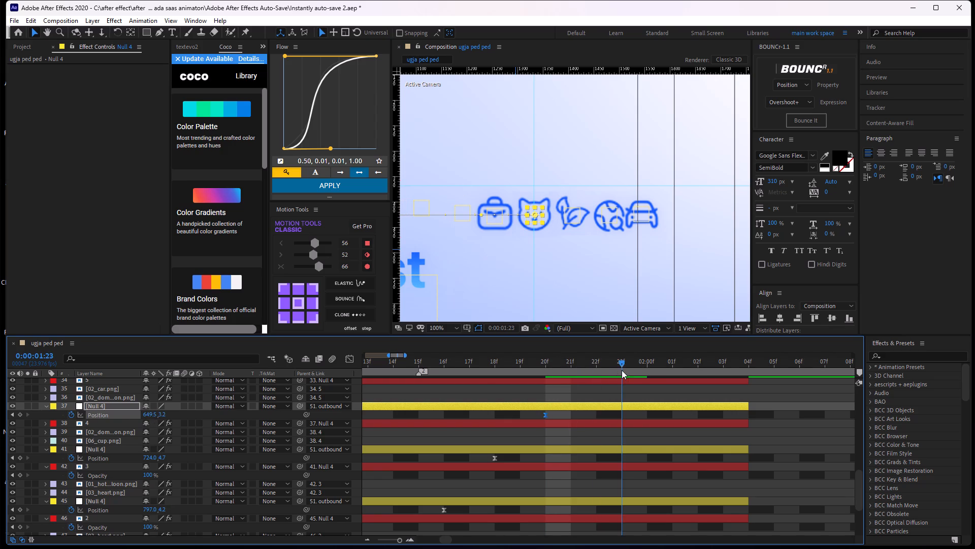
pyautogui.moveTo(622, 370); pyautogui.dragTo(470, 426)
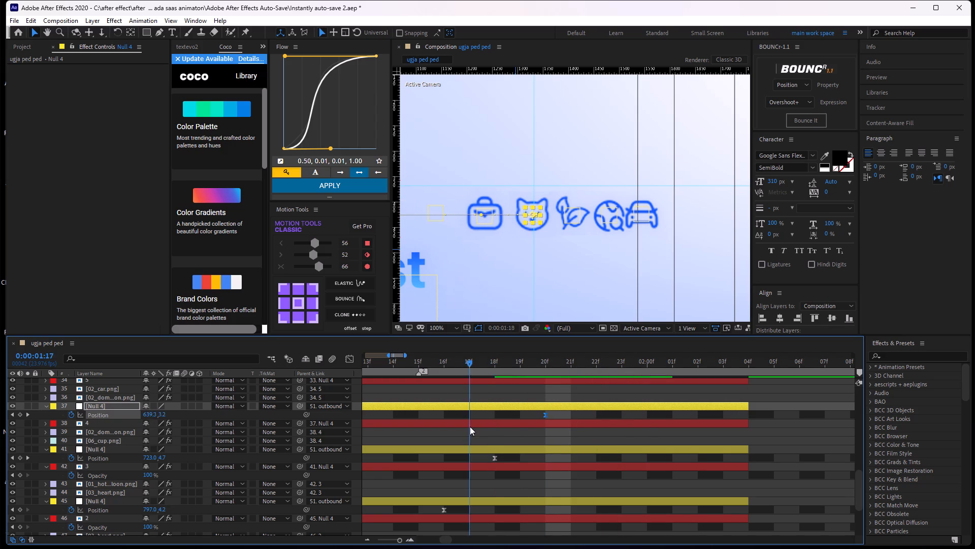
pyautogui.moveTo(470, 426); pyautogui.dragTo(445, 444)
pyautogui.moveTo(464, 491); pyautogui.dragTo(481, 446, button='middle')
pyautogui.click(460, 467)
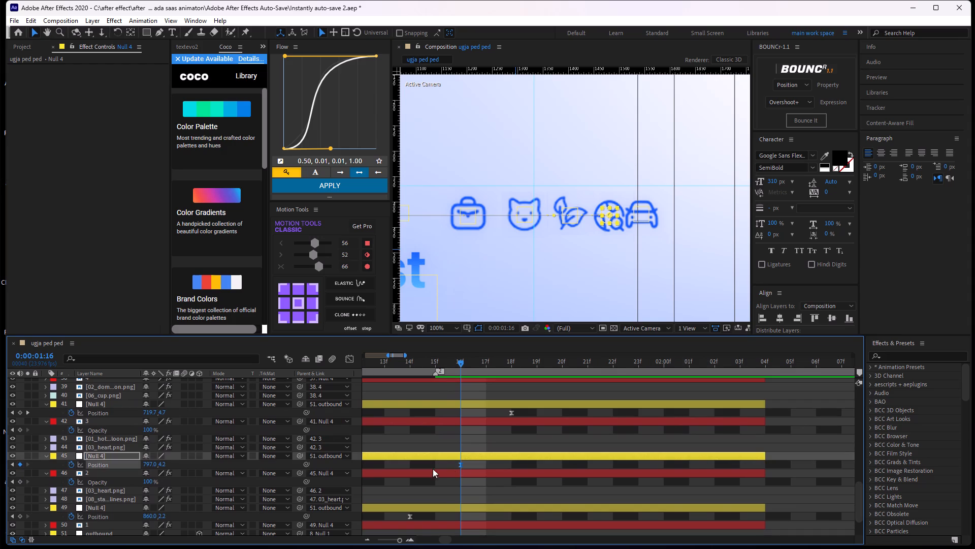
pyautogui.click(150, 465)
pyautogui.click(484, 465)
# At 1:14, set the X Position of icon "1"'s null (layer 49) to 881.0, moving the car away from the globe.
pyautogui.moveTo(457, 362); pyautogui.dragTo(421, 382)
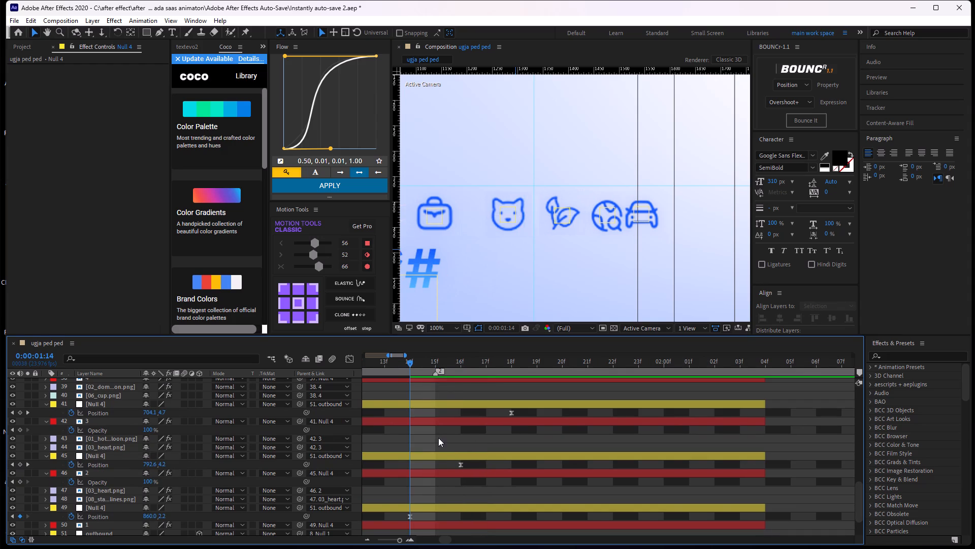
pyautogui.moveTo(440, 438); pyautogui.dragTo(460, 405, button='middle')
pyautogui.click(430, 483)
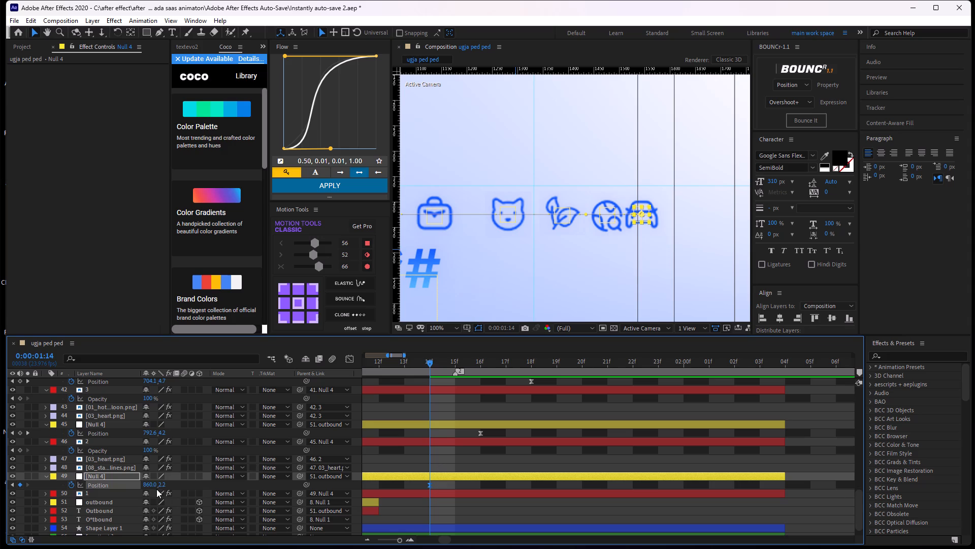
pyautogui.moveTo(149, 483); pyautogui.dragTo(162, 485)
pyautogui.click(475, 450)
pyautogui.moveTo(430, 359); pyautogui.dragTo(447, 364)
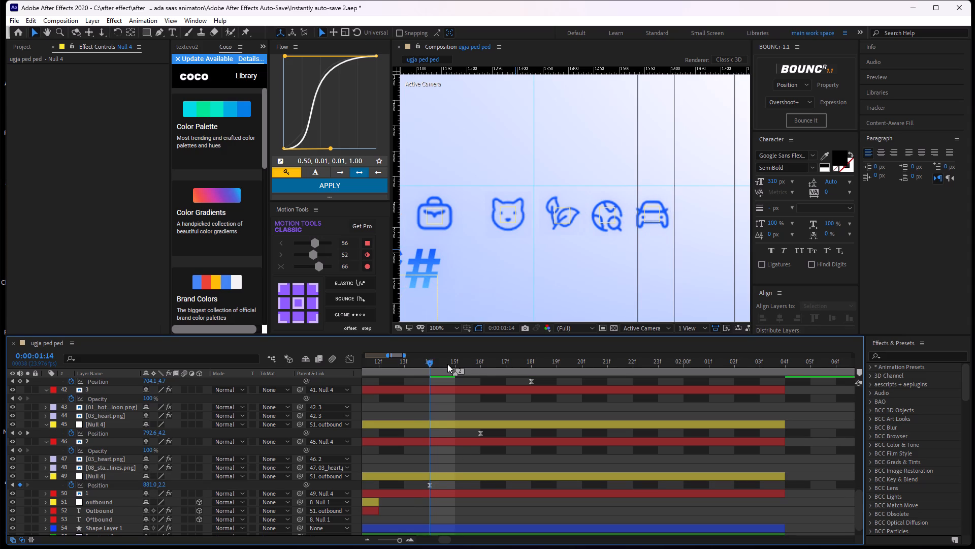
pyautogui.moveTo(447, 364); pyautogui.dragTo(783, 368)
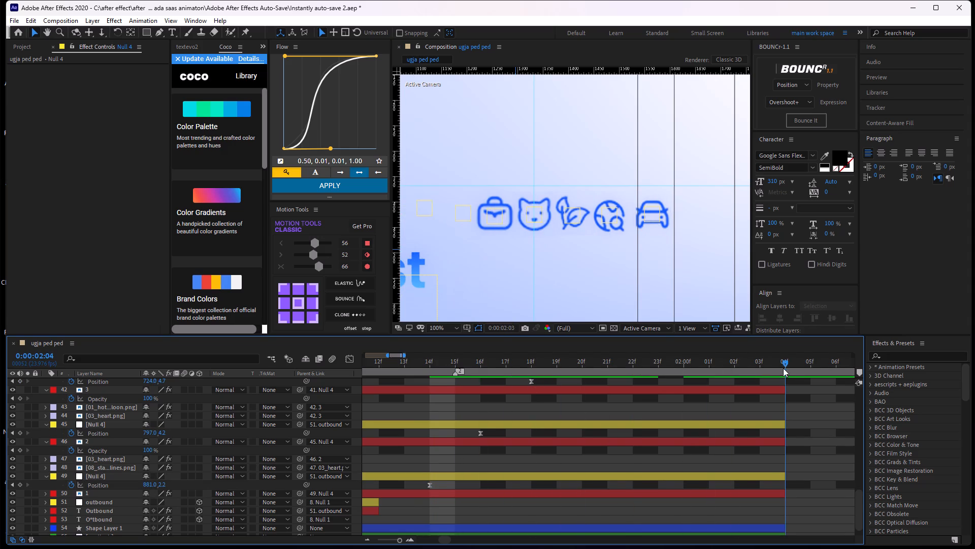
# Play the animation from the start to review the icons' motion and end spacing.
pyautogui.moveTo(783, 368); pyautogui.dragTo(566, 382)
pyautogui.scroll(-3, 578, 219)
pyautogui.scroll(1, 544, 247)
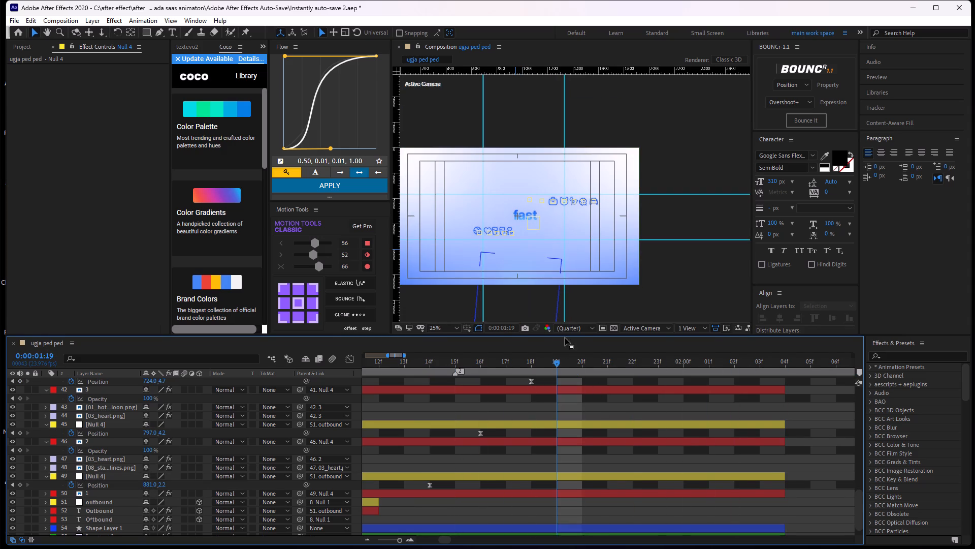
pyautogui.moveTo(565, 364); pyautogui.dragTo(114, 467)
pyautogui.press('space')
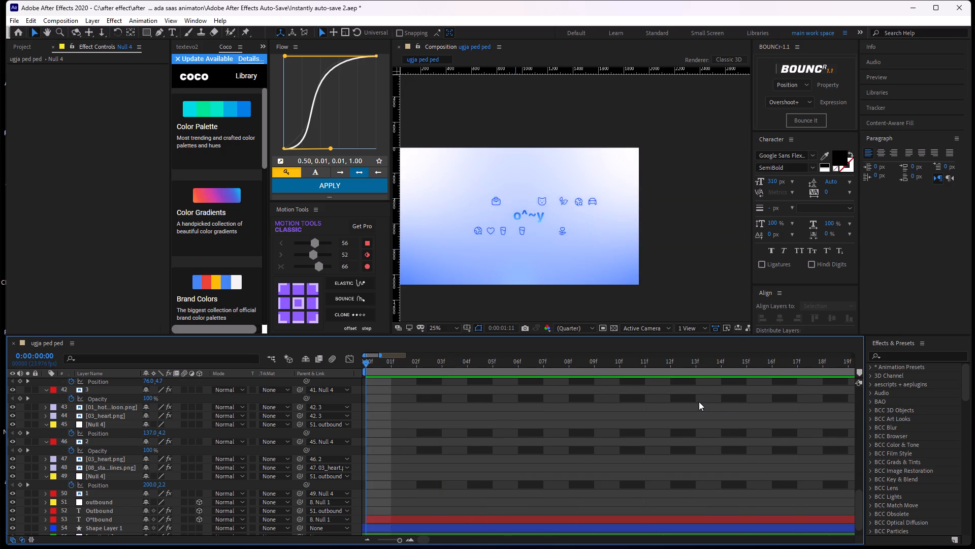
pyautogui.press('space')
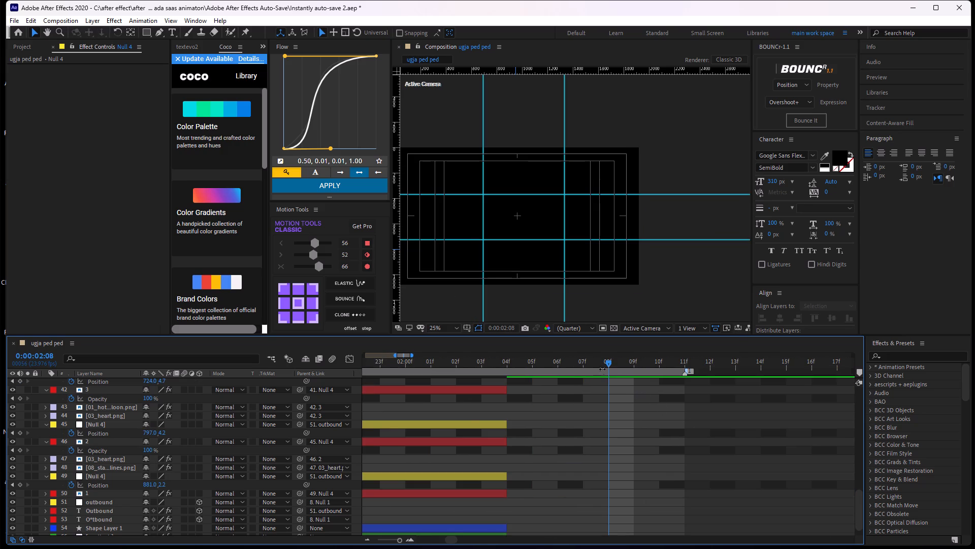
# Set the work area's end to 2:04, where the composition's layers end.
pyautogui.moveTo(610, 365); pyautogui.dragTo(460, 408)
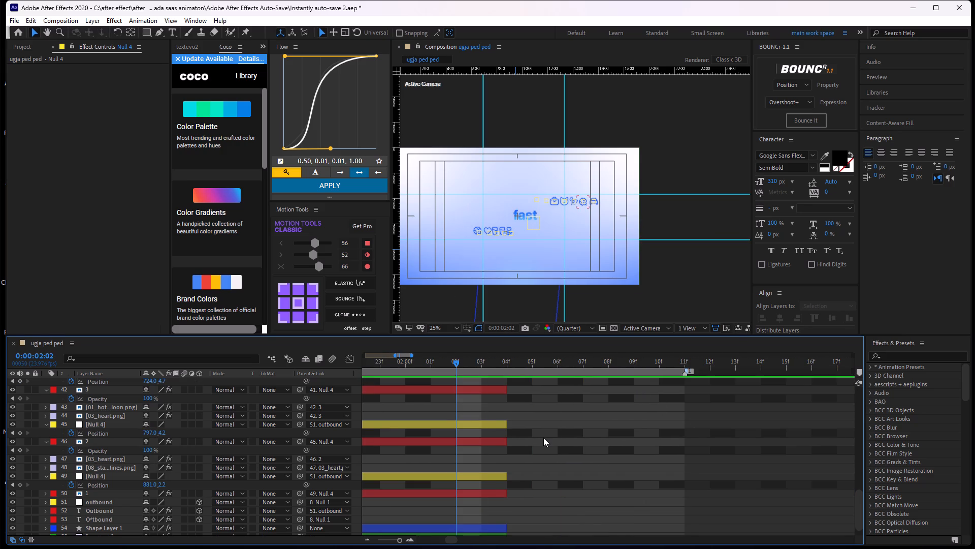
pyautogui.press('n')
pyautogui.moveTo(482, 373); pyautogui.dragTo(512, 377)
# Preview the work area and scrub back from the icons' end positions to 0:22, checking the text-to-icon change and keyframe timing.
pyautogui.press('space')
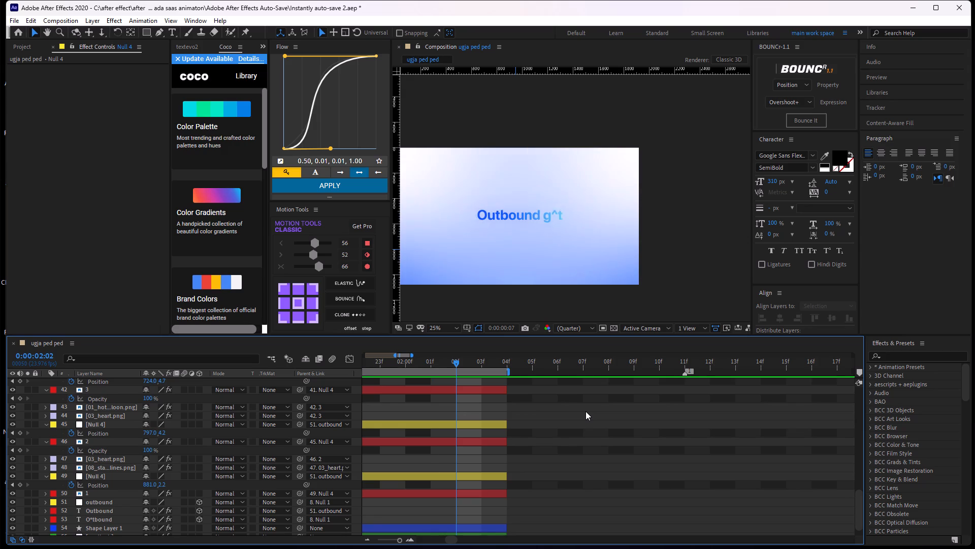
pyautogui.press('space')
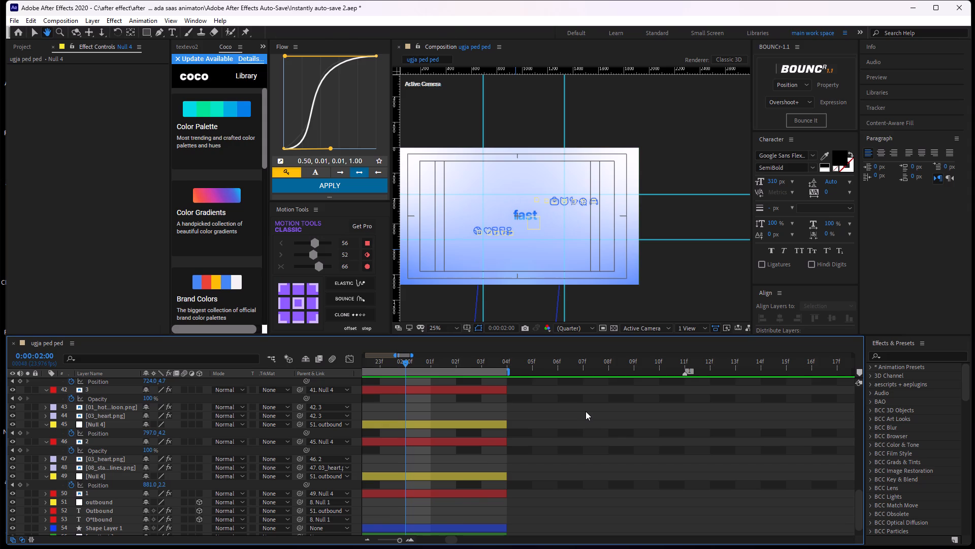
pyautogui.moveTo(454, 412); pyautogui.dragTo(620, 466, button='middle')
pyautogui.keyDown('alt'); pyautogui.scroll(-1, 579, 418); pyautogui.keyUp('alt')
pyautogui.moveTo(575, 363); pyautogui.dragTo(463, 446)
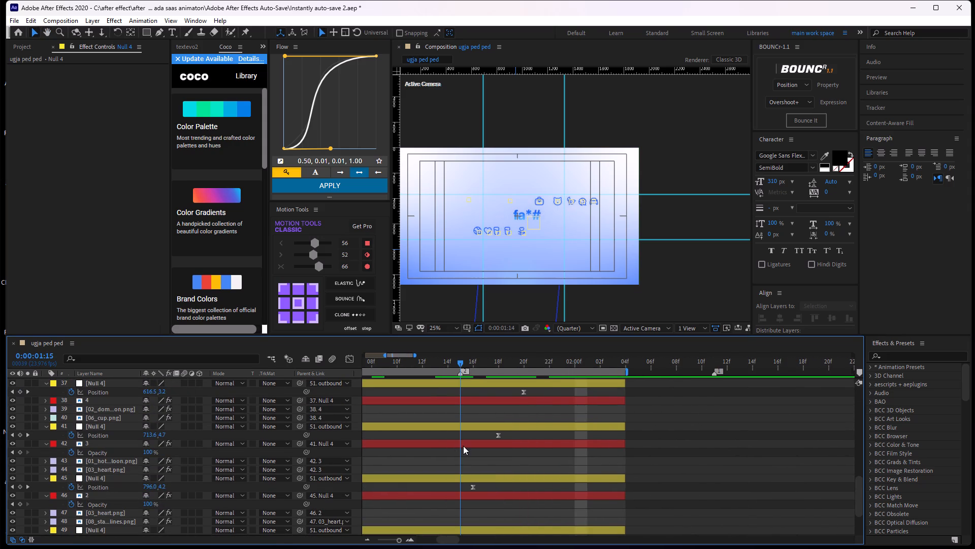
pyautogui.moveTo(463, 446); pyautogui.dragTo(476, 453)
pyautogui.moveTo(492, 454); pyautogui.dragTo(558, 484, button='middle')
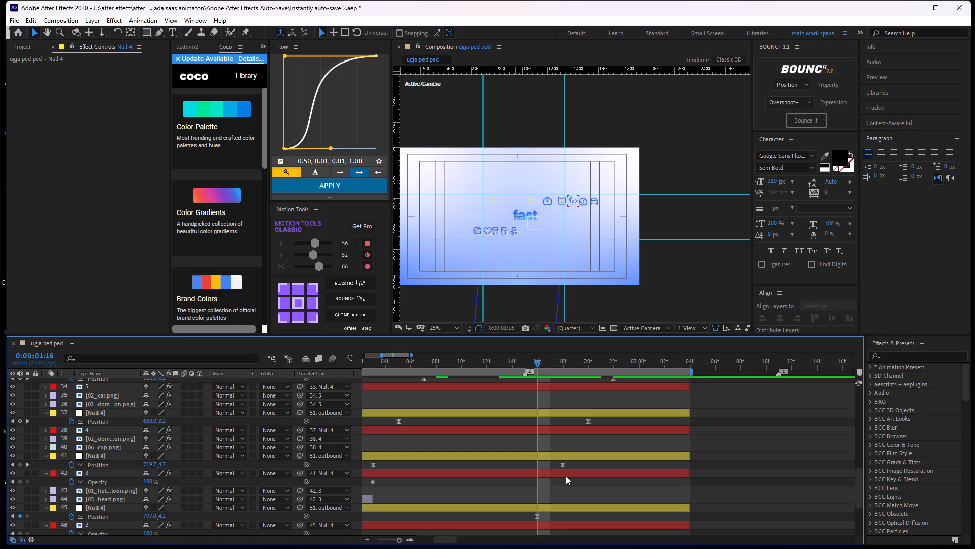
pyautogui.moveTo(566, 476); pyautogui.dragTo(573, 456, button='middle')
pyautogui.keyDown('alt'); pyautogui.scroll(-1, 556, 456); pyautogui.keyUp('alt')
pyautogui.moveTo(546, 452); pyautogui.dragTo(545, 501, button='middle')
pyautogui.click(558, 424)
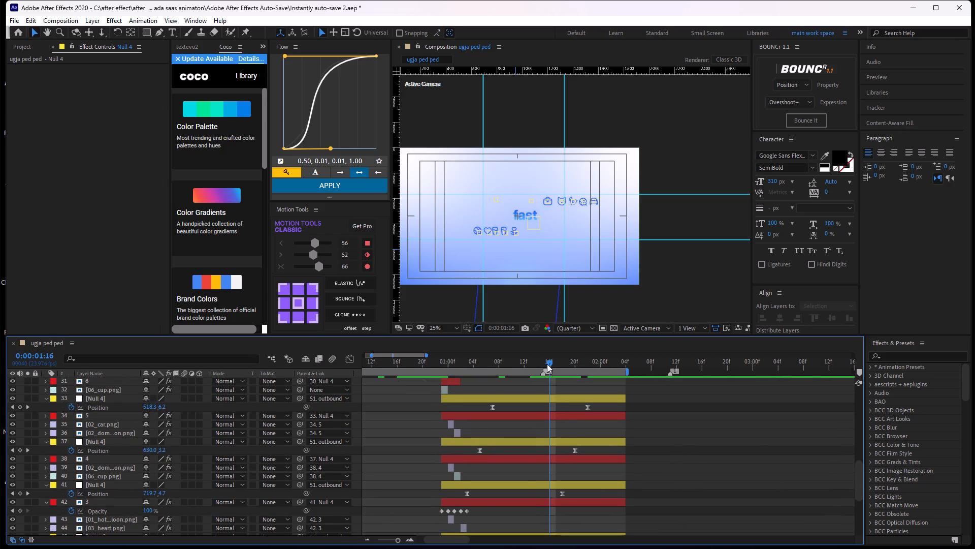
pyautogui.moveTo(547, 364); pyautogui.dragTo(435, 398)
# Reveal the "outbound" null's keyframes and set its Y Position at 1:03 to -174.0, raising the upper icon row.
pyautogui.moveTo(435, 398); pyautogui.dragTo(437, 353, button='middle')
pyautogui.moveTo(450, 460); pyautogui.dragTo(459, 398, button='middle')
pyautogui.moveTo(447, 455); pyautogui.dragTo(451, 416, button='middle')
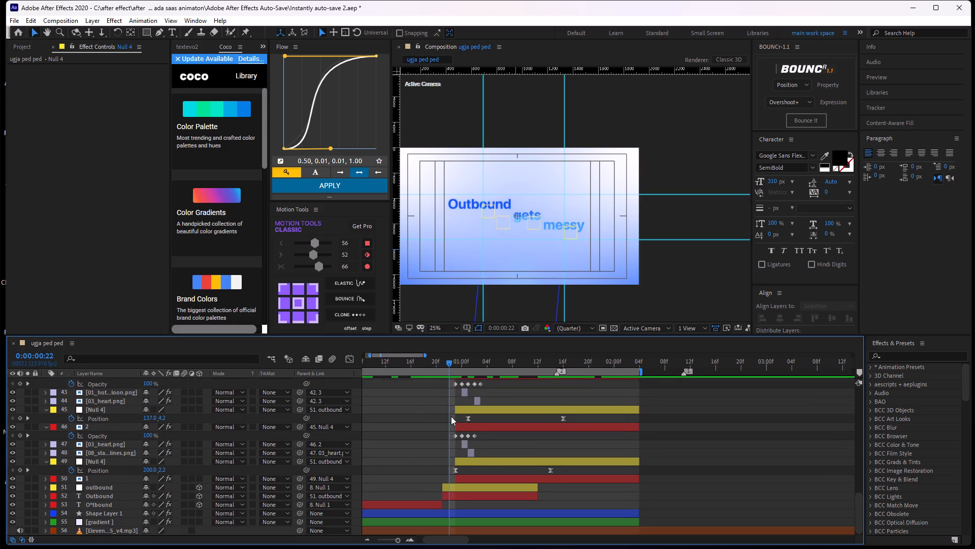
pyautogui.keyDown('alt'); pyautogui.scroll(1, 448, 467); pyautogui.keyUp('alt')
pyautogui.click(474, 486)
pyautogui.press('u')
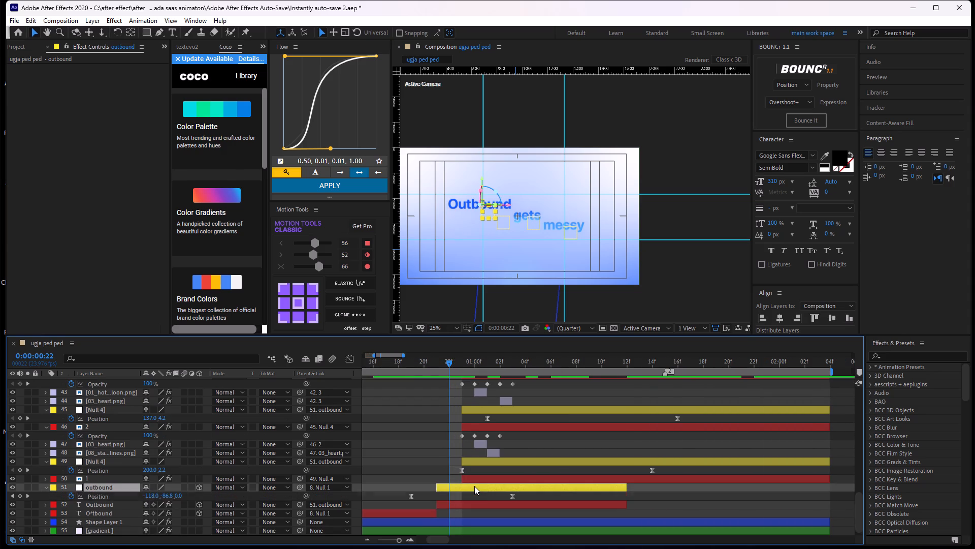
pyautogui.moveTo(486, 472); pyautogui.dragTo(481, 456, button='middle')
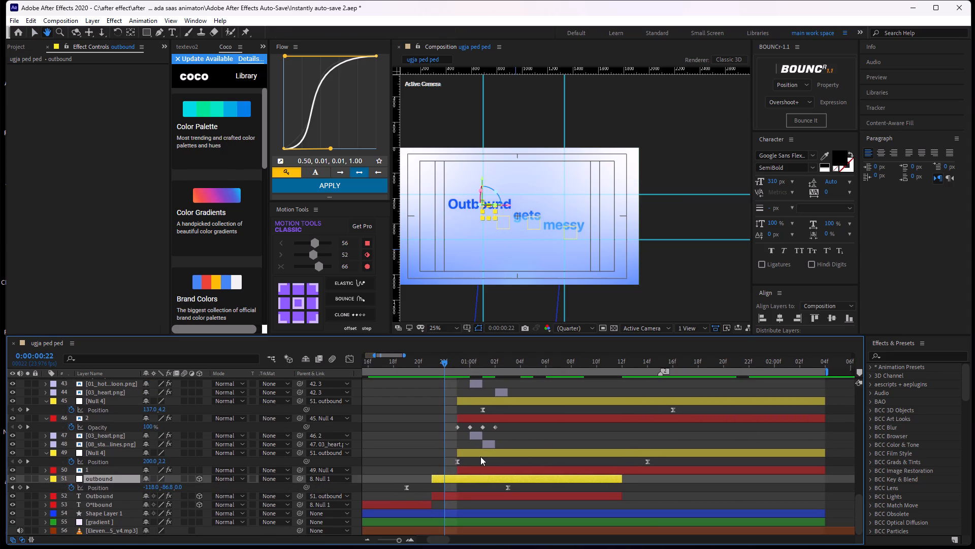
pyautogui.moveTo(483, 438); pyautogui.dragTo(490, 465, button='middle')
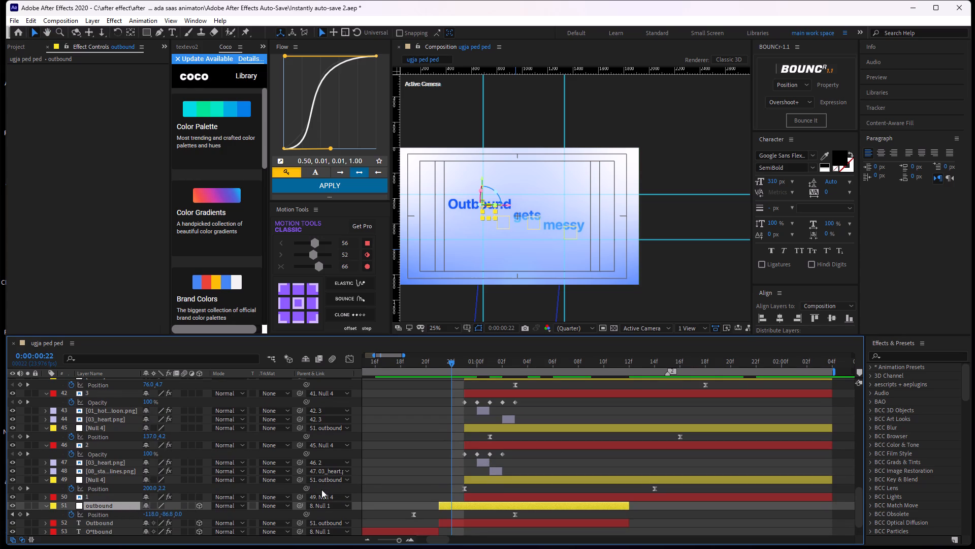
pyautogui.moveTo(448, 484); pyautogui.dragTo(446, 449, button='middle')
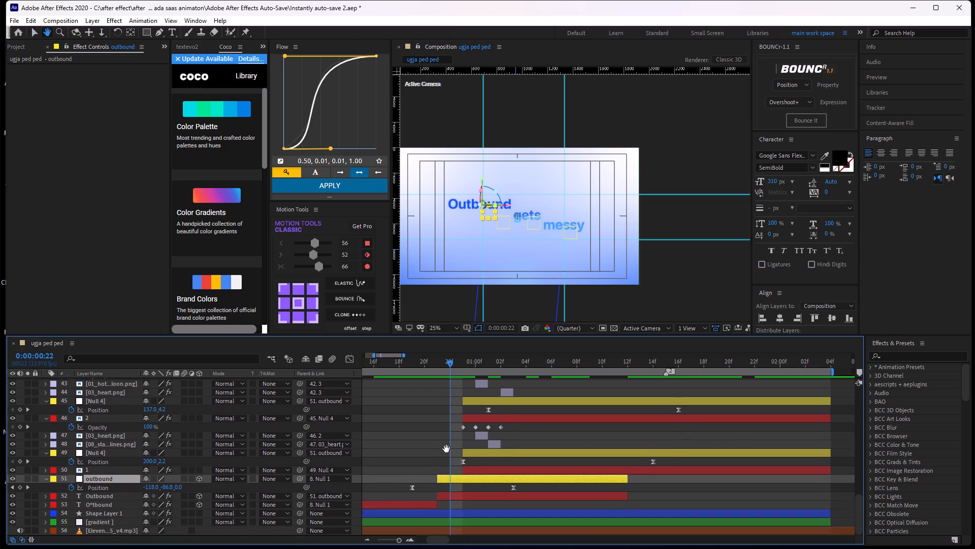
pyautogui.moveTo(446, 449); pyautogui.dragTo(446, 442, button='middle')
pyautogui.moveTo(449, 359); pyautogui.dragTo(510, 384)
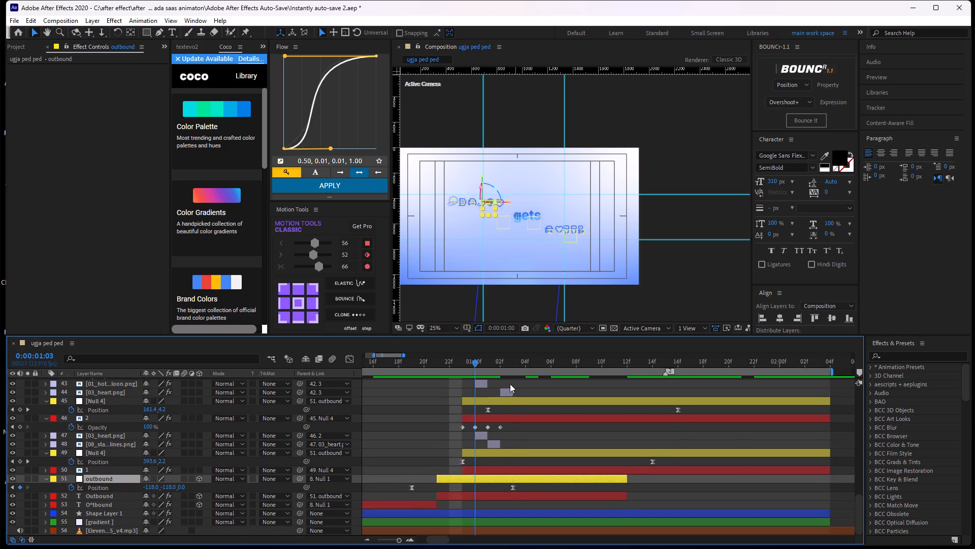
pyautogui.moveTo(510, 384); pyautogui.dragTo(511, 391)
pyautogui.click(511, 489)
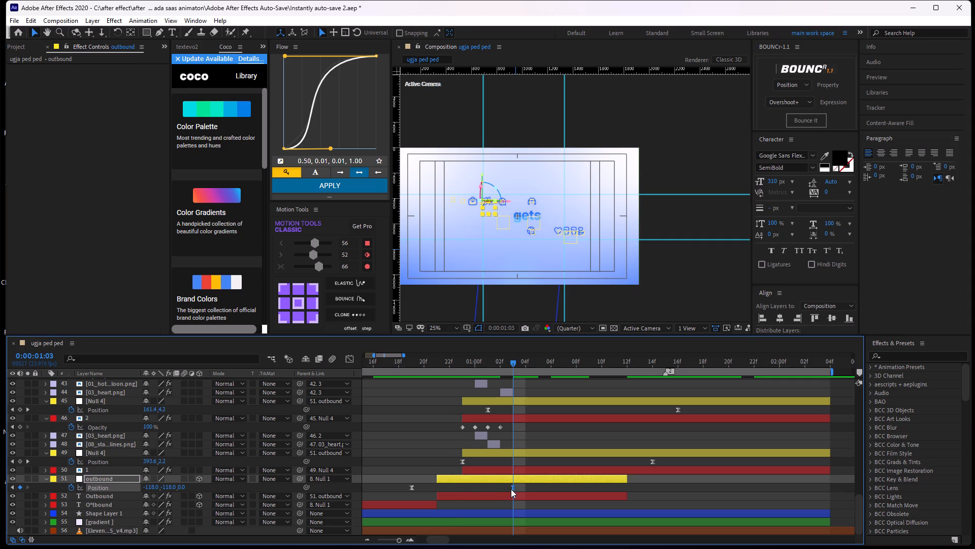
pyautogui.moveTo(172, 488); pyautogui.dragTo(160, 490)
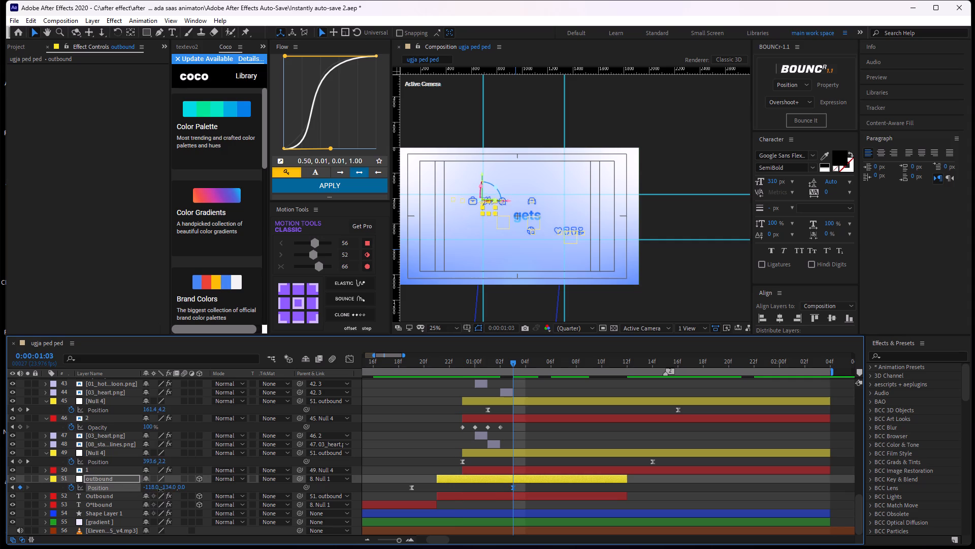
pyautogui.moveTo(160, 490); pyautogui.dragTo(138, 494)
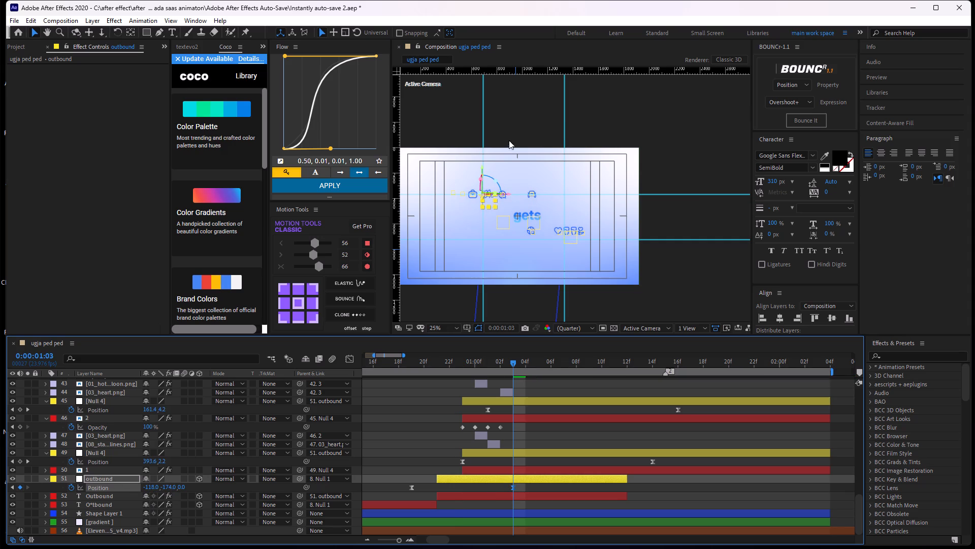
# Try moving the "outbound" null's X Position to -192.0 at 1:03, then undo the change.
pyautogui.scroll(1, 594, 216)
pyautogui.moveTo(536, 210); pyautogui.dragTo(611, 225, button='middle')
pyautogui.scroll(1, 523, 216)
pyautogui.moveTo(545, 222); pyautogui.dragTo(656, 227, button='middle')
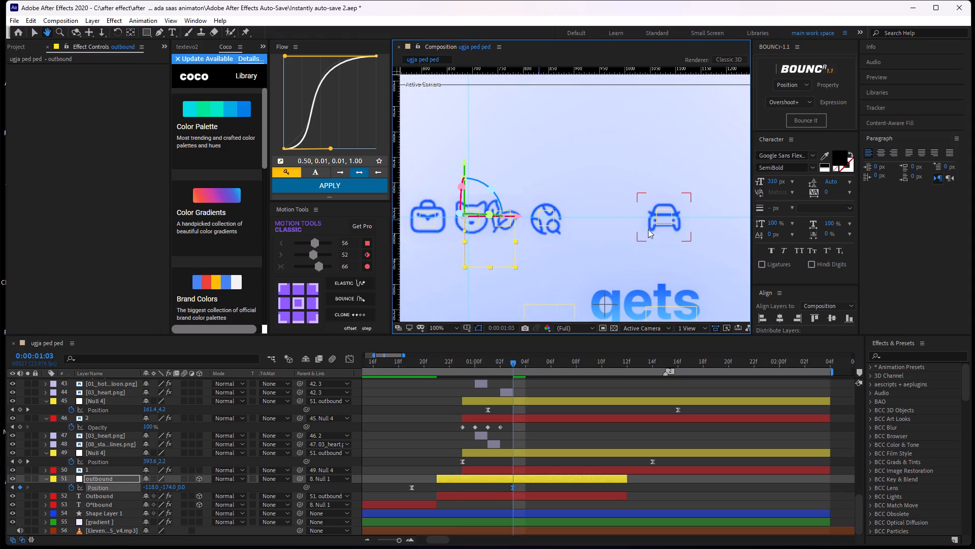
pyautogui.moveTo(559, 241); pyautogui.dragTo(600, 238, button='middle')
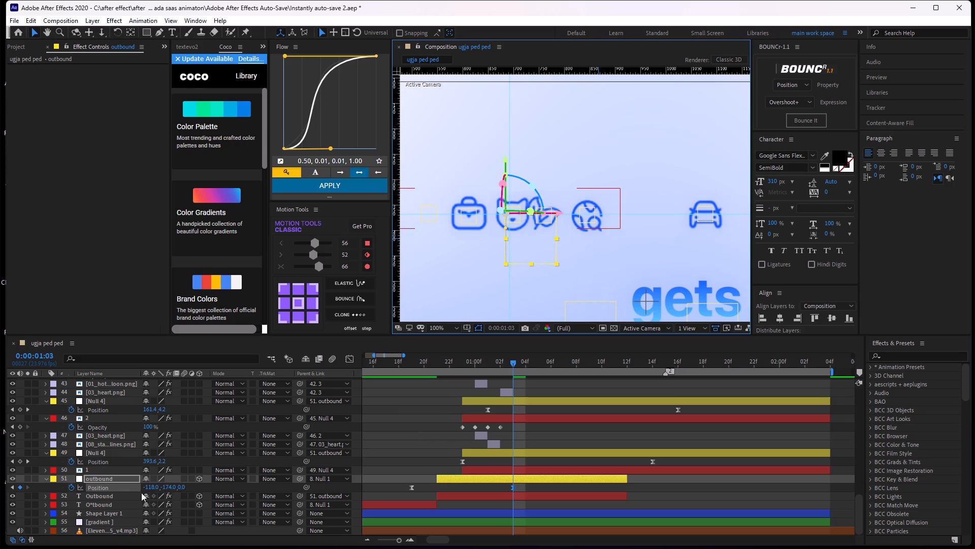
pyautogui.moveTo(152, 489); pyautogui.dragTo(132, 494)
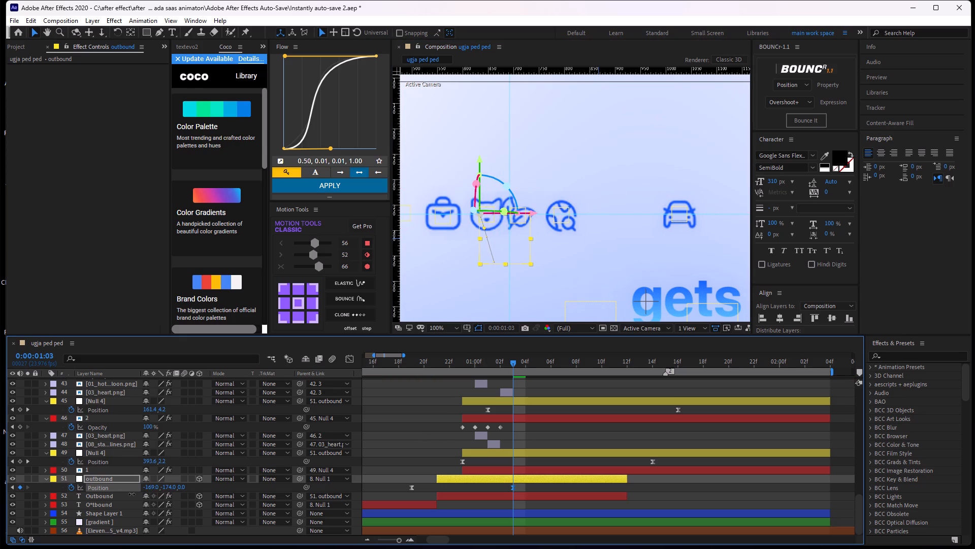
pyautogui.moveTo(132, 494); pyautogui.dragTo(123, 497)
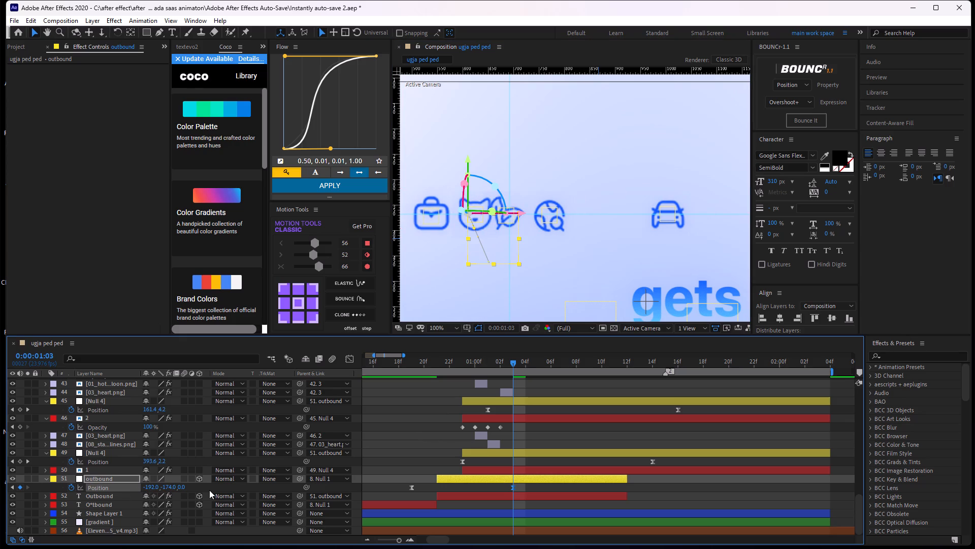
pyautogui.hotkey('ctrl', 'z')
# At 0:23, move the low cup icon (06_cup.png, layer 32) up so it lines up with the row of icons.
pyautogui.moveTo(509, 365); pyautogui.dragTo(418, 392)
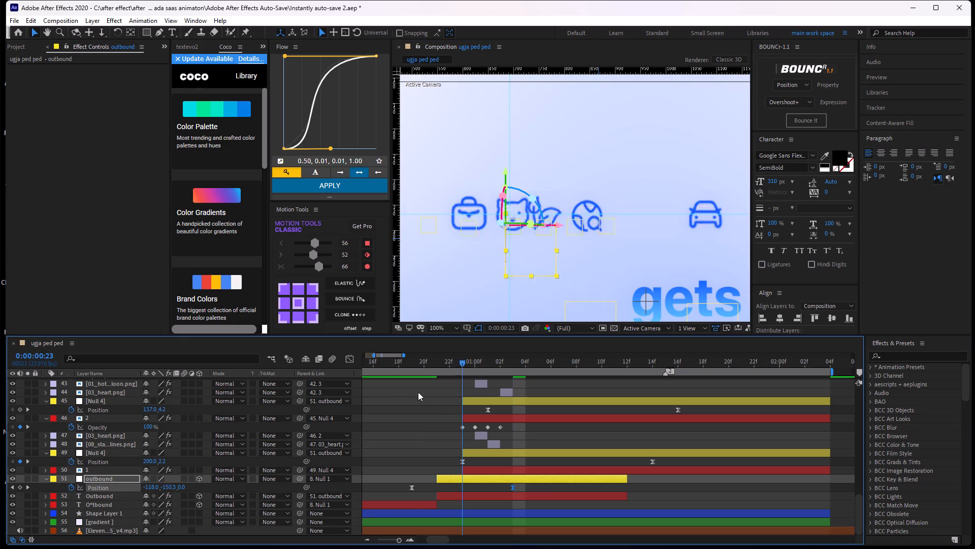
pyautogui.moveTo(418, 392); pyautogui.dragTo(507, 409)
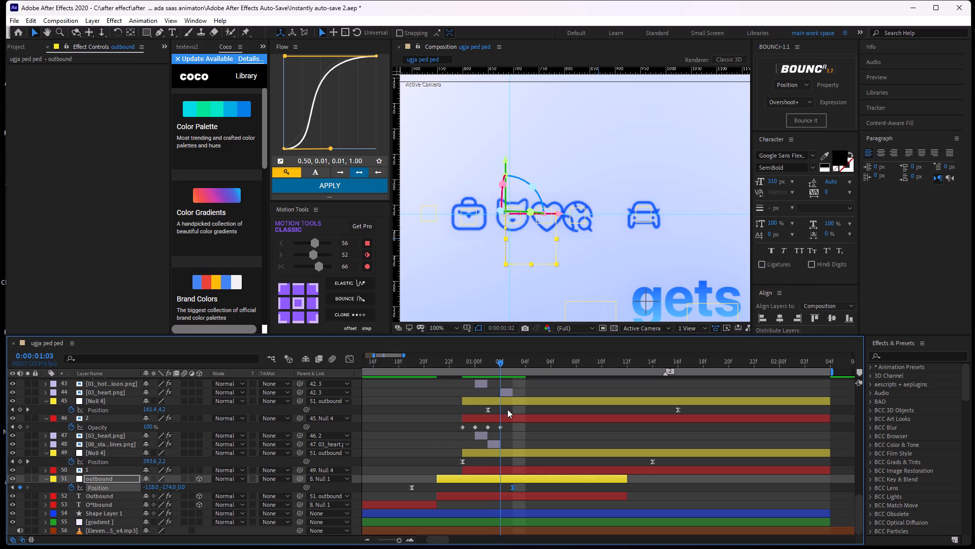
pyautogui.moveTo(507, 409); pyautogui.dragTo(478, 420)
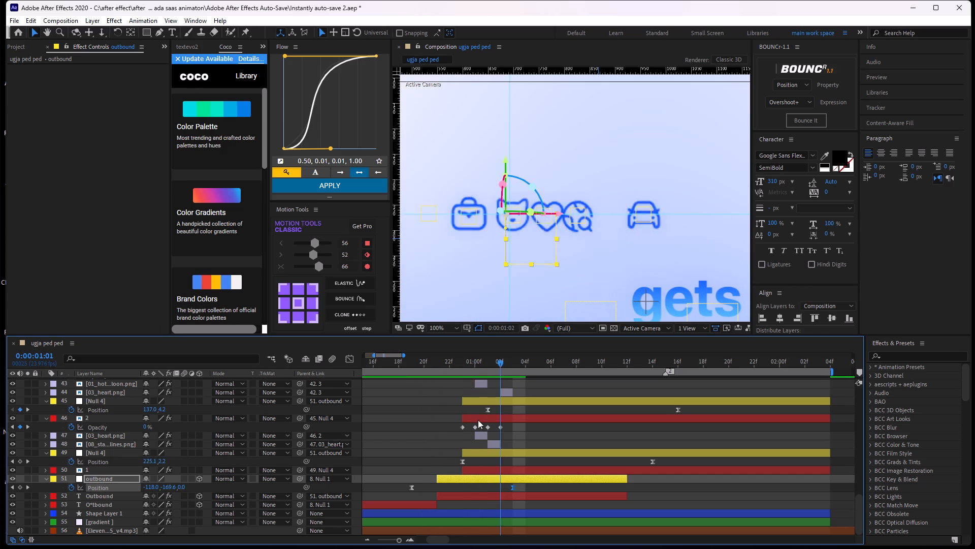
pyautogui.moveTo(478, 420); pyautogui.dragTo(463, 420)
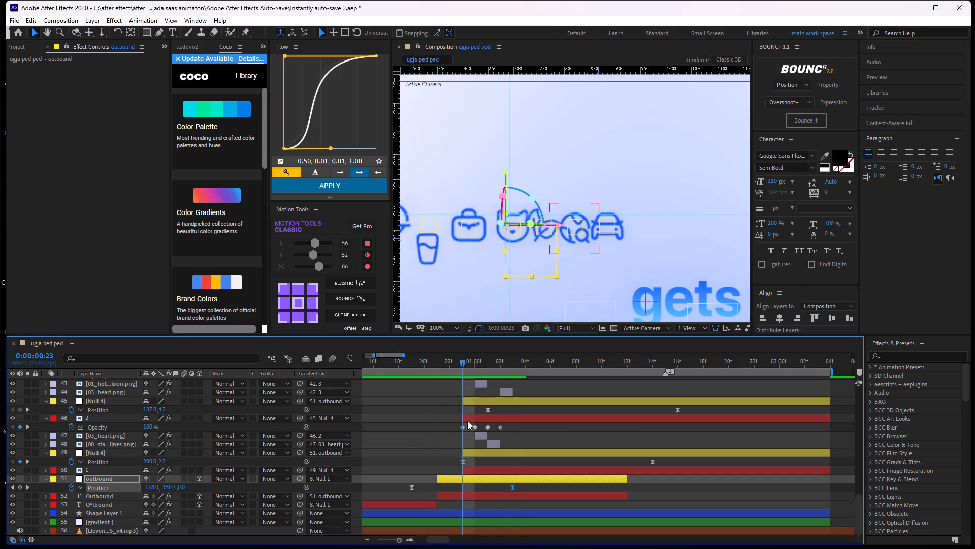
pyautogui.click(467, 421)
pyautogui.click(462, 446)
pyautogui.click(472, 468)
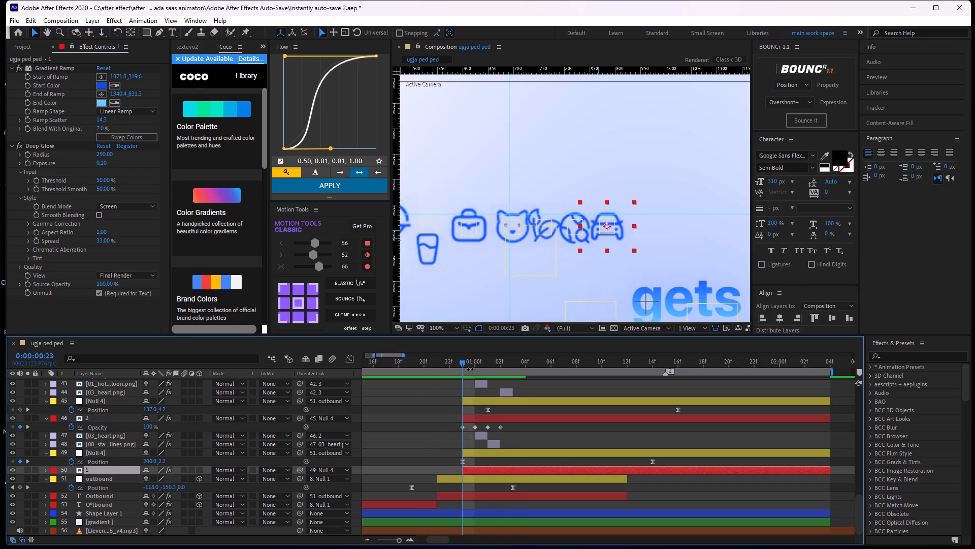
pyautogui.scroll(2, 485, 415)
pyautogui.click(477, 393)
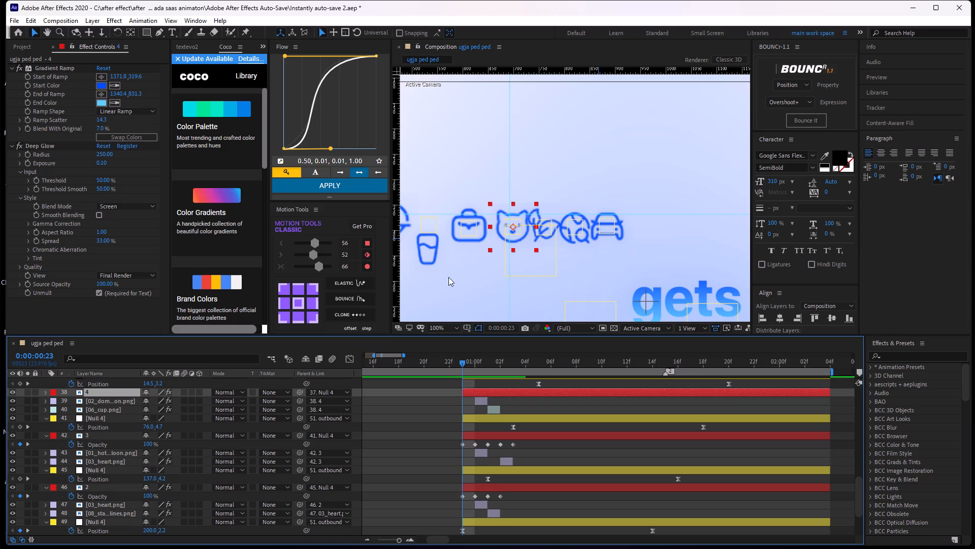
pyautogui.click(423, 257)
pyautogui.scroll(2, 484, 428)
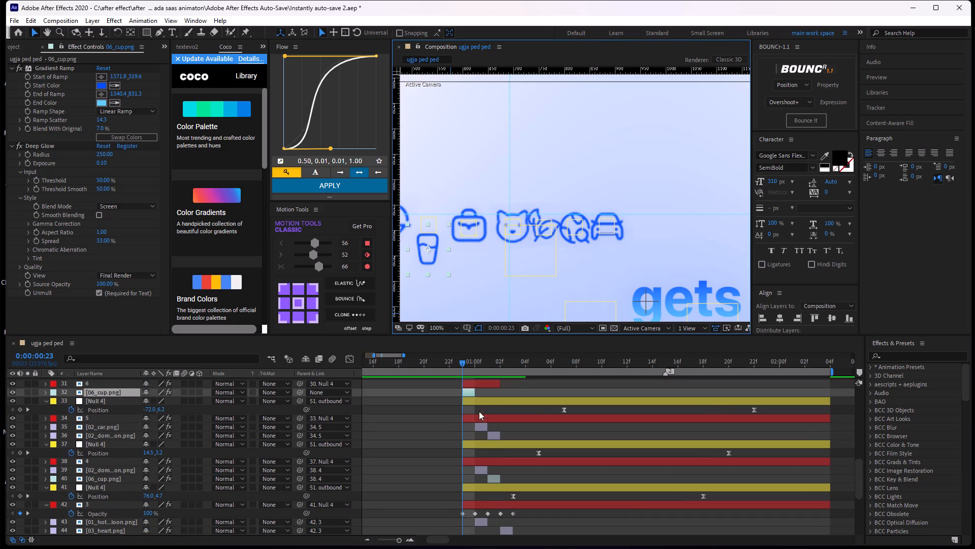
pyautogui.moveTo(433, 255); pyautogui.dragTo(433, 225)
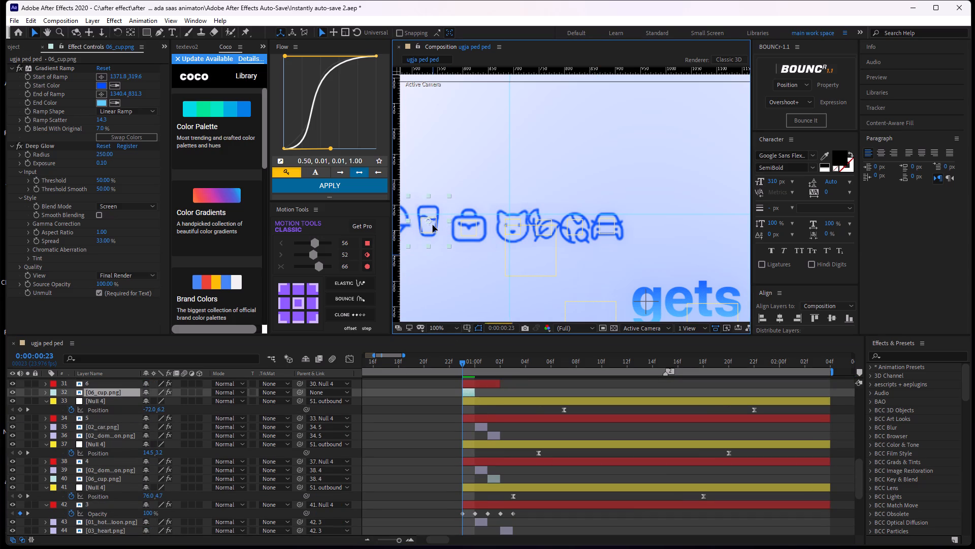
pyautogui.moveTo(433, 225); pyautogui.dragTo(434, 231)
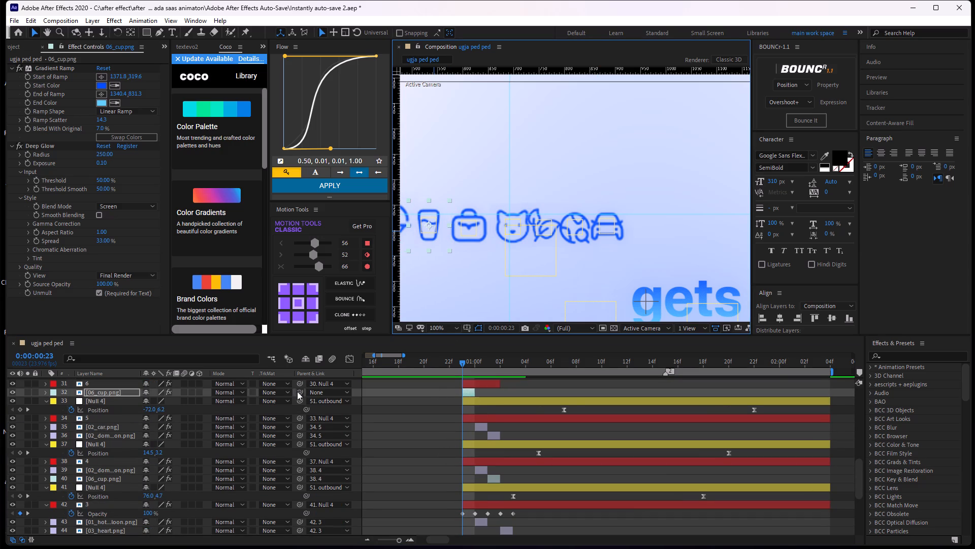
# Parent the 06_cup.png layer (layer 32) to icon layer "6" (layer 31).
pyautogui.moveTo(300, 391); pyautogui.dragTo(100, 403)
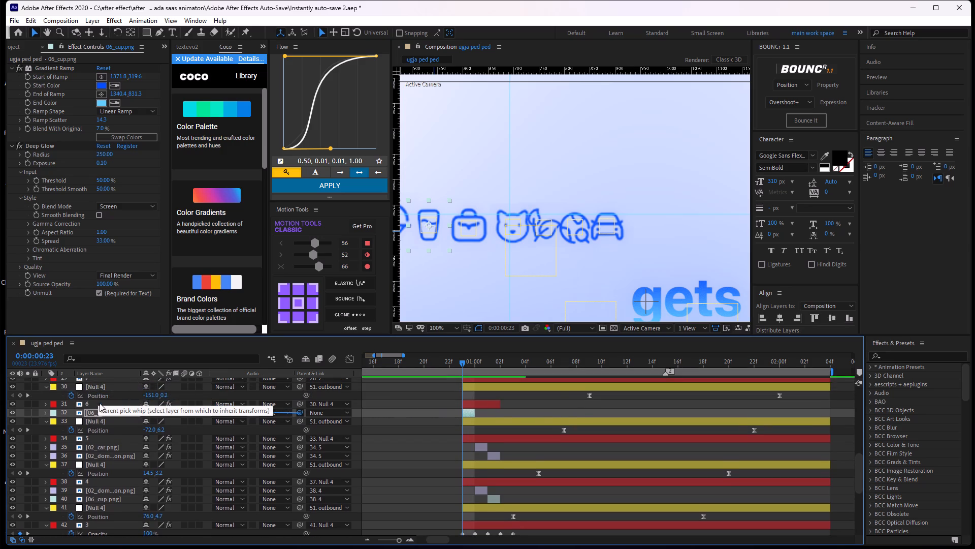
pyautogui.moveTo(100, 403); pyautogui.dragTo(98, 402)
pyautogui.click(437, 421)
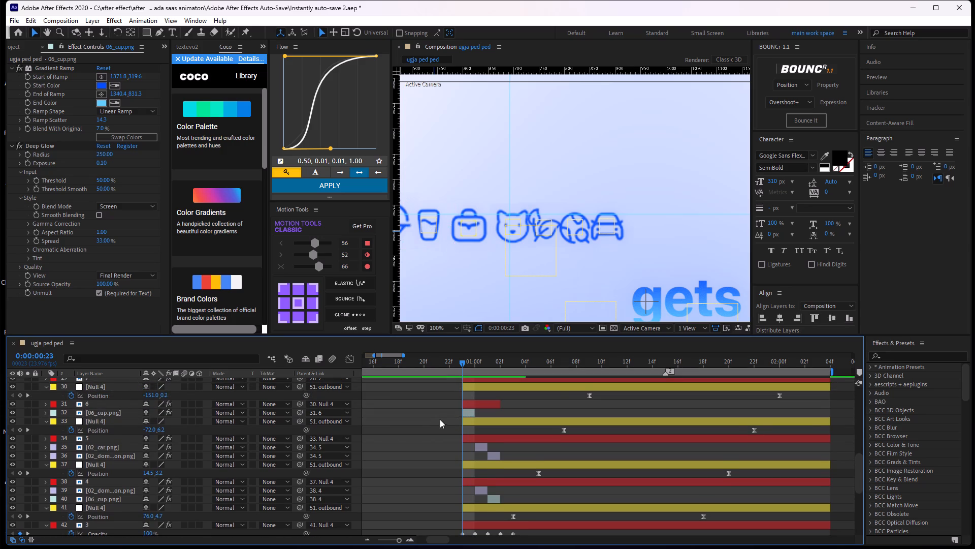
# Scrub between 0:22 and 1:15 to examine the icon swaps and the travel of both icon rows.
pyautogui.moveTo(459, 361); pyautogui.dragTo(478, 372)
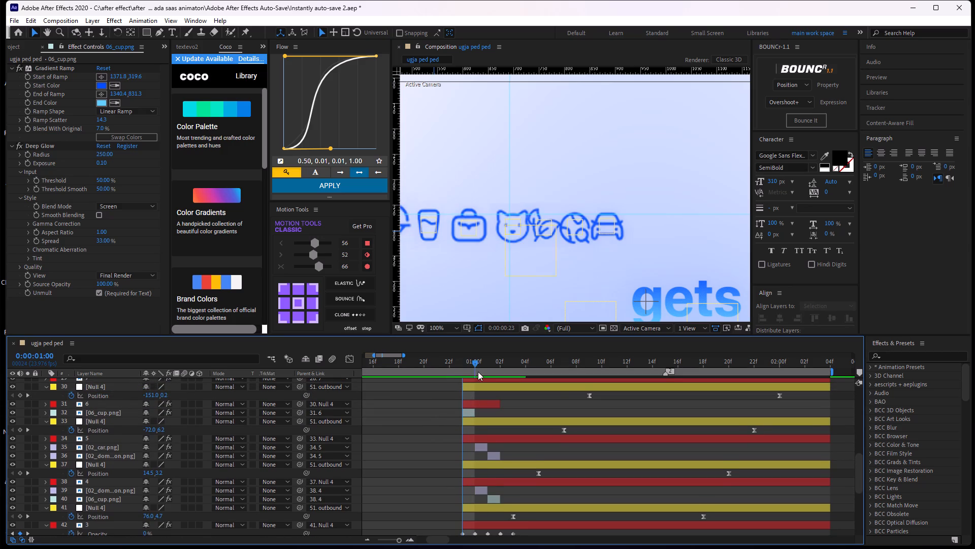
pyautogui.moveTo(478, 372); pyautogui.dragTo(482, 372)
pyautogui.moveTo(491, 434); pyautogui.dragTo(490, 356, button='middle')
pyautogui.moveTo(472, 434); pyautogui.dragTo(465, 365, button='middle')
pyautogui.moveTo(470, 446); pyautogui.dragTo(471, 408, button='middle')
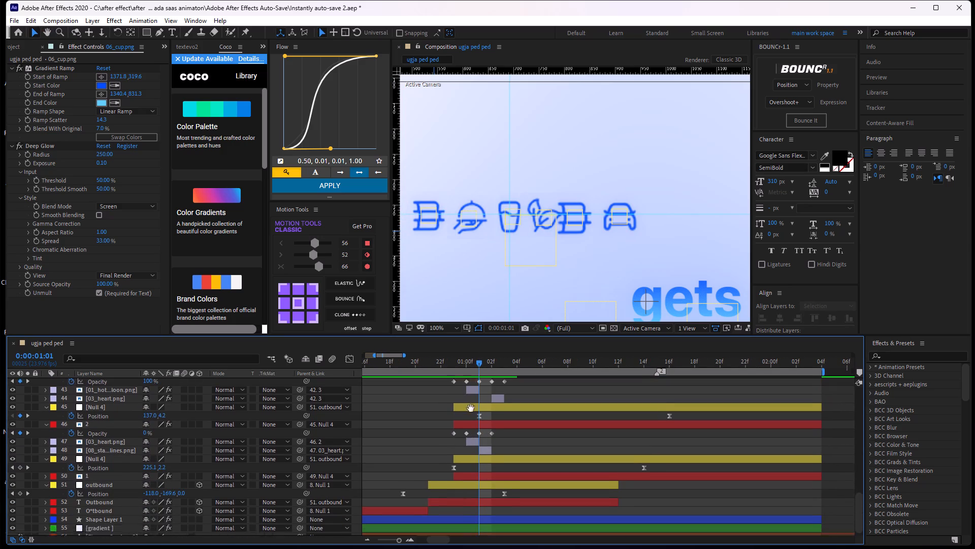
pyautogui.moveTo(471, 408); pyautogui.dragTo(471, 407, button='middle')
pyautogui.moveTo(483, 362); pyautogui.dragTo(490, 373)
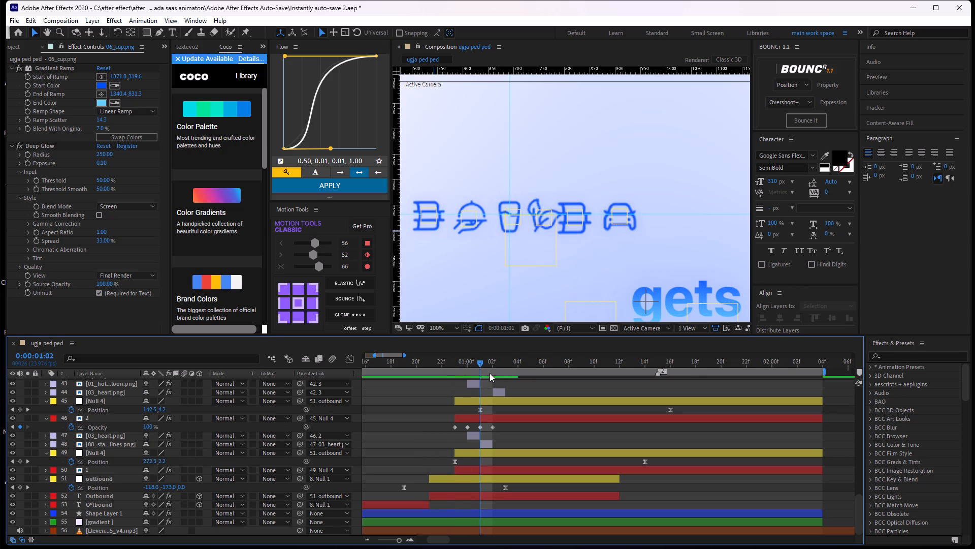
pyautogui.moveTo(490, 373); pyautogui.dragTo(444, 405)
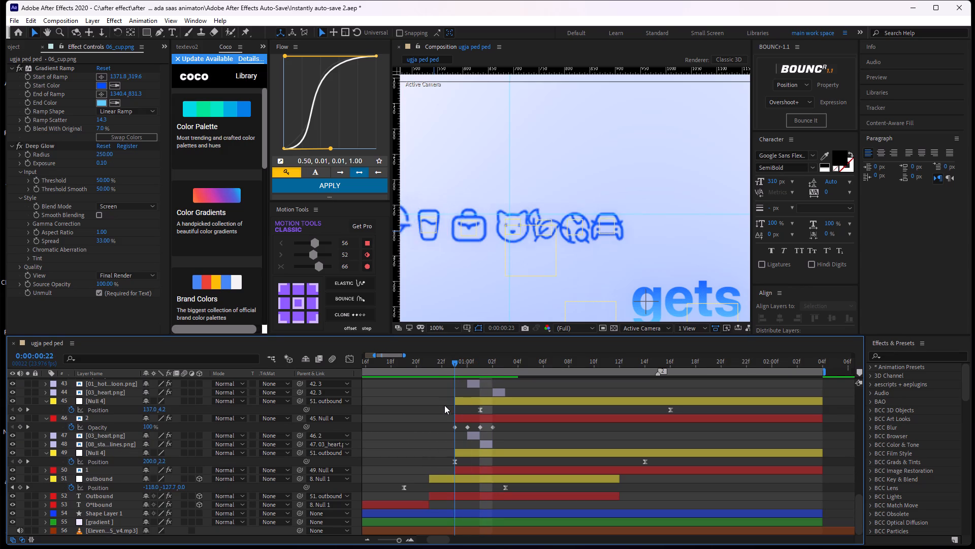
pyautogui.moveTo(444, 405); pyautogui.dragTo(457, 413)
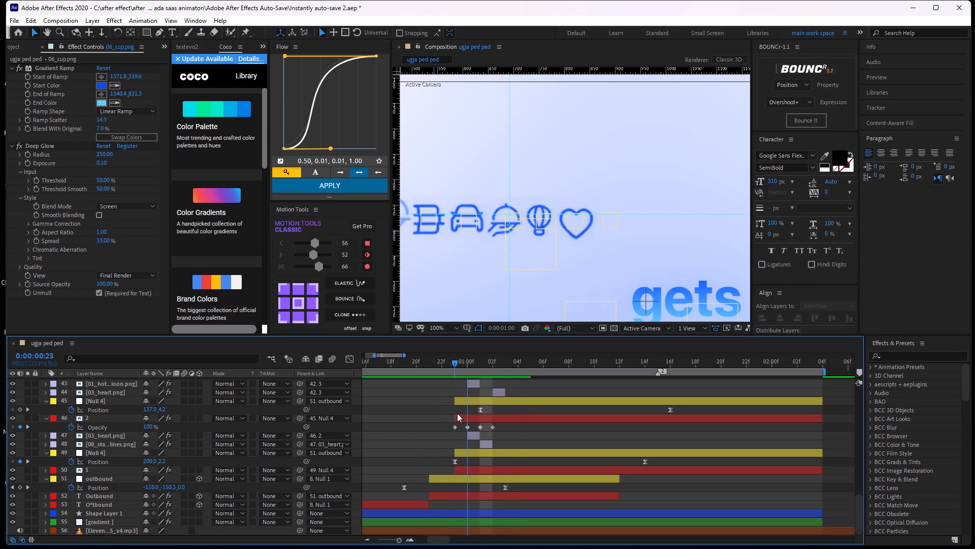
pyautogui.moveTo(457, 413); pyautogui.dragTo(486, 414)
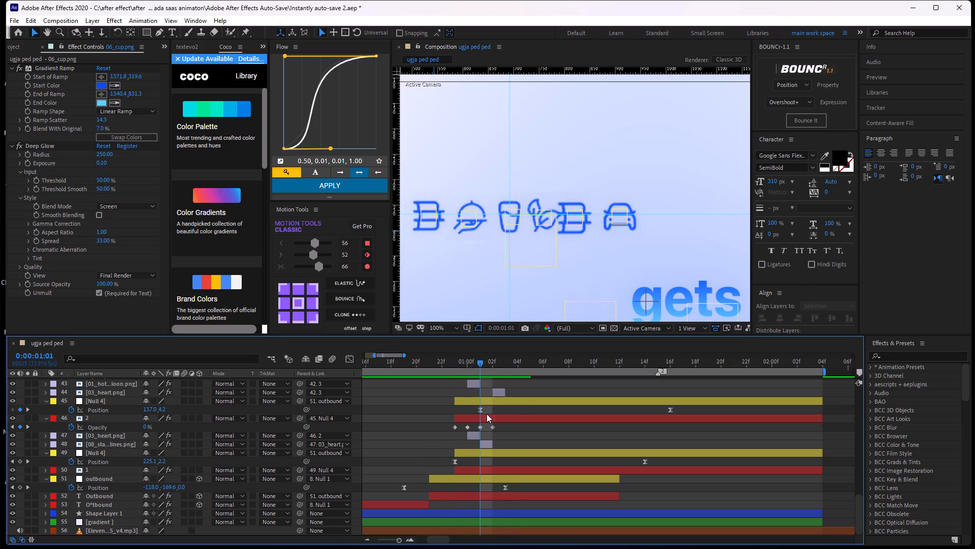
pyautogui.moveTo(486, 414); pyautogui.dragTo(484, 419)
pyautogui.scroll(-1, 534, 190)
pyautogui.moveTo(582, 214); pyautogui.dragTo(540, 208, button='middle')
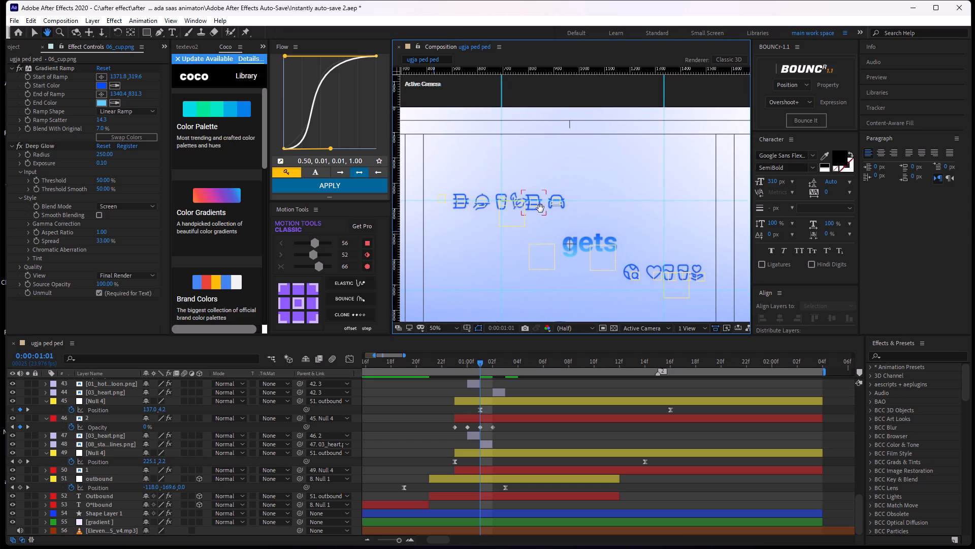
pyautogui.moveTo(540, 208); pyautogui.dragTo(518, 201, button='middle')
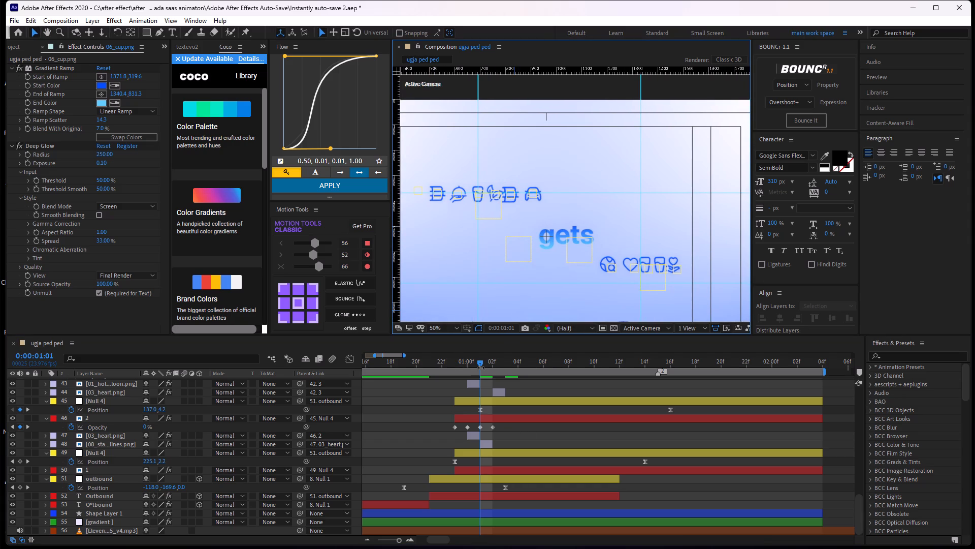
pyautogui.moveTo(478, 364); pyautogui.dragTo(539, 410)
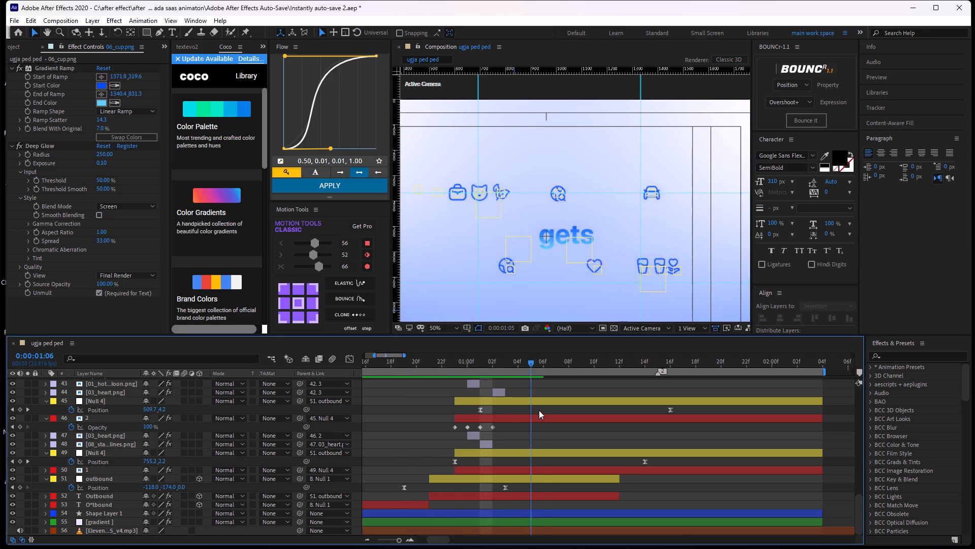
pyautogui.moveTo(539, 410); pyautogui.dragTo(661, 417)
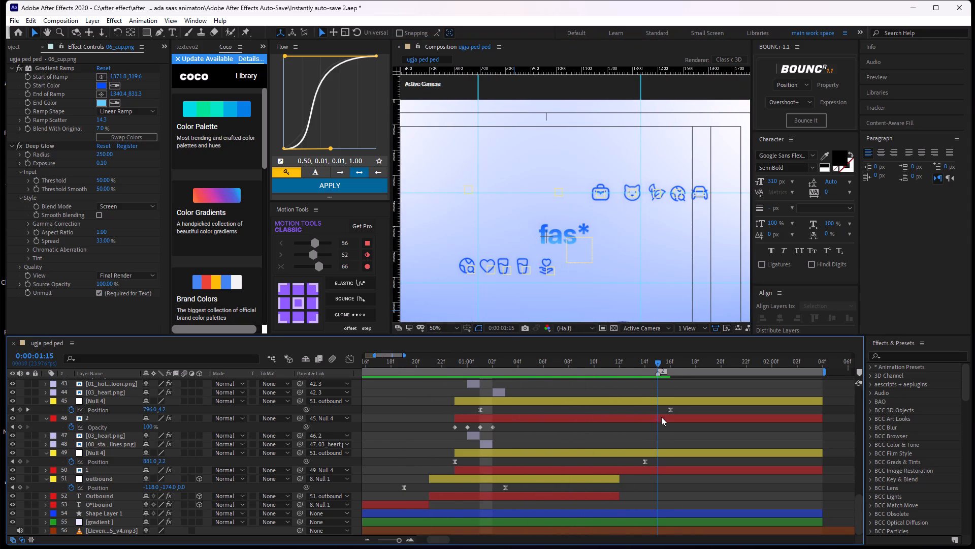
pyautogui.moveTo(661, 417); pyautogui.dragTo(569, 426)
# Reveal the "messy" null's keyframes and set its Y Position at 1:04 to 184.0, lowering the bottom icon row.
pyautogui.moveTo(562, 426); pyautogui.dragTo(564, 483, button='middle')
pyautogui.moveTo(561, 444); pyautogui.dragTo(561, 483, button='middle')
pyautogui.moveTo(569, 386); pyautogui.dragTo(572, 505, button='middle')
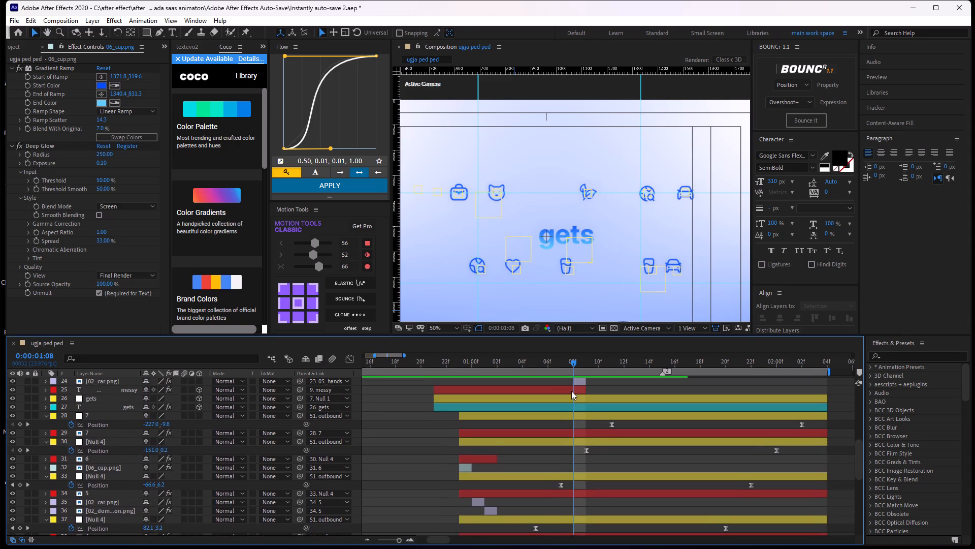
pyautogui.moveTo(573, 409); pyautogui.dragTo(556, 548, button='middle')
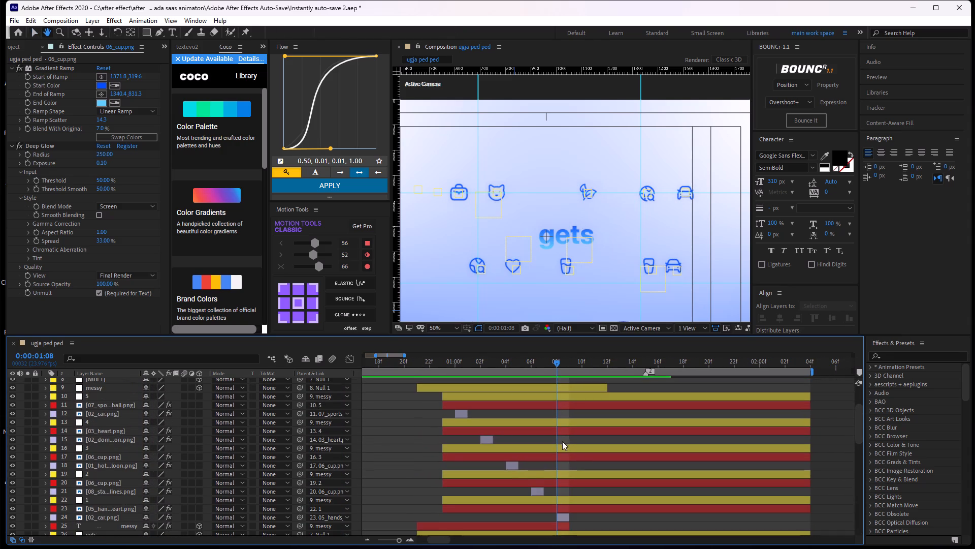
pyautogui.moveTo(562, 440); pyautogui.dragTo(561, 487, button='middle')
pyautogui.scroll(1, 561, 487)
pyautogui.click(554, 434)
pyautogui.press('u')
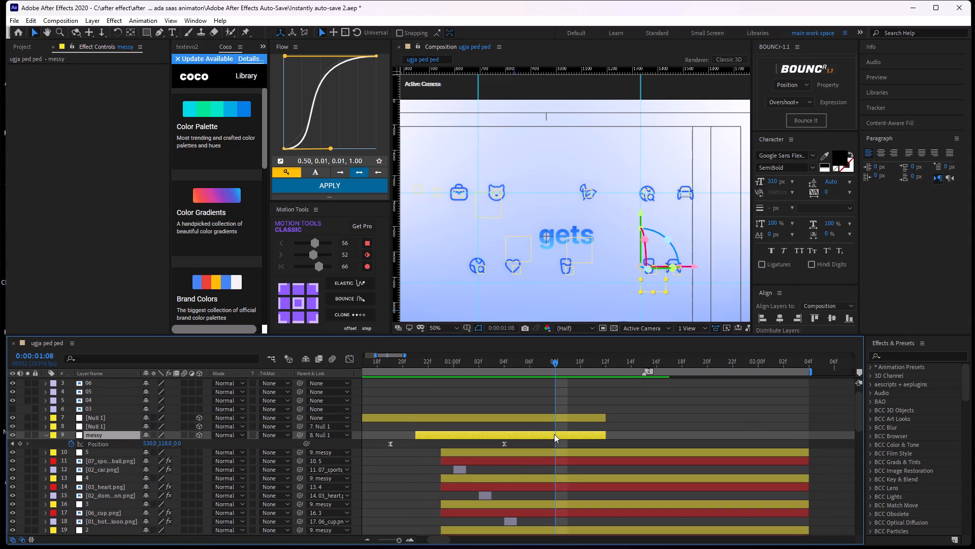
pyautogui.moveTo(552, 363); pyautogui.dragTo(500, 441)
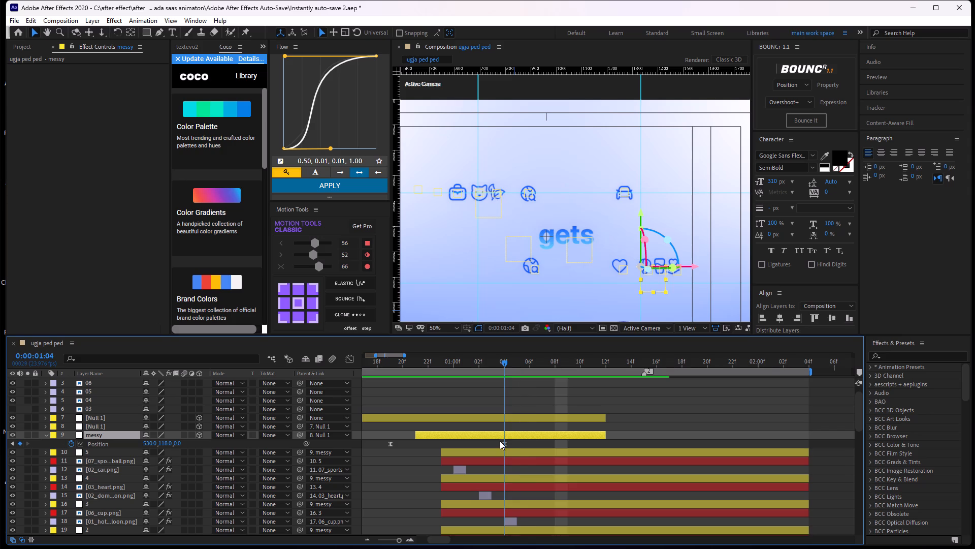
pyautogui.moveTo(500, 441); pyautogui.dragTo(498, 443)
pyautogui.click(505, 444)
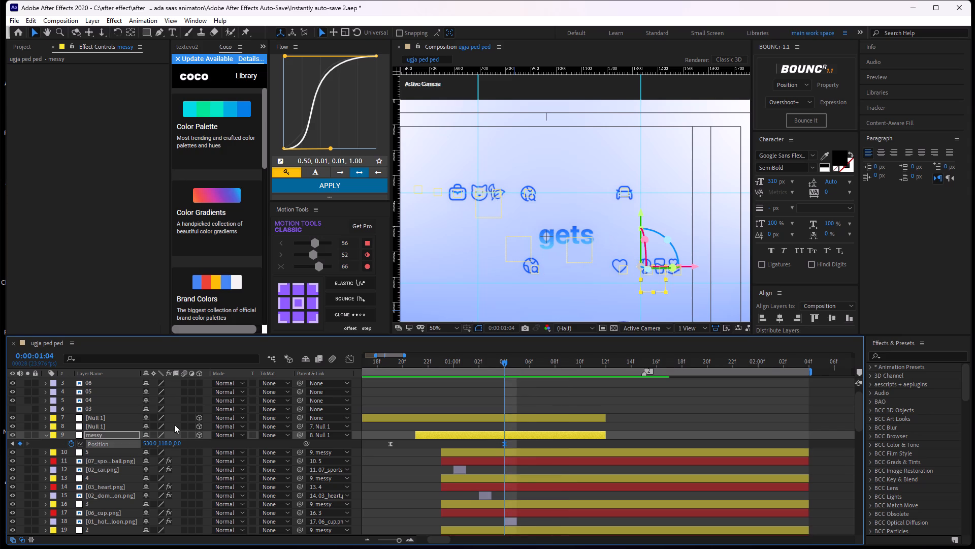
pyautogui.moveTo(165, 444); pyautogui.dragTo(183, 447)
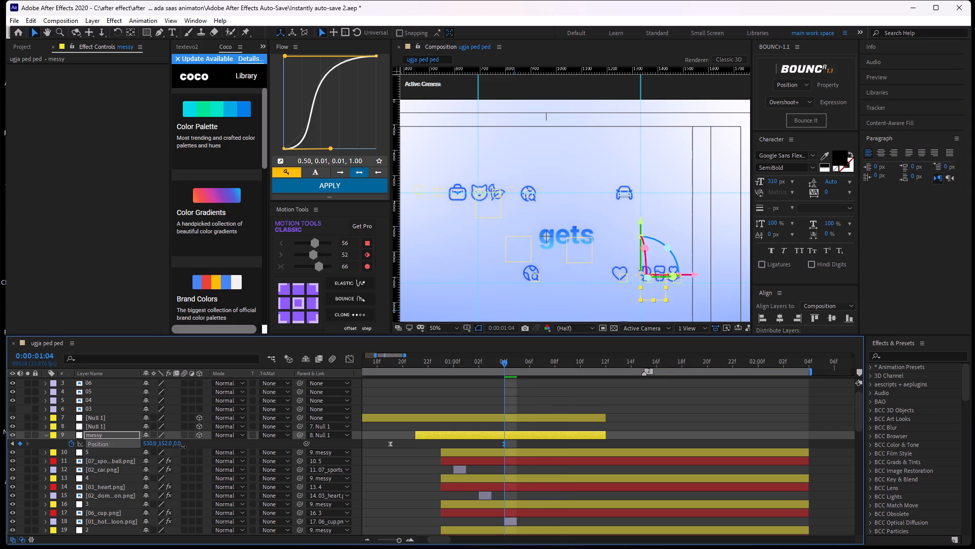
pyautogui.moveTo(183, 447); pyautogui.dragTo(196, 449)
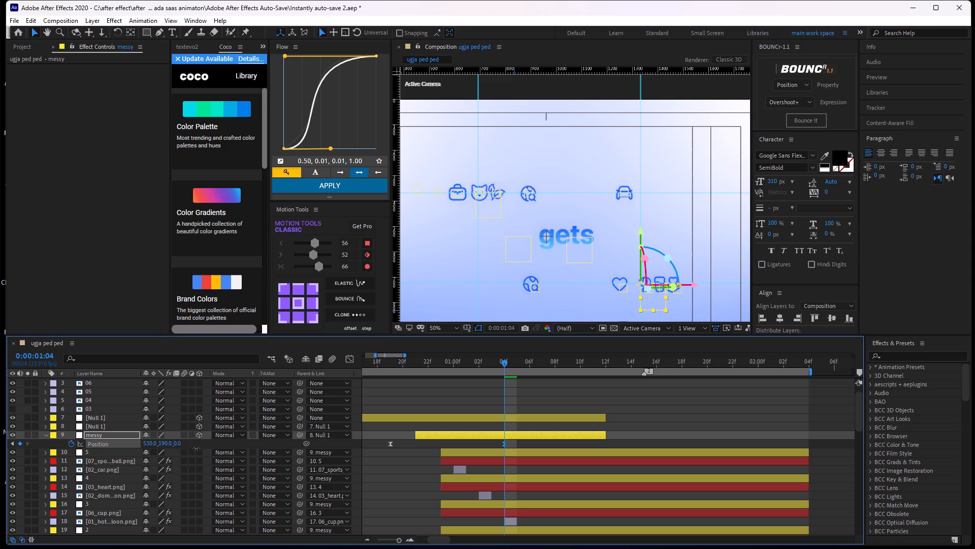
pyautogui.moveTo(196, 449); pyautogui.dragTo(193, 449)
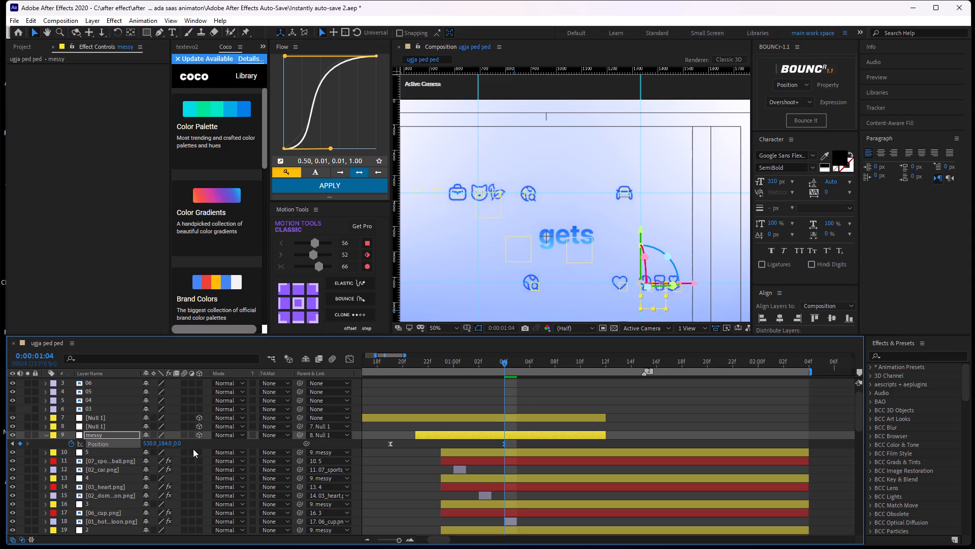
pyautogui.click(533, 389)
# Play through the animation from the text at 0:20 to 1:20 with the whole composition in view to check both rows' motion.
pyautogui.moveTo(505, 361); pyautogui.dragTo(405, 376)
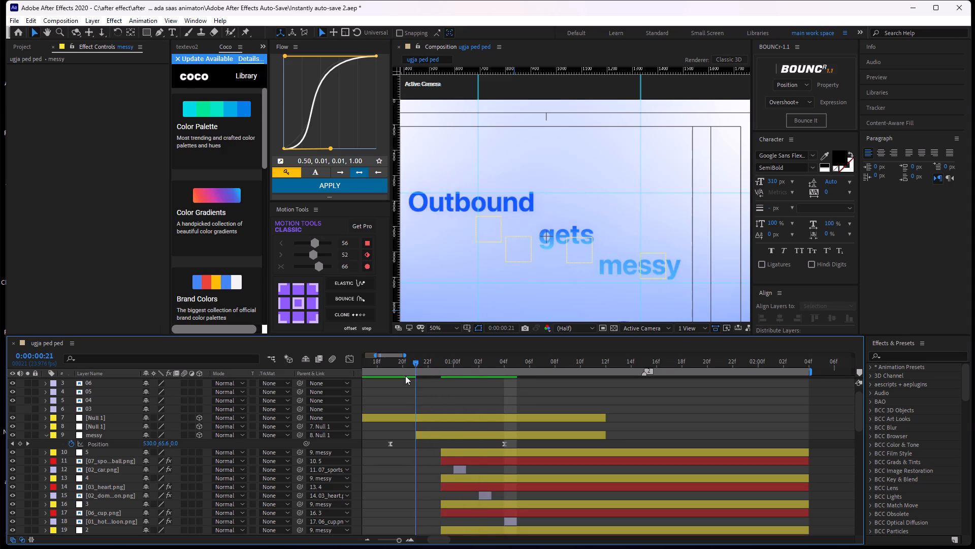
pyautogui.moveTo(405, 376); pyautogui.dragTo(586, 368)
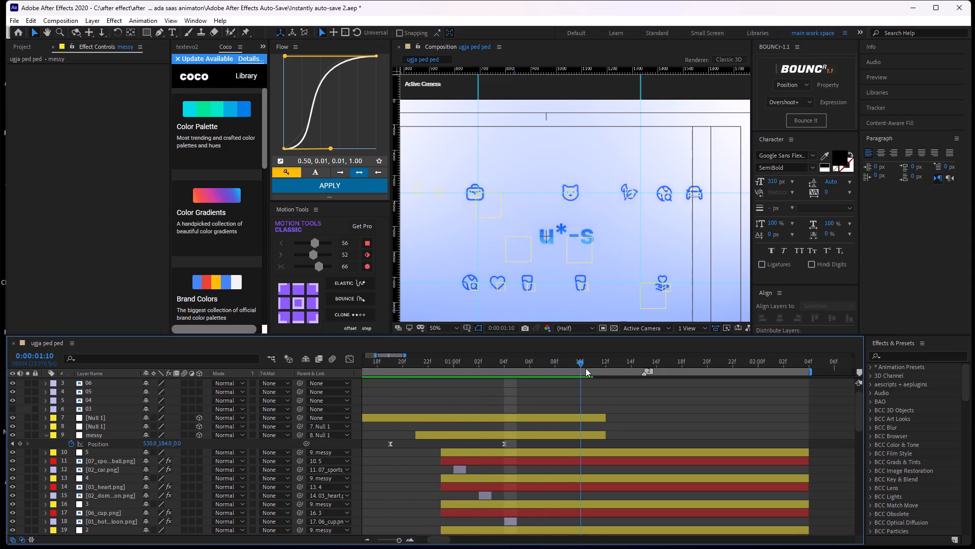
pyautogui.moveTo(586, 368); pyautogui.dragTo(669, 370)
pyautogui.scroll(-1, 567, 208)
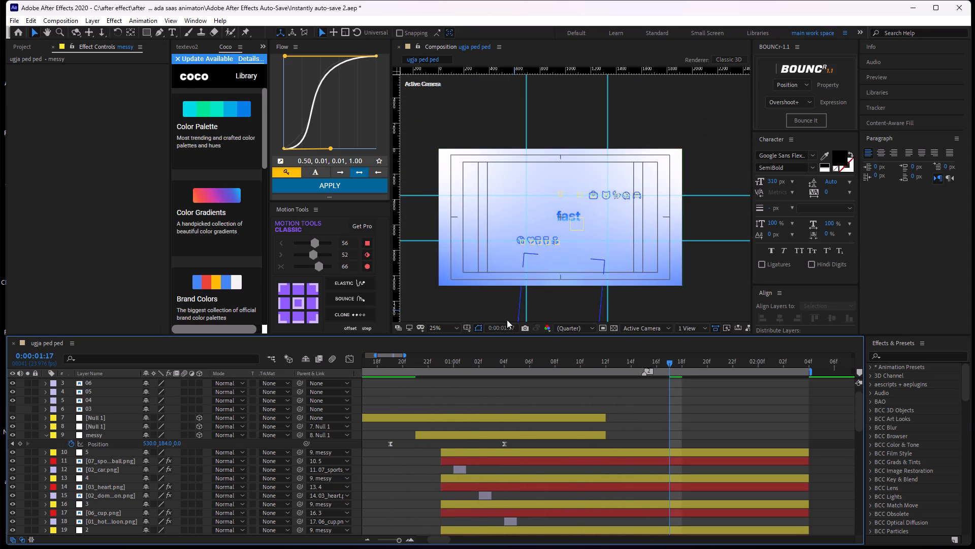
pyautogui.click(450, 323)
pyautogui.click(453, 329)
pyautogui.click(445, 344)
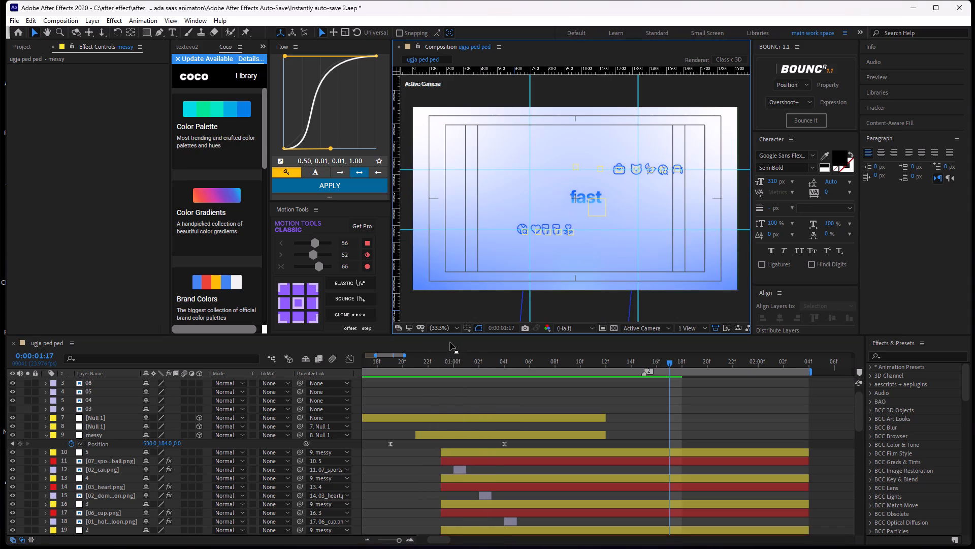
pyautogui.moveTo(664, 361); pyautogui.dragTo(713, 380)
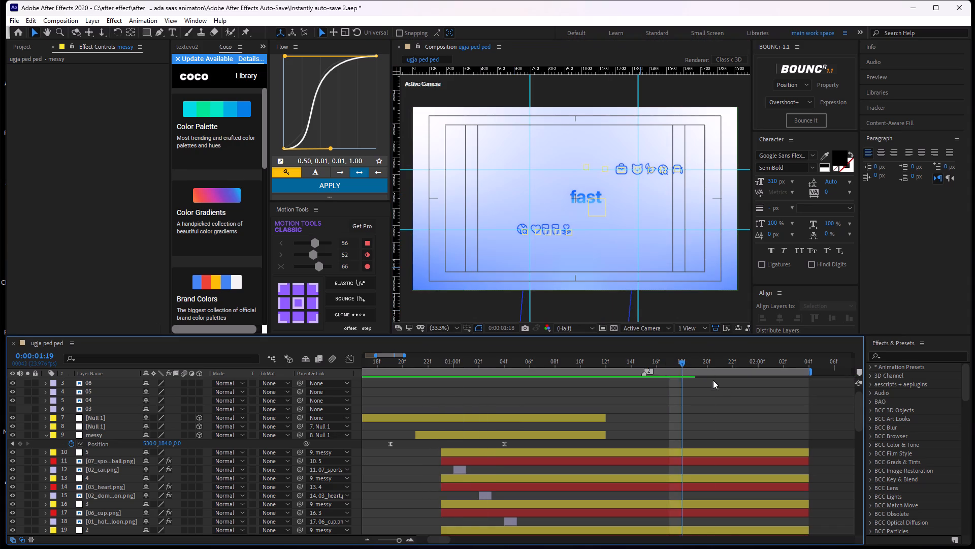
pyautogui.moveTo(713, 380); pyautogui.dragTo(427, 377)
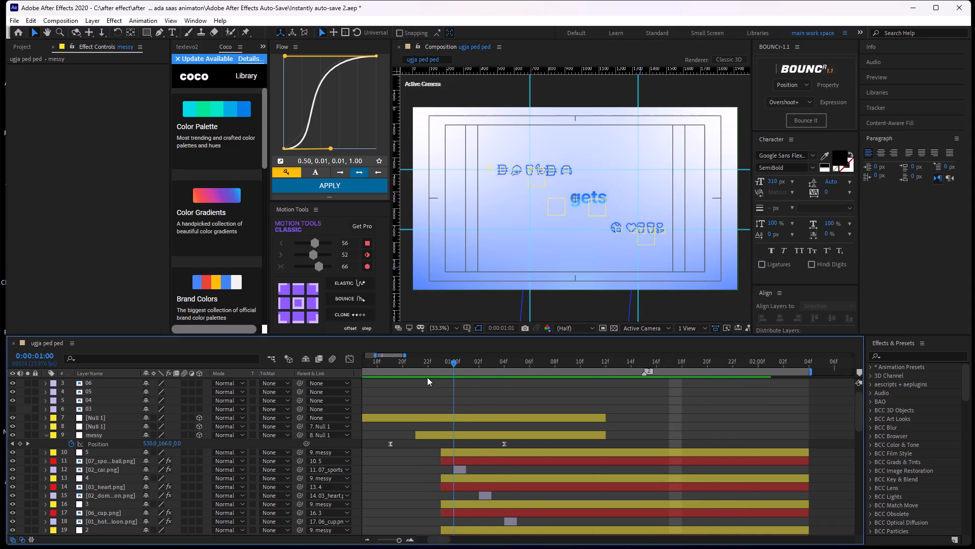
pyautogui.moveTo(427, 377); pyautogui.dragTo(400, 382)
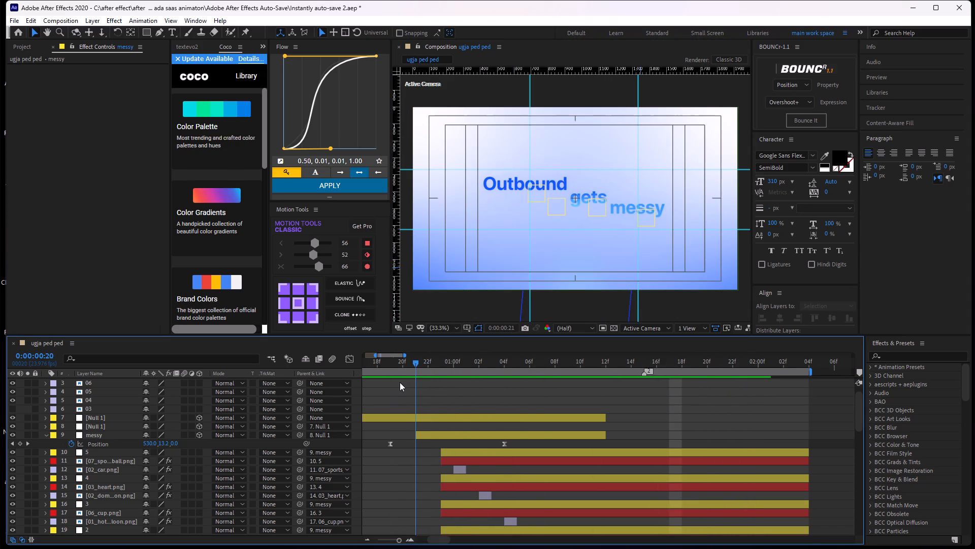
pyautogui.moveTo(400, 382); pyautogui.dragTo(460, 396)
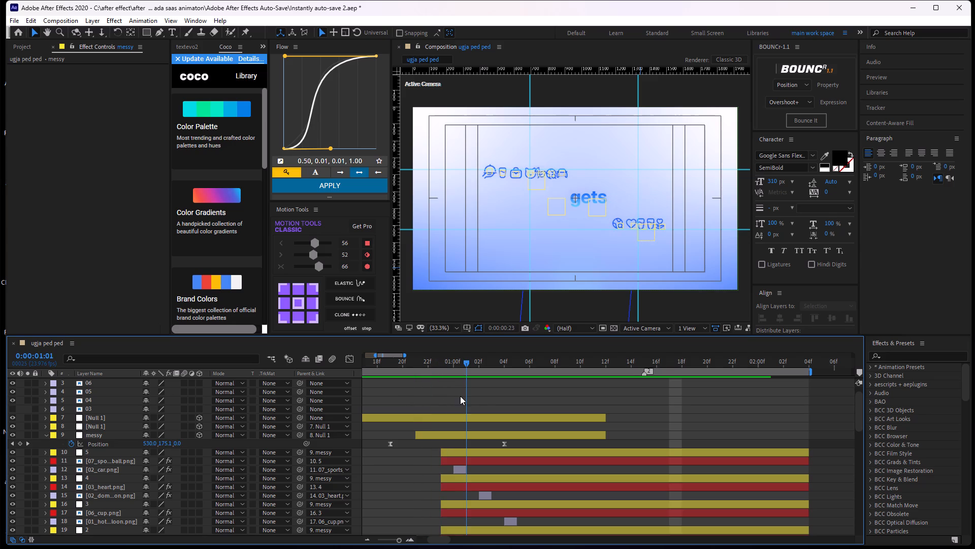
pyautogui.moveTo(460, 396); pyautogui.dragTo(612, 384)
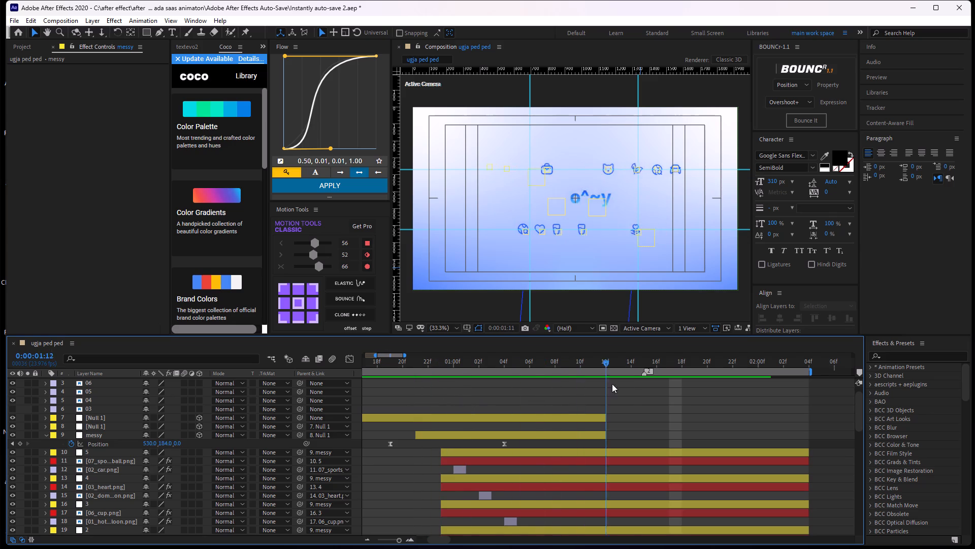
pyautogui.moveTo(612, 384); pyautogui.dragTo(711, 395)
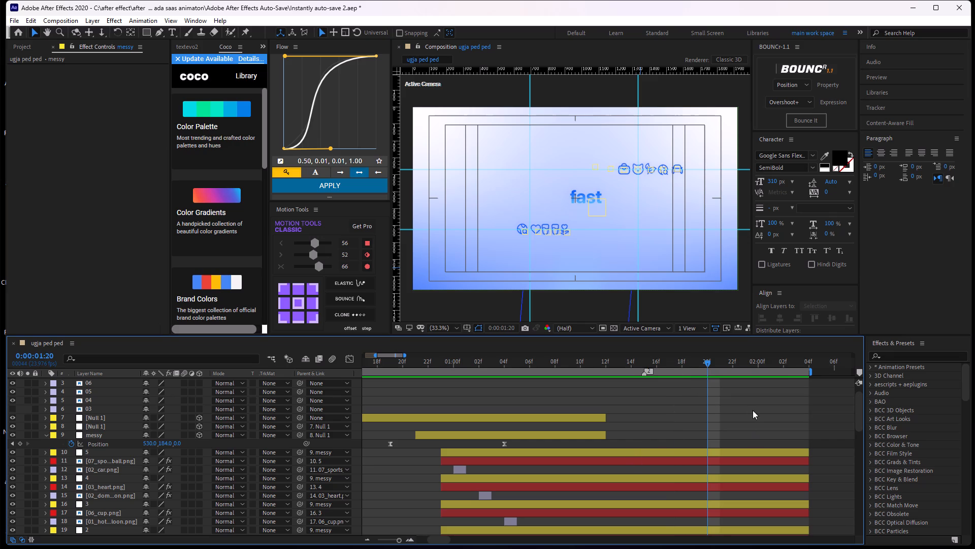
# Move the end Position keyframes of null "7" (layer 28) and the Null 4 layers 30 and 33 to 1:20.
pyautogui.moveTo(740, 415); pyautogui.dragTo(660, 379, button='middle')
pyautogui.moveTo(644, 412); pyautogui.dragTo(593, 385, button='middle')
pyautogui.moveTo(578, 453); pyautogui.dragTo(558, 377, button='middle')
pyautogui.moveTo(576, 459); pyautogui.dragTo(599, 404, button='middle')
pyautogui.moveTo(599, 448); pyautogui.dragTo(587, 469, button='middle')
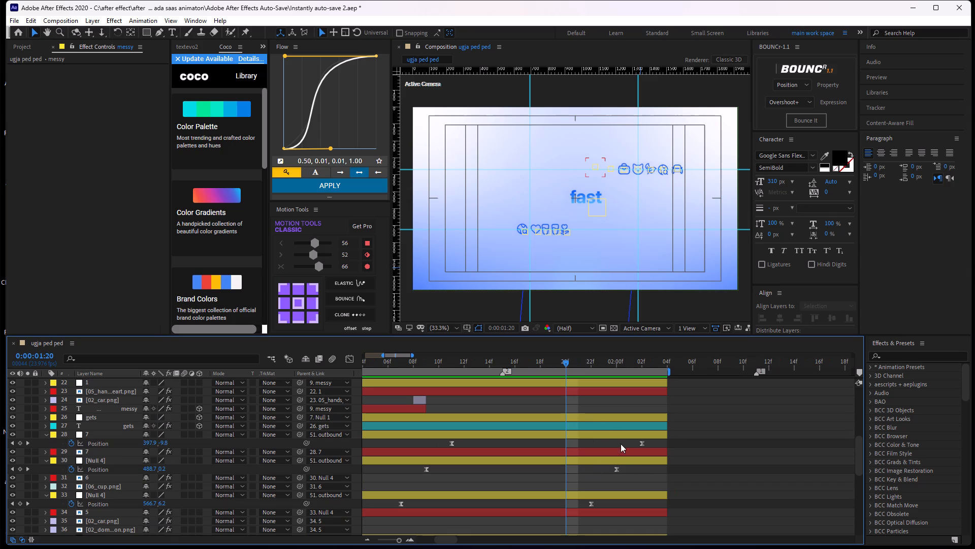
pyautogui.moveTo(643, 443); pyautogui.dragTo(634, 457)
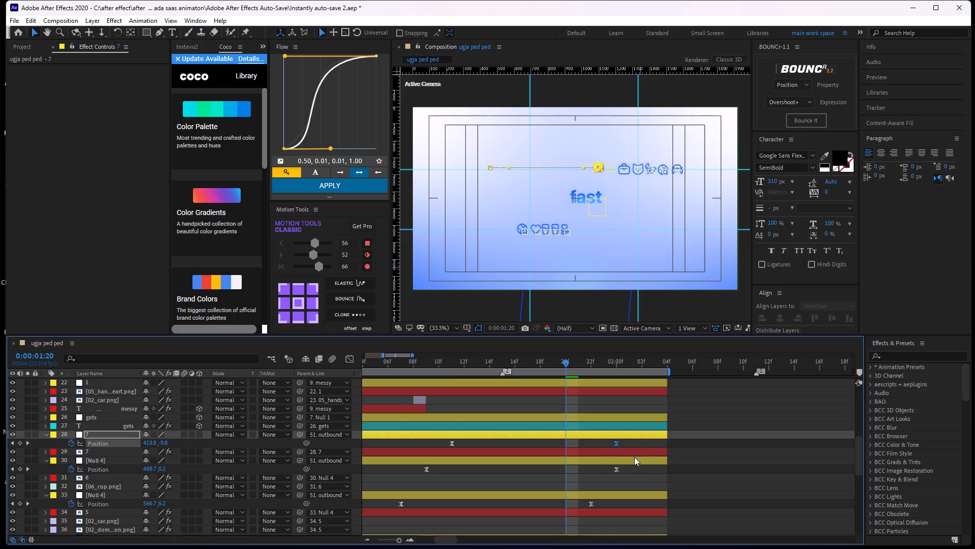
pyautogui.moveTo(634, 457); pyautogui.dragTo(571, 461)
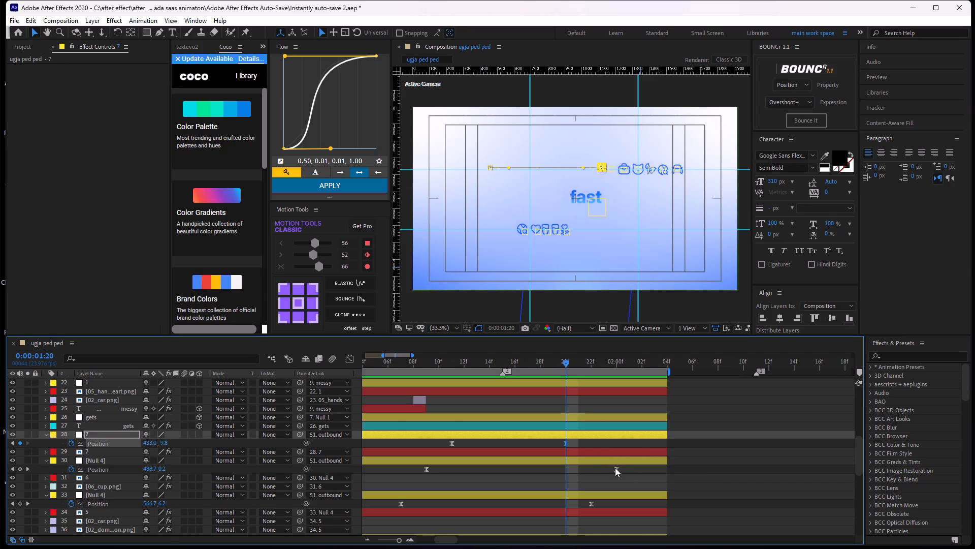
pyautogui.moveTo(615, 469); pyautogui.dragTo(561, 470)
pyautogui.moveTo(590, 501); pyautogui.dragTo(566, 507)
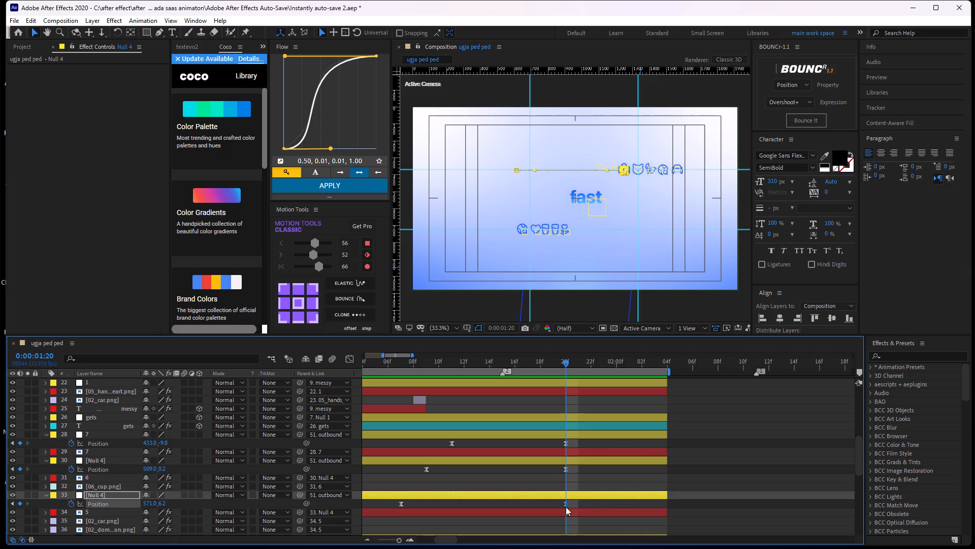
pyautogui.moveTo(566, 507); pyautogui.dragTo(562, 508)
# Move the end Position keyframes of Null 4 layers 41, 45 and 49 to 1:20.
pyautogui.moveTo(585, 501); pyautogui.dragTo(580, 428, button='middle')
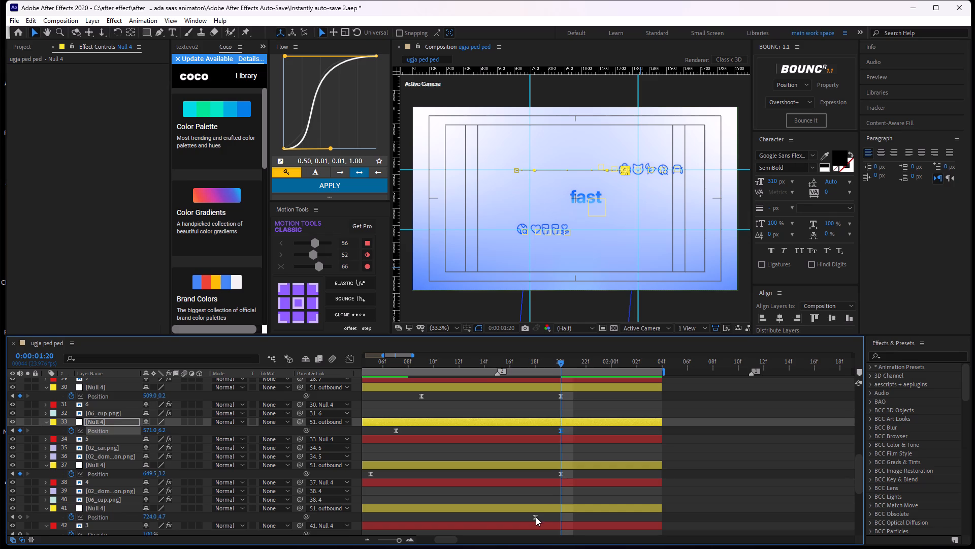
pyautogui.moveTo(536, 517); pyautogui.dragTo(564, 523)
pyautogui.scroll(1, 570, 456)
pyautogui.moveTo(570, 455); pyautogui.dragTo(590, 402, button='middle')
pyautogui.moveTo(594, 473); pyautogui.dragTo(579, 386, button='middle')
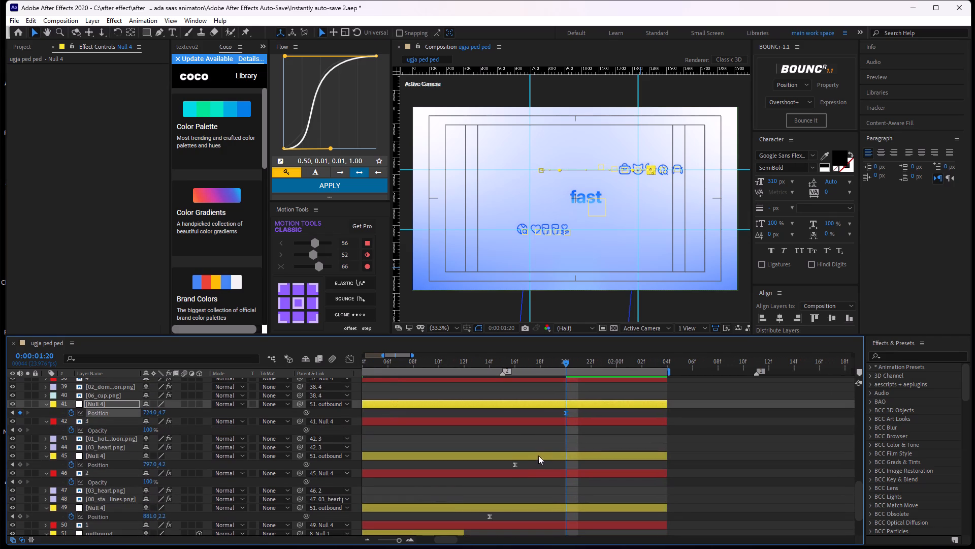
pyautogui.moveTo(512, 466); pyautogui.dragTo(533, 470)
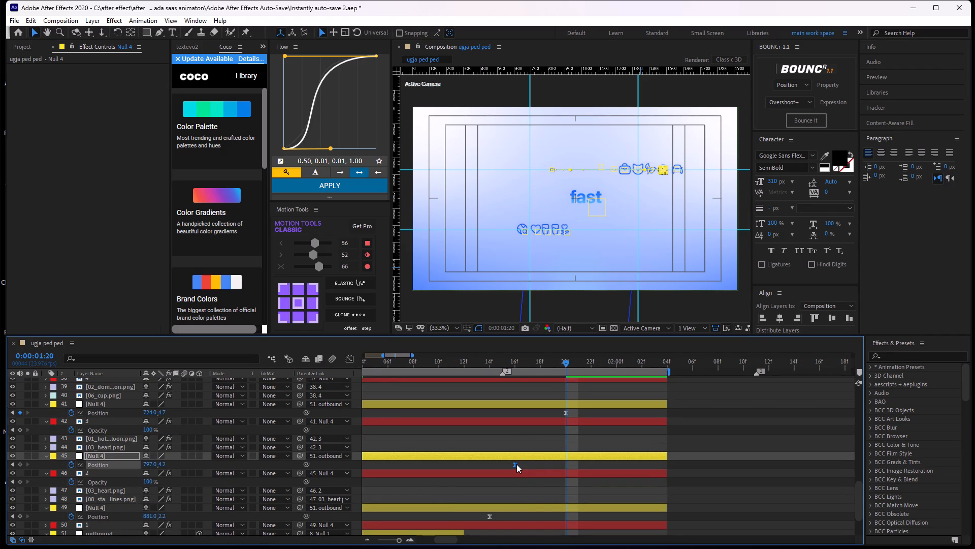
pyautogui.moveTo(516, 464); pyautogui.dragTo(566, 471)
pyautogui.moveTo(487, 517); pyautogui.dragTo(527, 518)
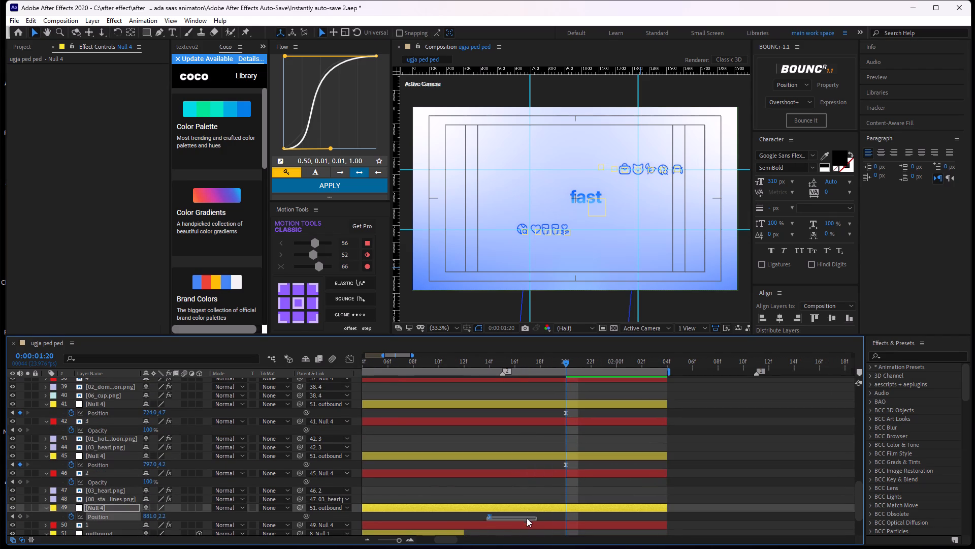
pyautogui.moveTo(527, 518); pyautogui.dragTo(515, 515)
pyautogui.moveTo(491, 516); pyautogui.dragTo(575, 522)
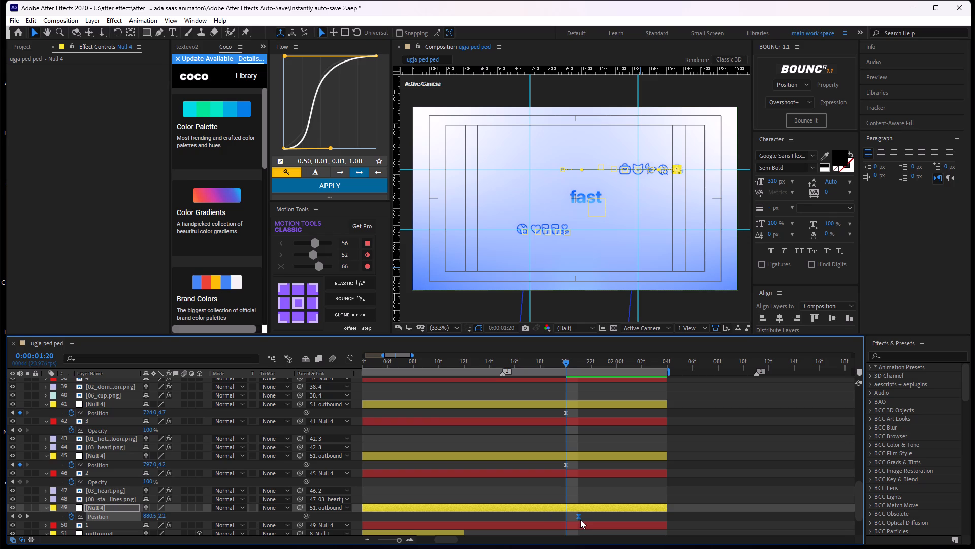
pyautogui.moveTo(579, 519); pyautogui.dragTo(567, 517)
# Select the top-row nulls' end Position keyframes at 1:20, layers 28 to 49, and reduce their X together, bringing layer 41 to 666.0.
pyautogui.scroll(-2, 570, 466)
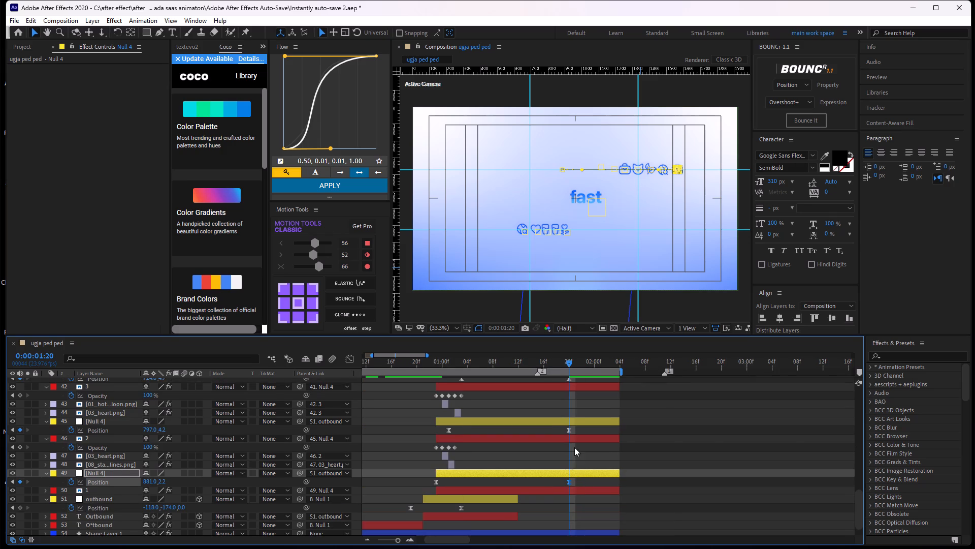
pyautogui.moveTo(574, 447); pyautogui.dragTo(570, 526, button='middle')
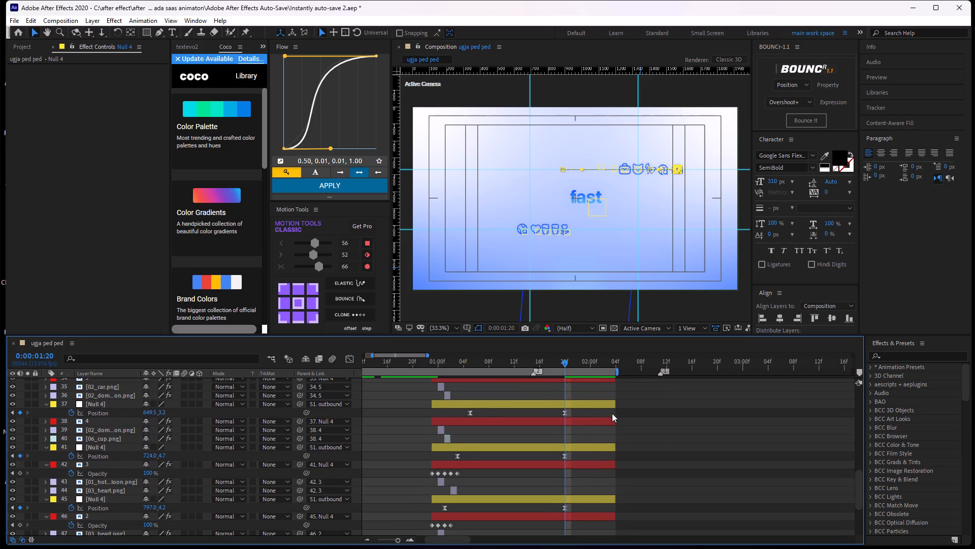
pyautogui.scroll(2, 612, 413)
pyautogui.moveTo(599, 411); pyautogui.dragTo(546, 544)
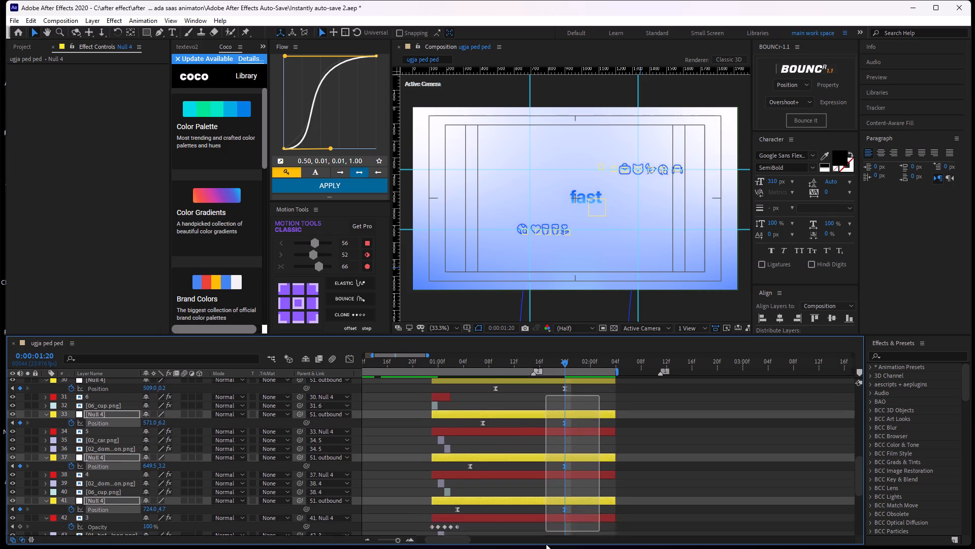
pyautogui.moveTo(546, 544); pyautogui.dragTo(551, 522)
pyautogui.scroll(2, 586, 432)
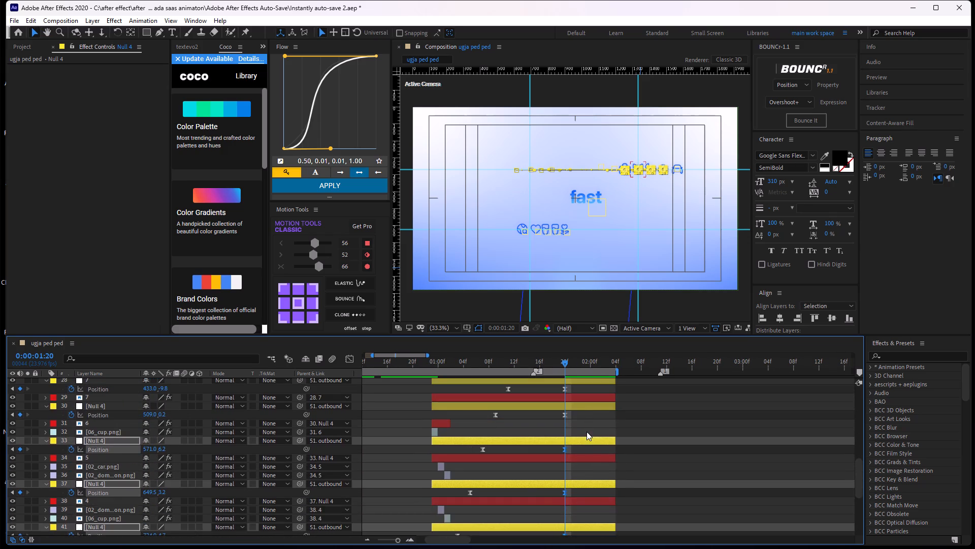
pyautogui.scroll(-3, 589, 414)
pyautogui.scroll(1, 611, 396)
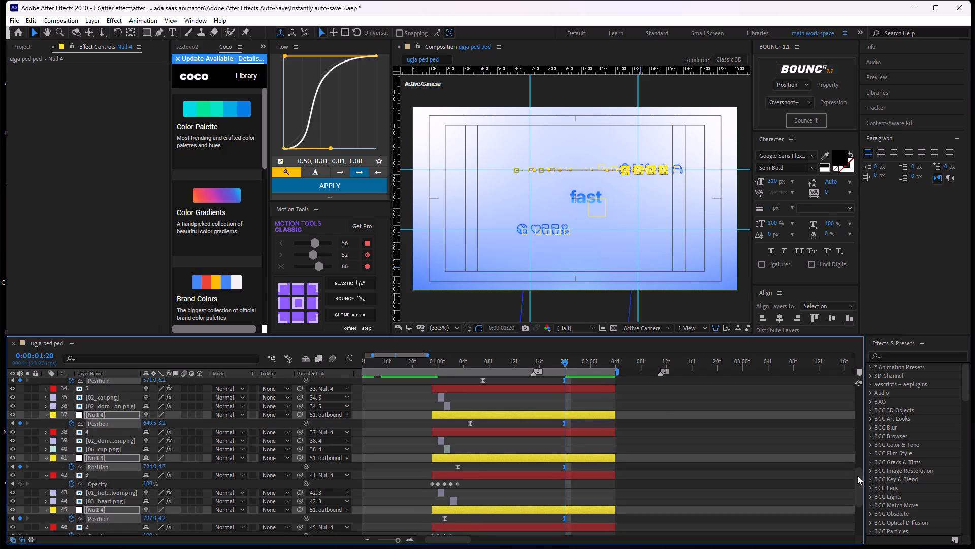
pyautogui.moveTo(857, 476); pyautogui.dragTo(857, 444)
pyautogui.moveTo(621, 443); pyautogui.dragTo(562, 460)
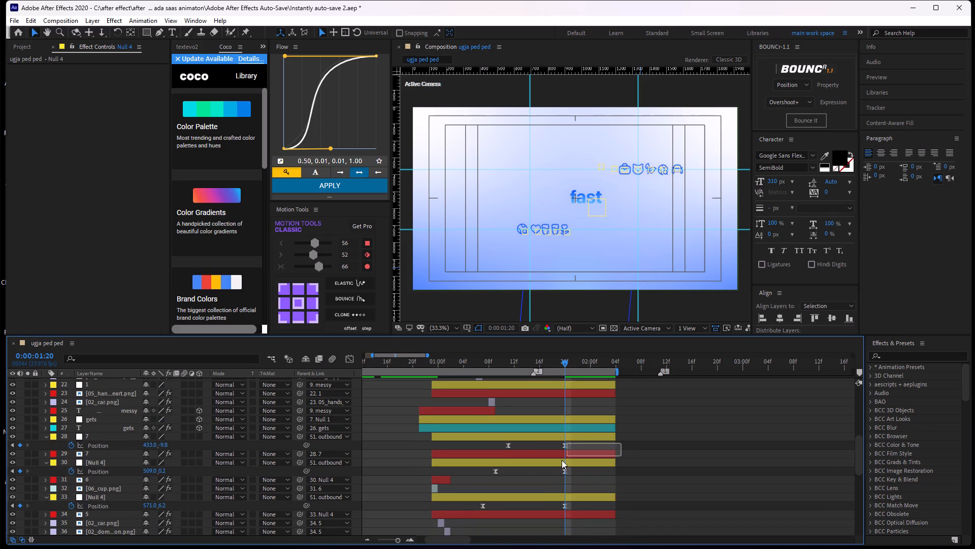
pyautogui.moveTo(562, 460); pyautogui.dragTo(533, 491)
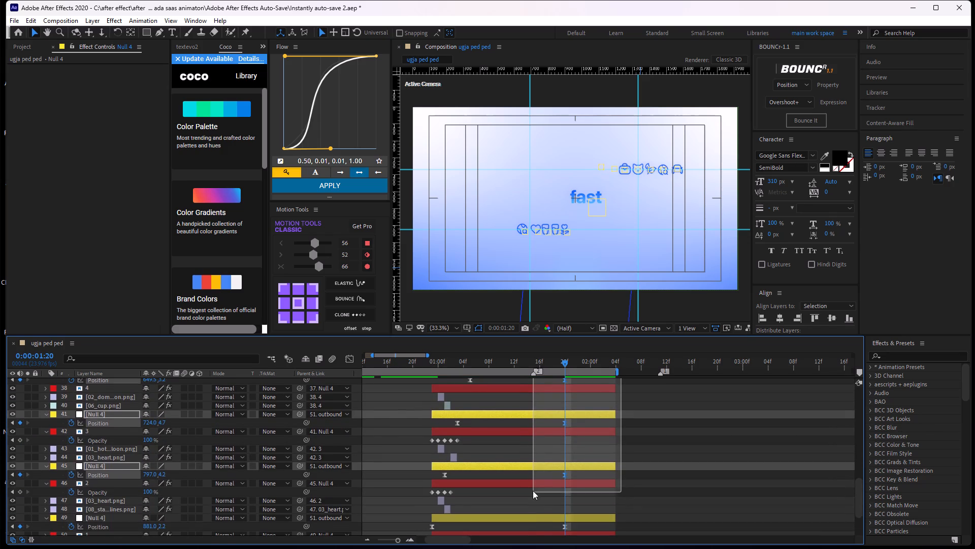
pyautogui.moveTo(533, 491); pyautogui.dragTo(531, 466)
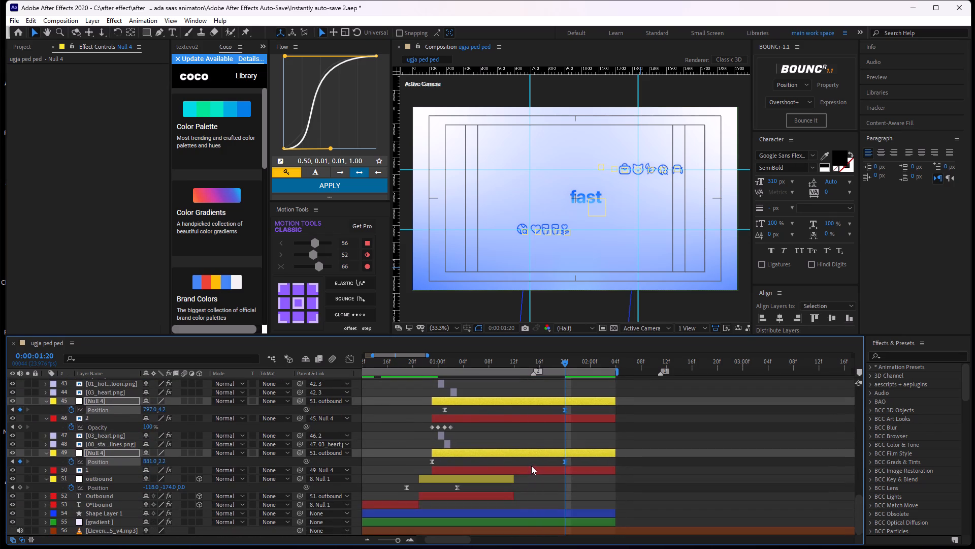
pyautogui.scroll(2, 630, 407)
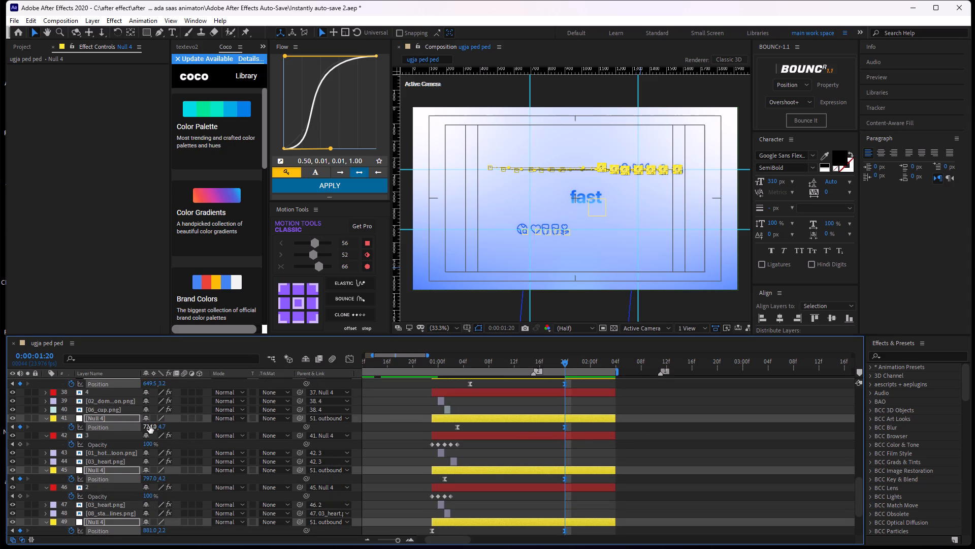
pyautogui.moveTo(149, 425); pyautogui.dragTo(147, 425)
pyautogui.moveTo(147, 425); pyautogui.dragTo(125, 426)
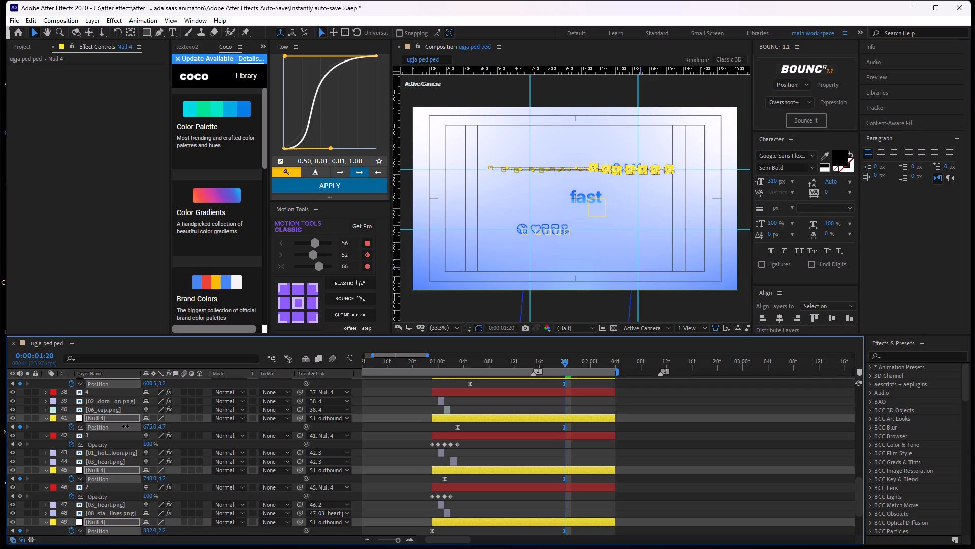
pyautogui.moveTo(125, 426); pyautogui.dragTo(125, 431)
# Add two vertical guides in the composition, one just beyond each end of the word "fast".
pyautogui.scroll(1, 623, 153)
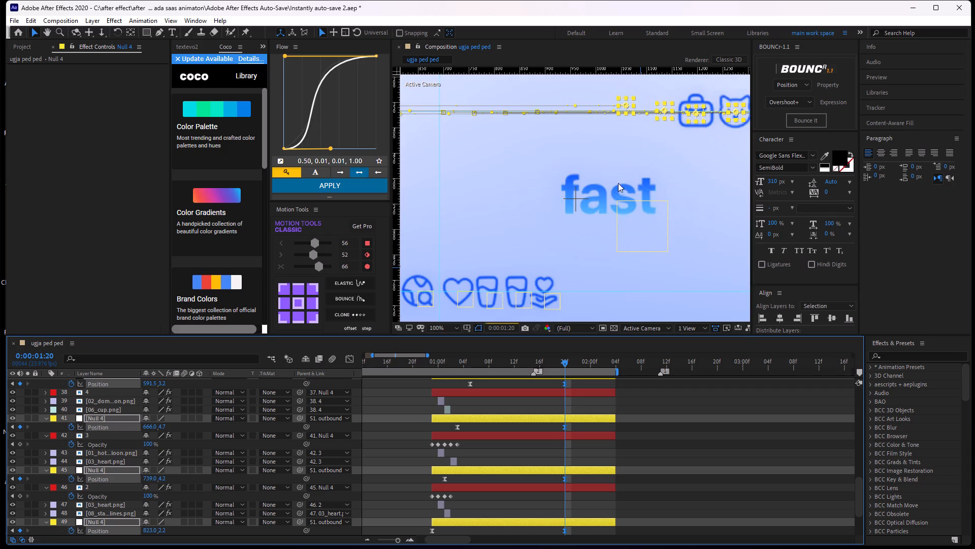
pyautogui.scroll(1, 645, 167)
pyautogui.moveTo(638, 167); pyautogui.dragTo(472, 162, button='middle')
pyautogui.scroll(-1, 647, 138)
pyautogui.moveTo(630, 152); pyautogui.dragTo(601, 177, button='middle')
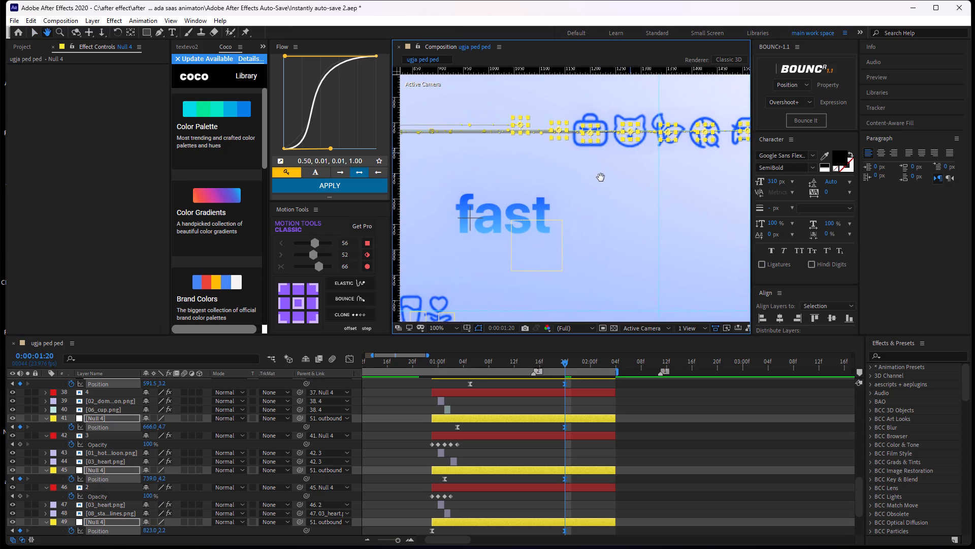
pyautogui.moveTo(601, 177); pyautogui.dragTo(564, 196, button='middle')
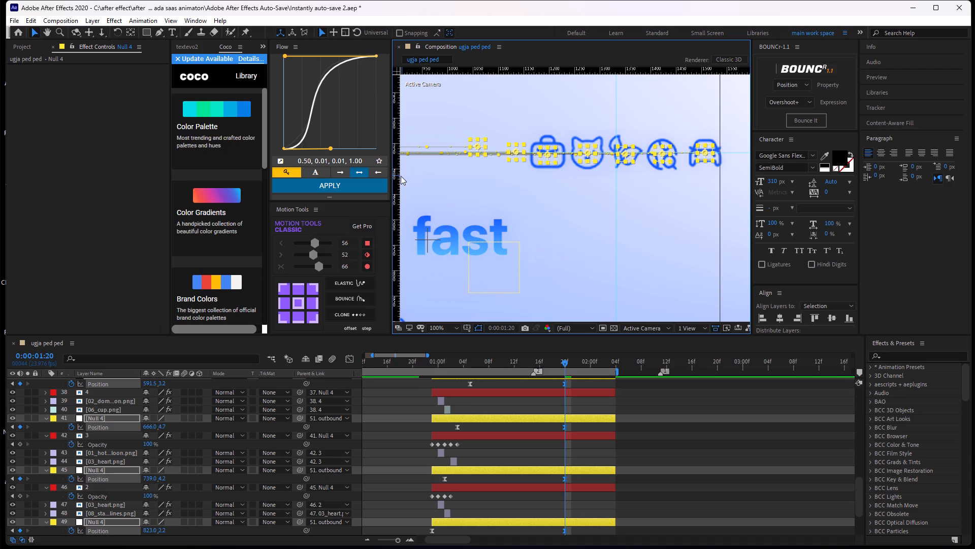
pyautogui.moveTo(396, 178); pyautogui.dragTo(506, 192)
pyautogui.moveTo(506, 192); pyautogui.dragTo(519, 199)
pyautogui.moveTo(532, 256); pyautogui.dragTo(675, 252, button='middle')
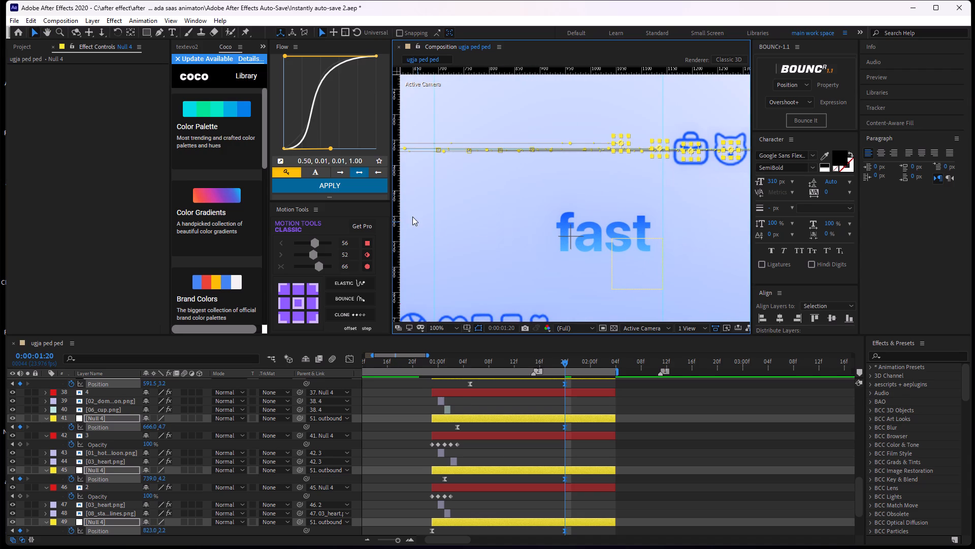
pyautogui.moveTo(398, 212); pyautogui.dragTo(549, 239)
pyautogui.moveTo(549, 239); pyautogui.dragTo(545, 245)
# Shift the selected end keyframes together to layer 41 X Position 642.0, lining the briefcase icon's left edge up with the guide after "fast".
pyautogui.moveTo(649, 295); pyautogui.dragTo(596, 289, button='middle')
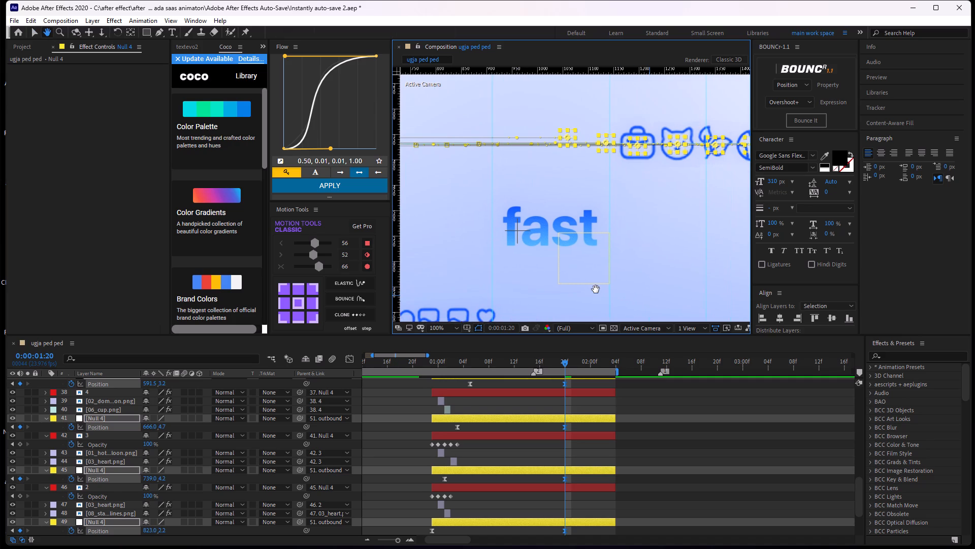
pyautogui.moveTo(596, 289); pyautogui.dragTo(596, 274, button='middle')
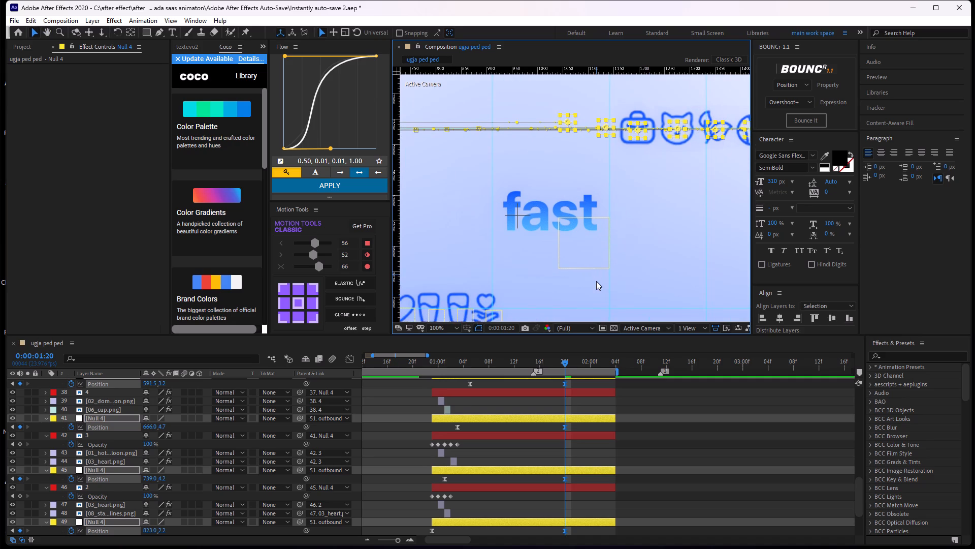
pyautogui.moveTo(596, 281); pyautogui.dragTo(605, 253, button='middle')
pyautogui.scroll(-1, 535, 229)
pyautogui.scroll(1, 550, 237)
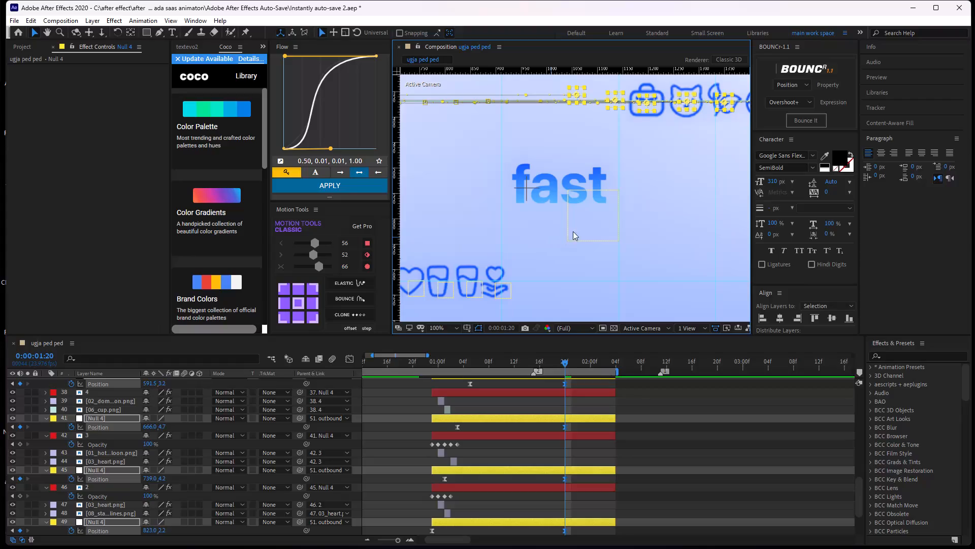
pyautogui.moveTo(582, 226); pyautogui.dragTo(554, 227, button='middle')
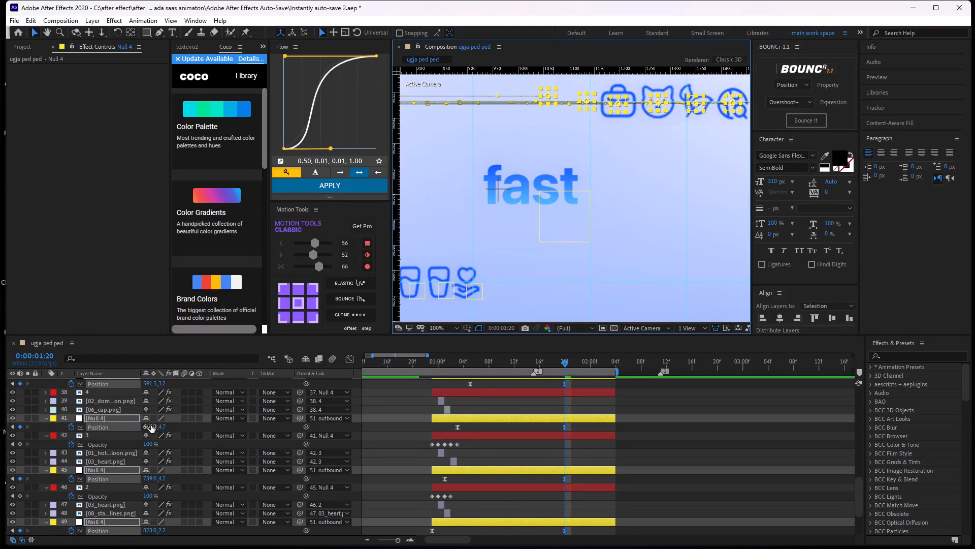
pyautogui.moveTo(148, 430); pyautogui.dragTo(140, 432)
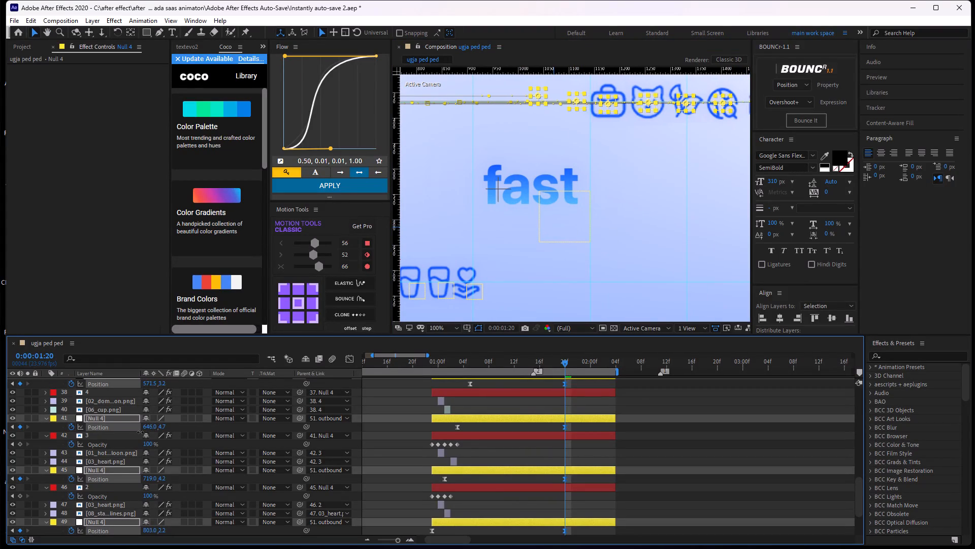
pyautogui.moveTo(140, 432); pyautogui.dragTo(139, 433)
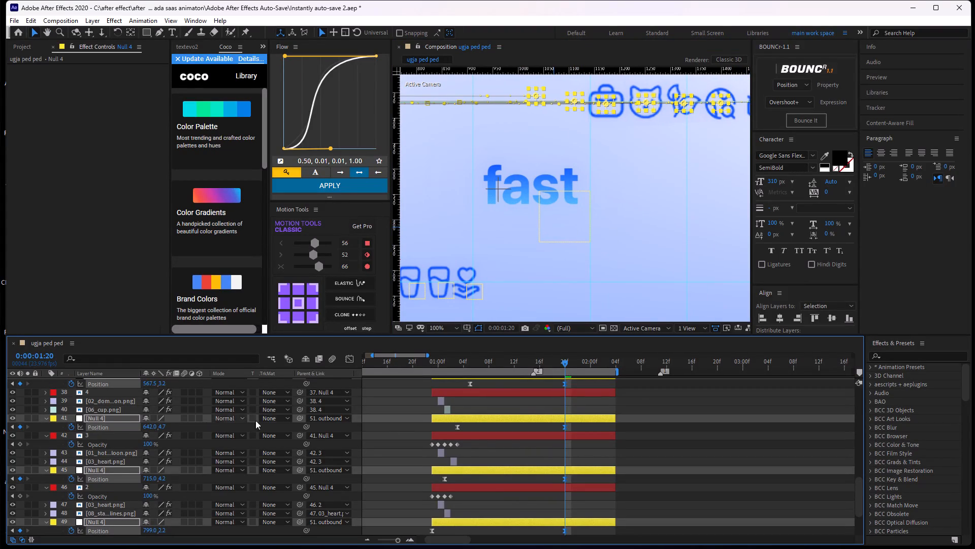
# Review both icon rows in the full frame between 1:02 and 1:20, with the keyframe selection cleared.
pyautogui.moveTo(537, 408); pyautogui.dragTo(493, 422, button='middle')
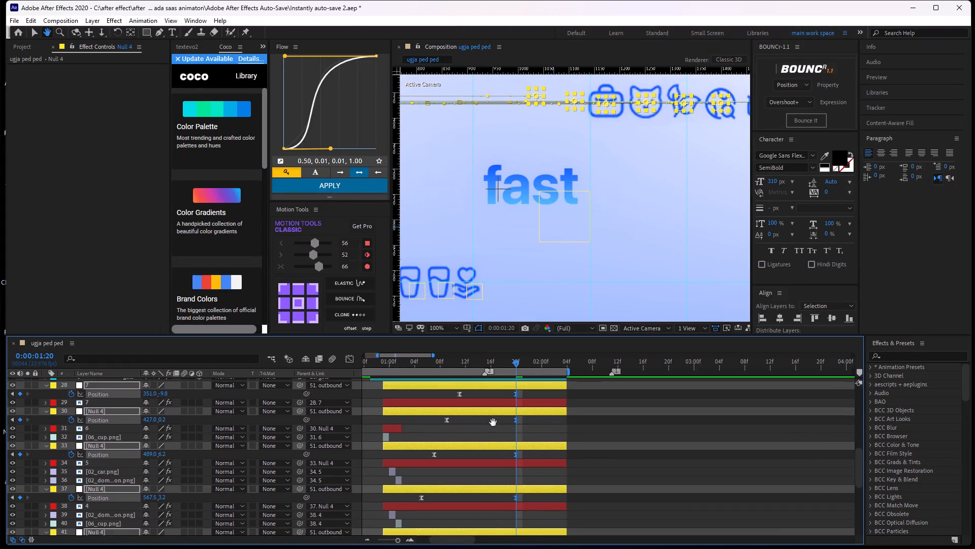
pyautogui.moveTo(493, 422); pyautogui.dragTo(495, 390, button='middle')
pyautogui.moveTo(488, 443); pyautogui.dragTo(490, 387, button='middle')
pyautogui.moveTo(490, 410); pyautogui.dragTo(490, 452, button='middle')
pyautogui.scroll(-1, 569, 222)
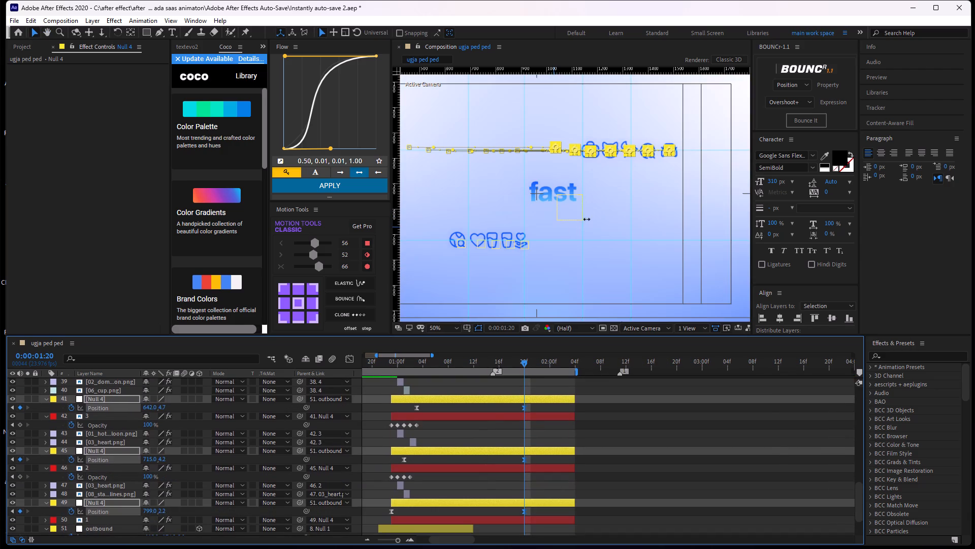
pyautogui.scroll(-1, 619, 208)
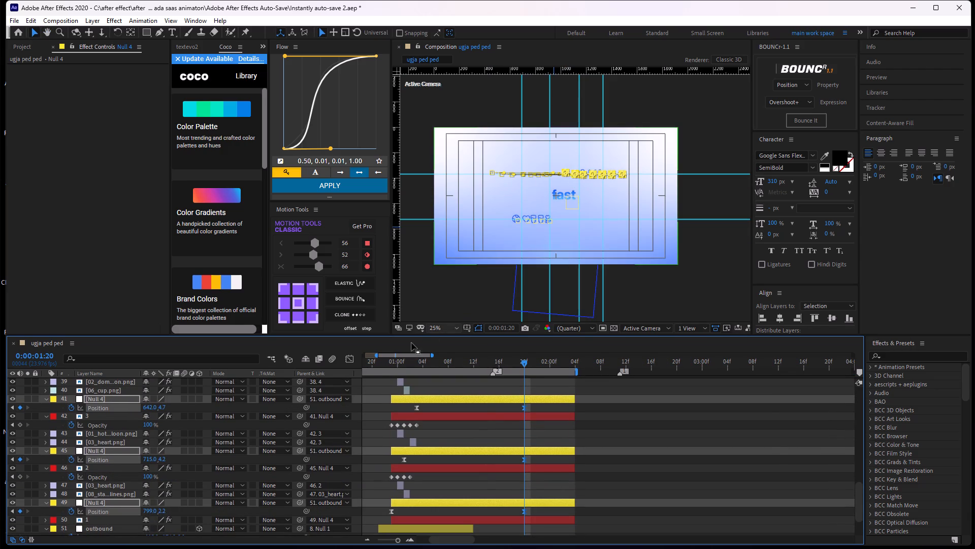
pyautogui.click(432, 324)
pyautogui.click(446, 343)
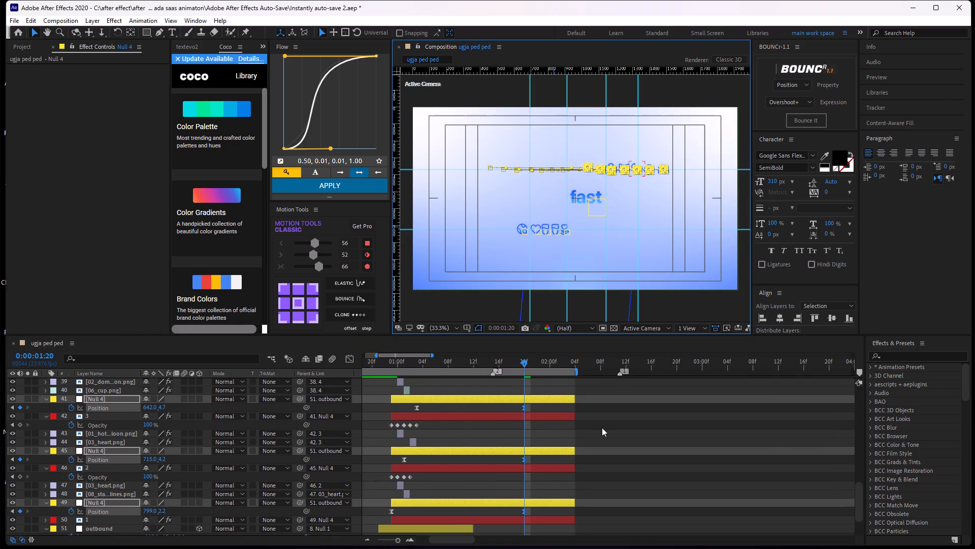
pyautogui.click(602, 428)
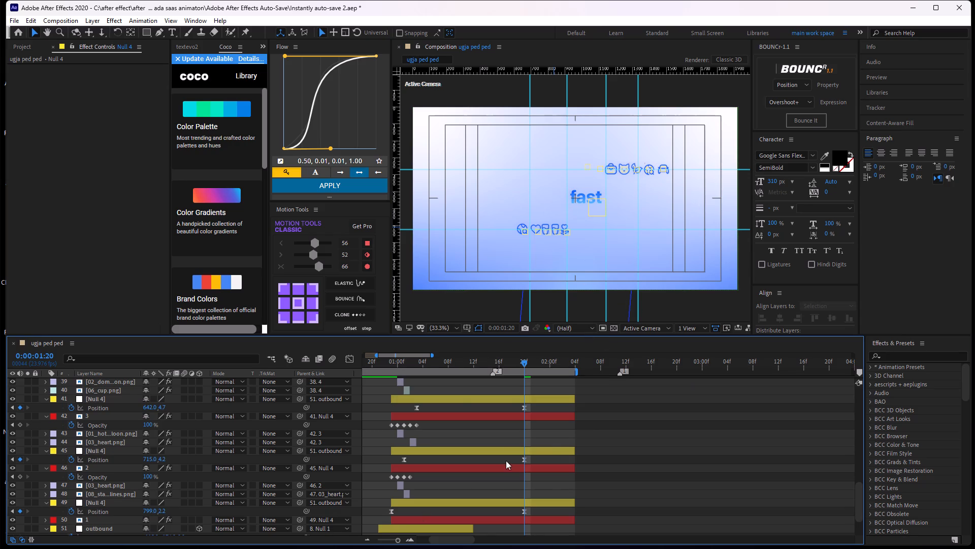
pyautogui.click(546, 437)
pyautogui.moveTo(523, 364); pyautogui.dragTo(421, 383)
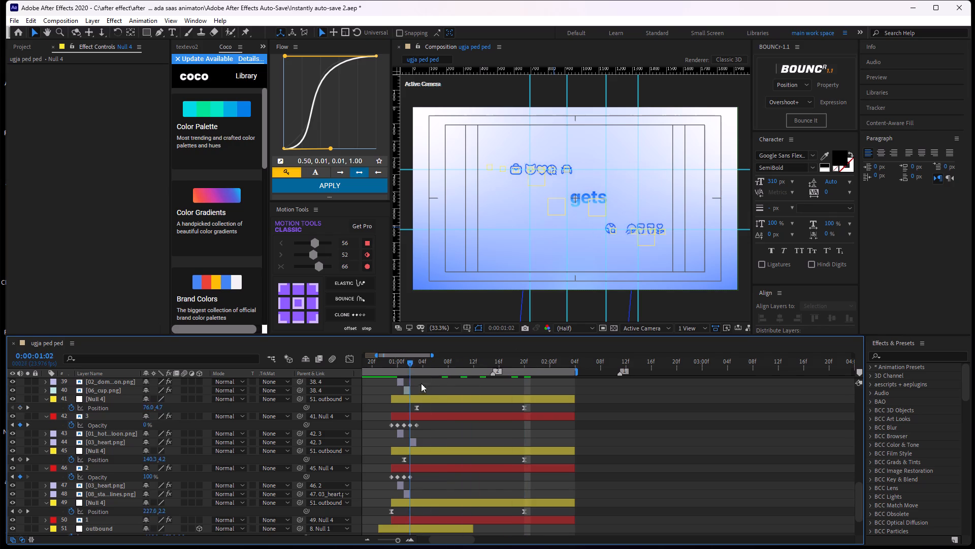
pyautogui.moveTo(421, 383); pyautogui.dragTo(443, 388)
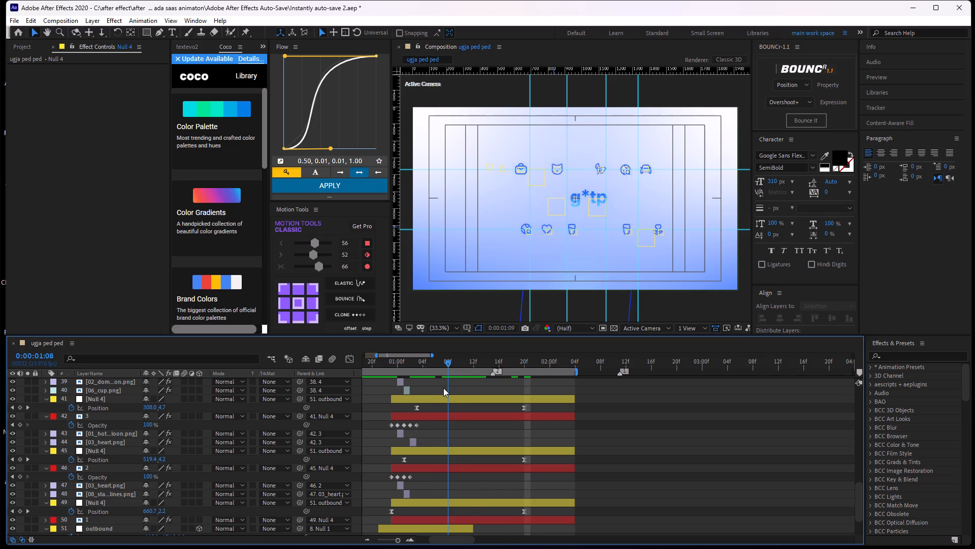
pyautogui.moveTo(443, 388); pyautogui.dragTo(443, 388)
# Look through the layer stack for the null that carries the word "gets", layer 26, and show its Position.
pyautogui.scroll(2, 446, 398)
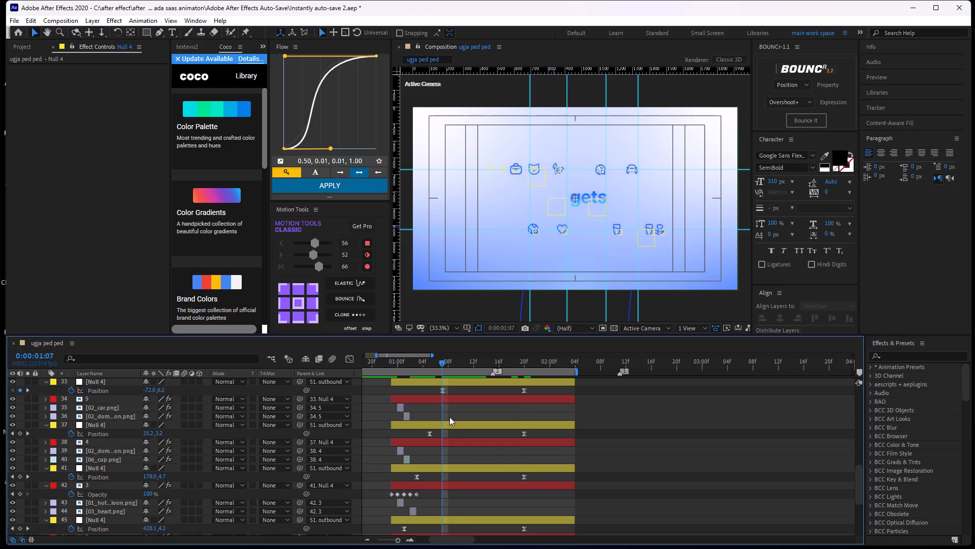
pyautogui.scroll(3, 450, 417)
pyautogui.moveTo(450, 417); pyautogui.dragTo(537, 415, button='middle')
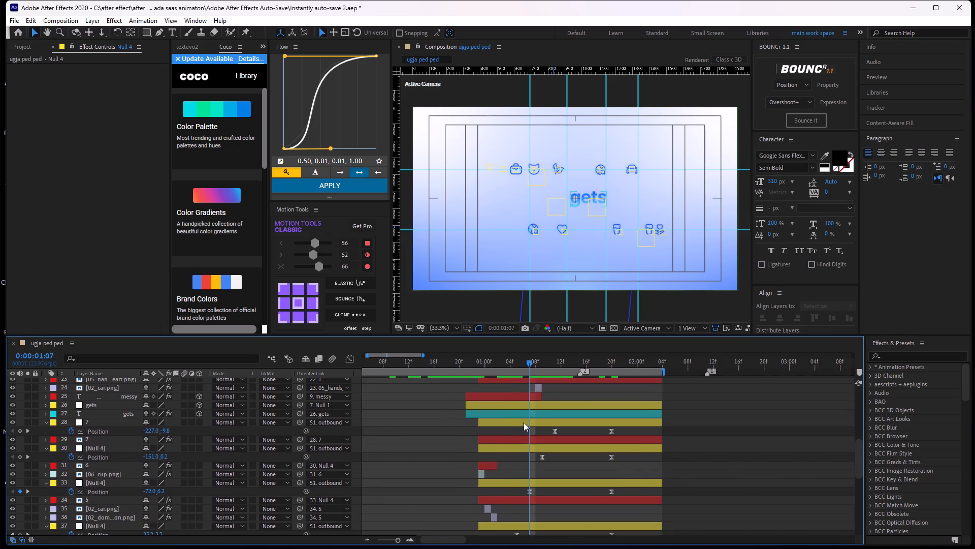
pyautogui.click(525, 424)
pyautogui.click(527, 395)
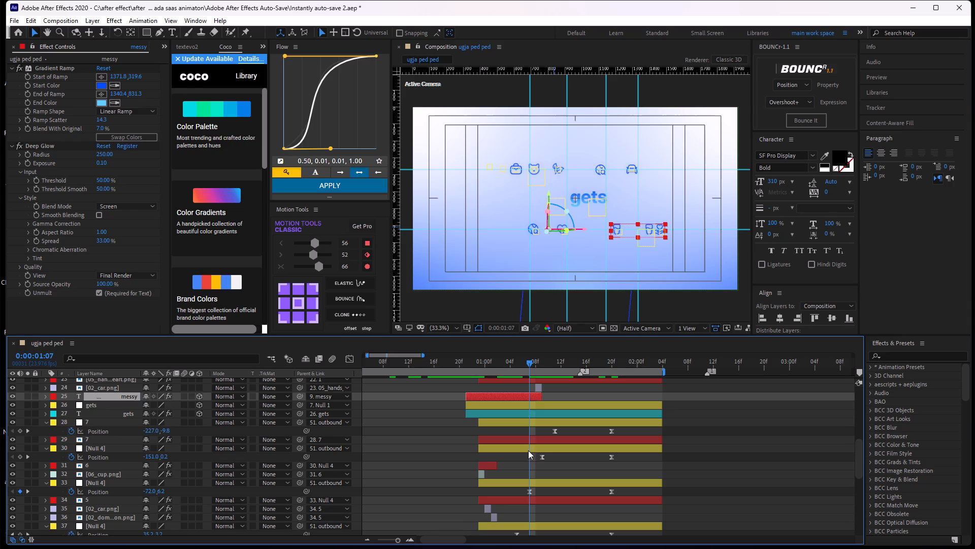
pyautogui.scroll(-5, 530, 463)
pyautogui.scroll(1, 510, 473)
pyautogui.scroll(-4, 510, 467)
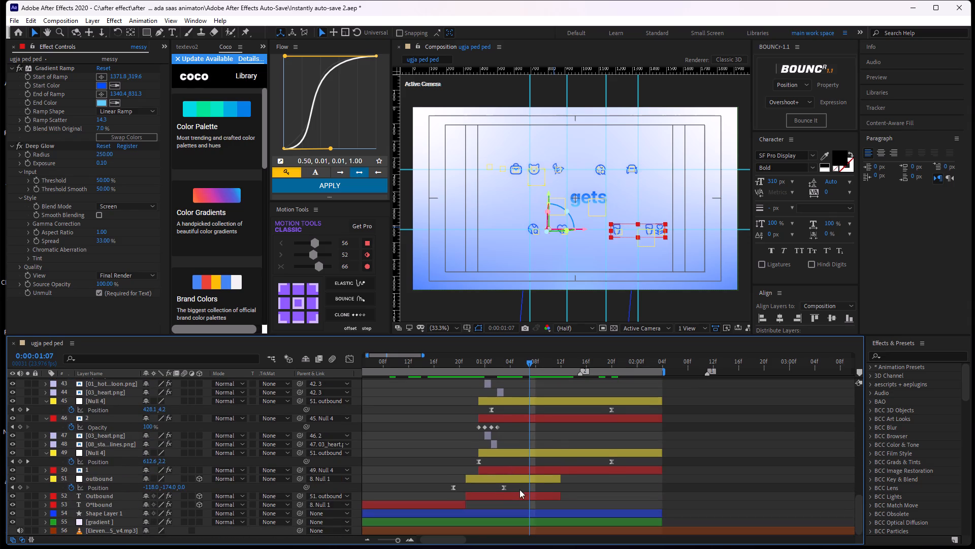
pyautogui.scroll(1, 529, 441)
pyautogui.scroll(-2, 529, 439)
pyautogui.scroll(3, 535, 400)
pyautogui.scroll(-1, 535, 400)
pyautogui.scroll(4, 535, 400)
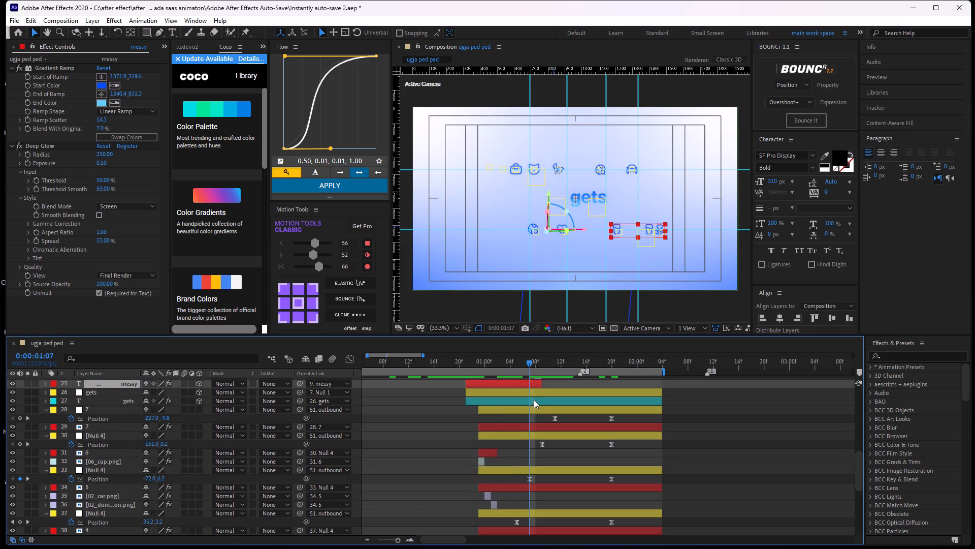
pyautogui.scroll(1, 496, 423)
pyautogui.click(523, 428)
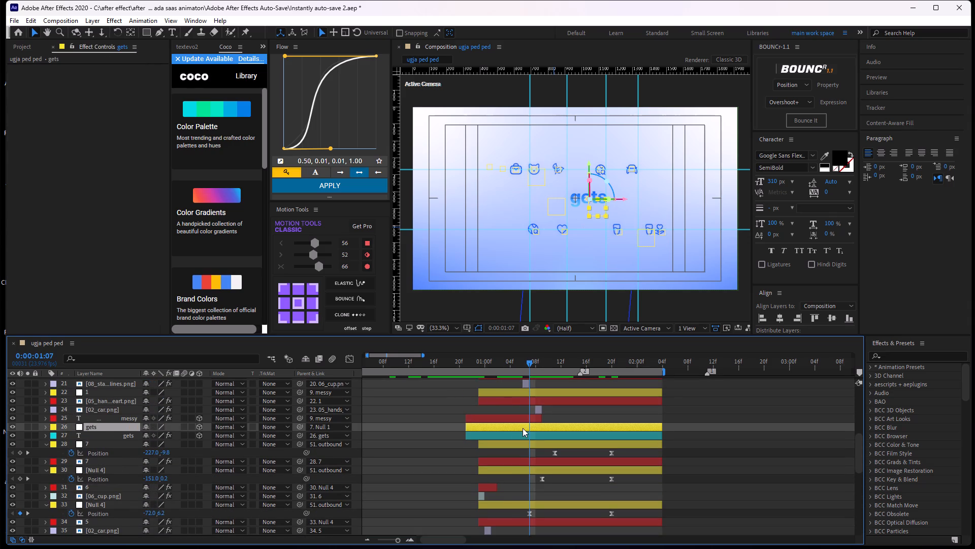
pyautogui.click(522, 426)
pyautogui.press('p')
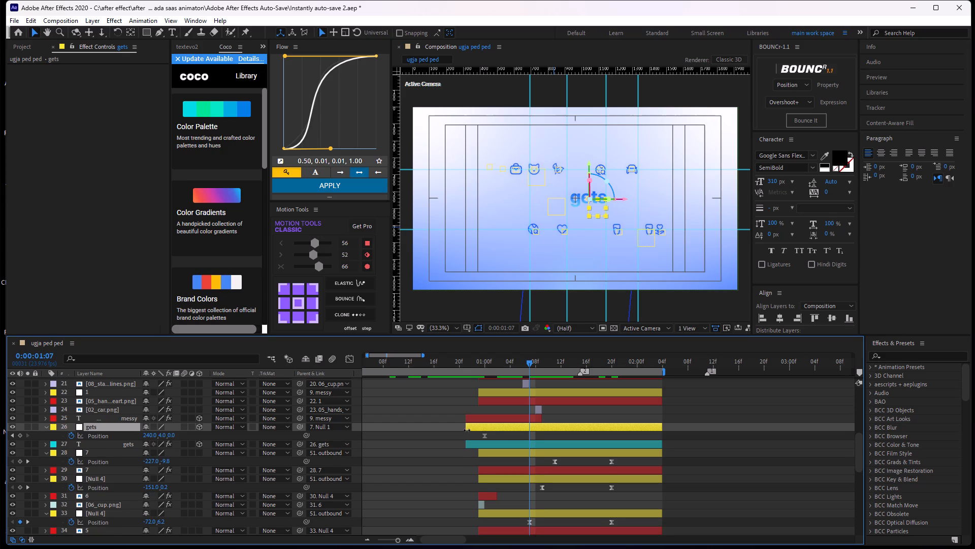
# Check the keyframes of the "gets" text layer at 1:00 and collapse the open properties of all layers.
pyautogui.moveTo(530, 360); pyautogui.dragTo(483, 402)
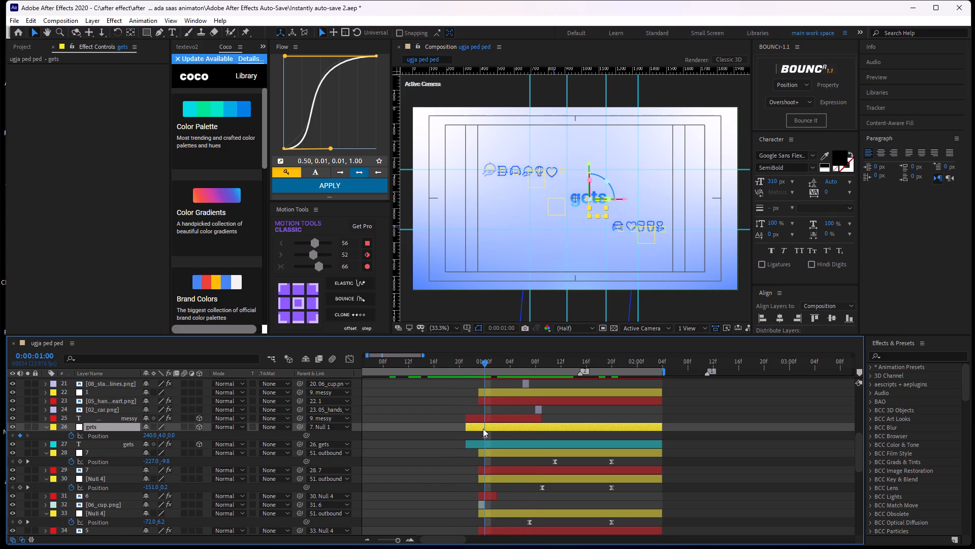
pyautogui.click(500, 444)
pyautogui.press('u')
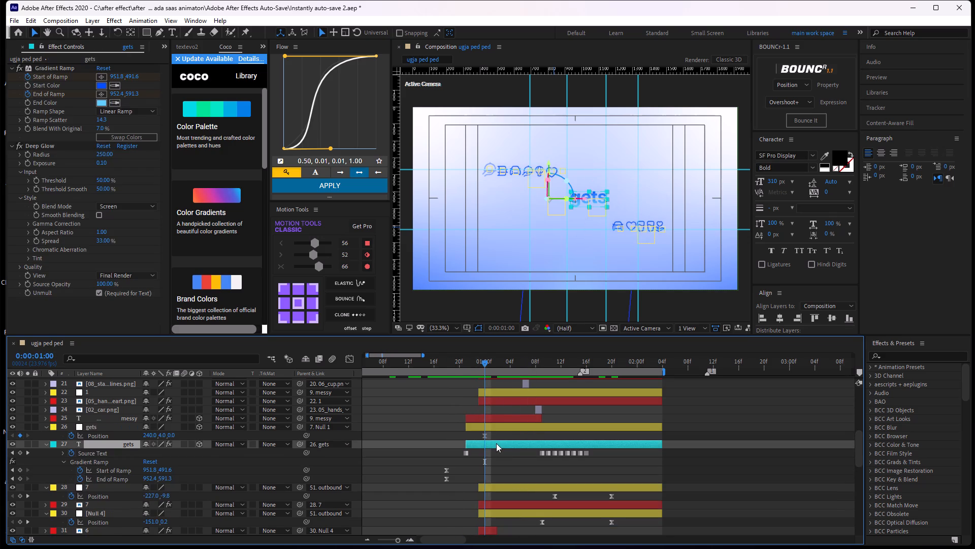
pyautogui.click(496, 431)
pyautogui.press('u')
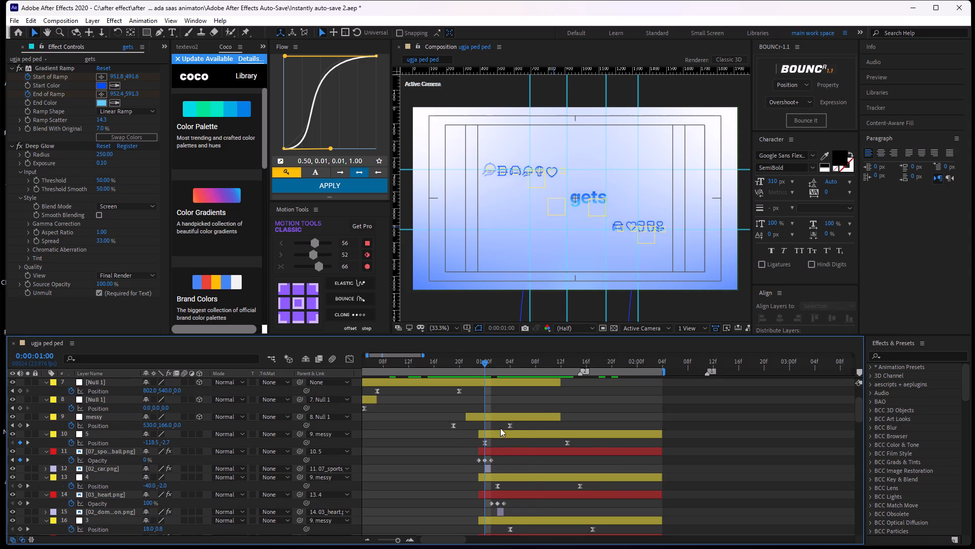
pyautogui.press('u')
pyautogui.click(439, 413)
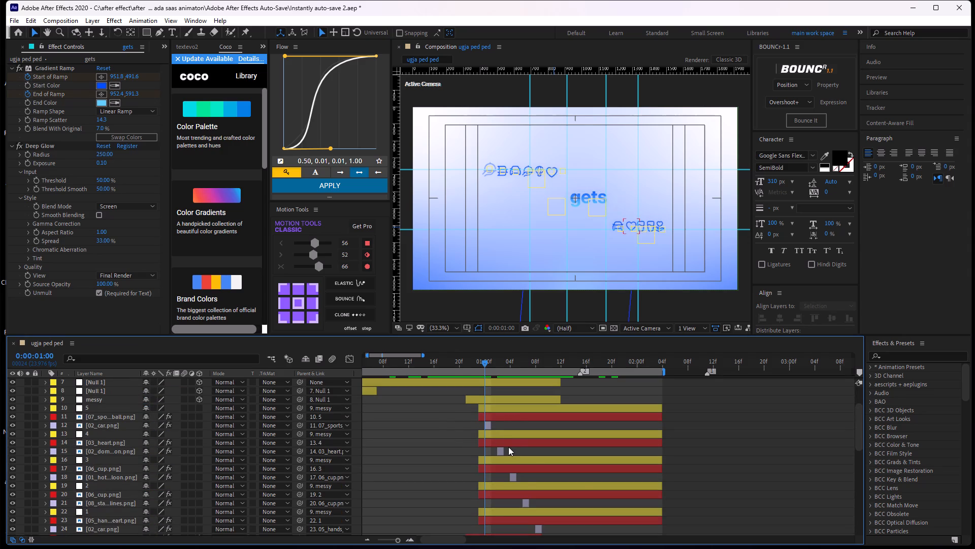
# Select the "gets" null, layer 26, and reveal its Position property around the 1:00 keyframe.
pyautogui.click(498, 410)
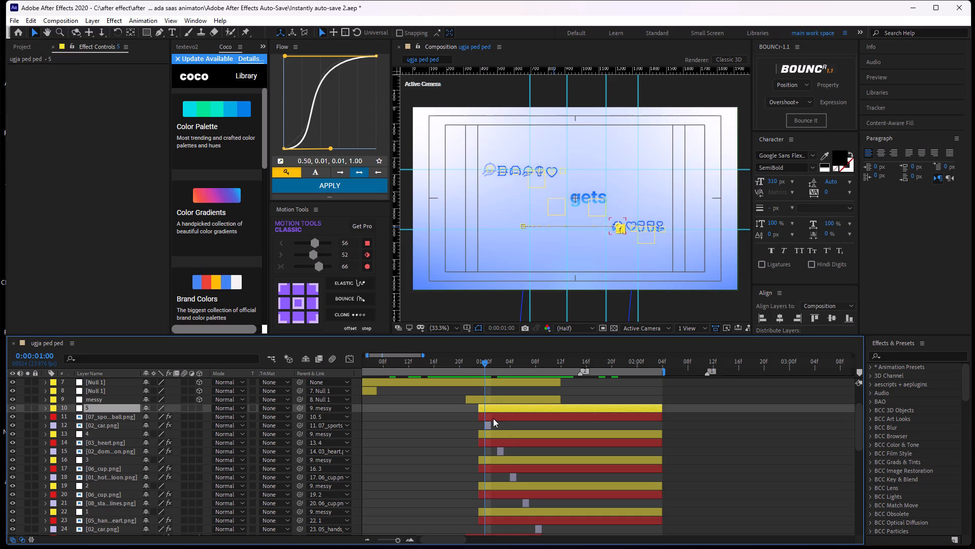
pyautogui.click(501, 397)
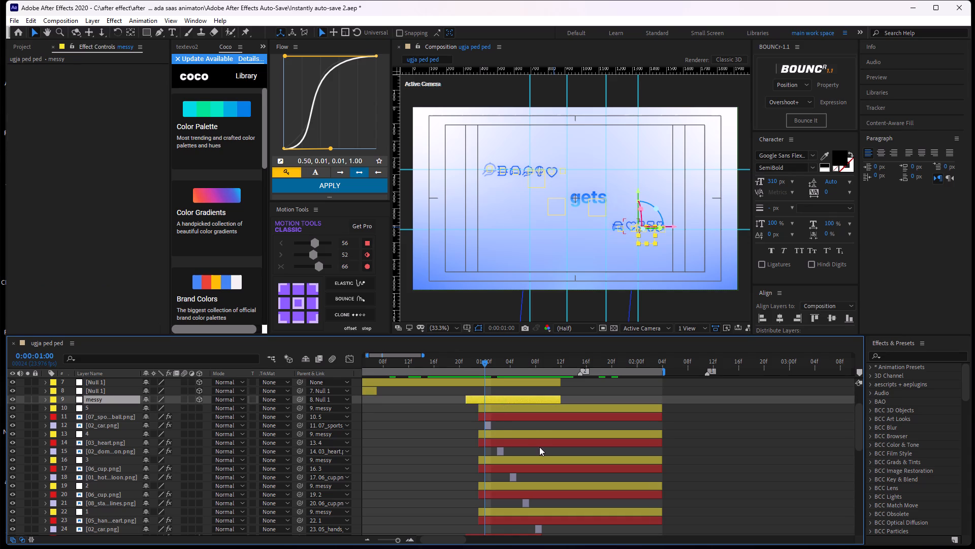
pyautogui.scroll(-1, 539, 447)
pyautogui.click(507, 511)
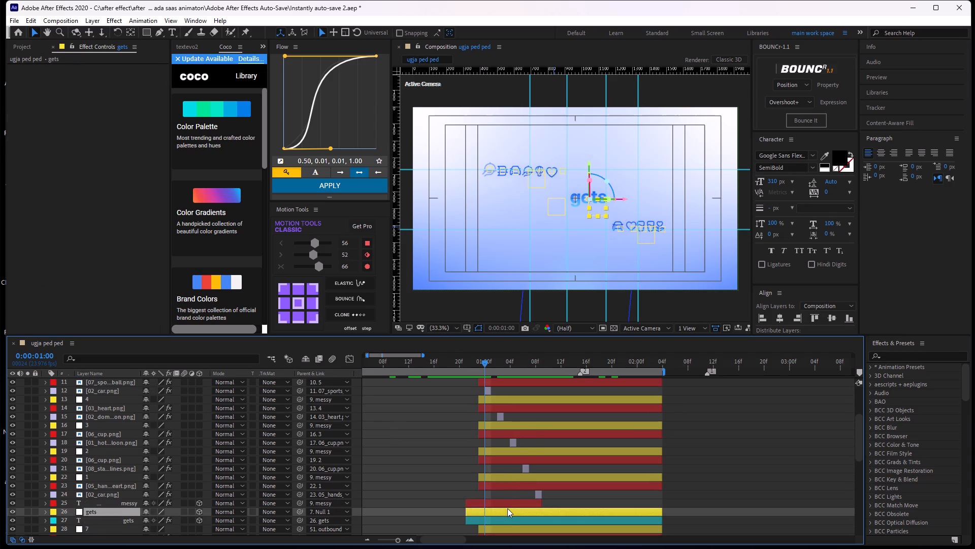
pyautogui.press('p')
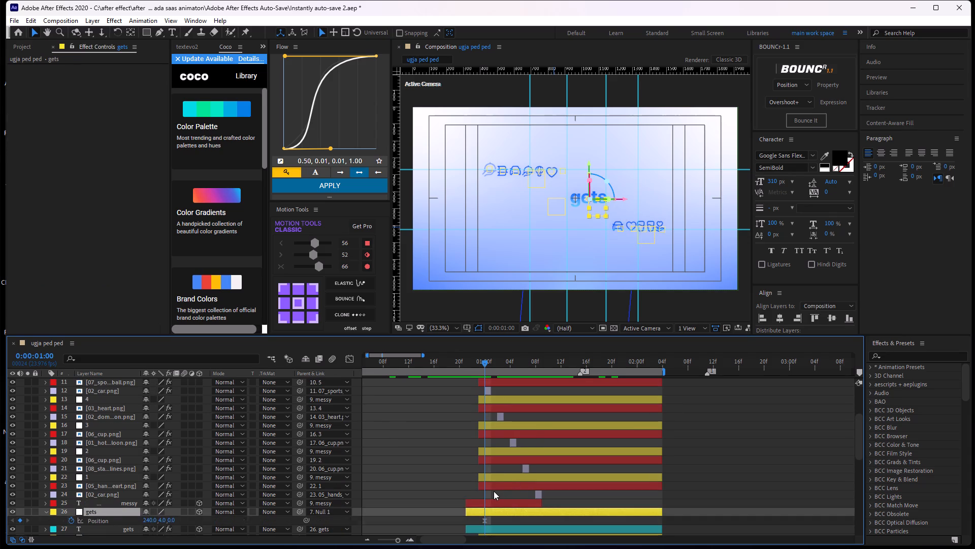
pyautogui.moveTo(499, 504); pyautogui.dragTo(500, 446, button='middle')
pyautogui.scroll(-1, 500, 446)
pyautogui.keyDown('alt'); pyautogui.scroll(1, 497, 447); pyautogui.keyUp('alt')
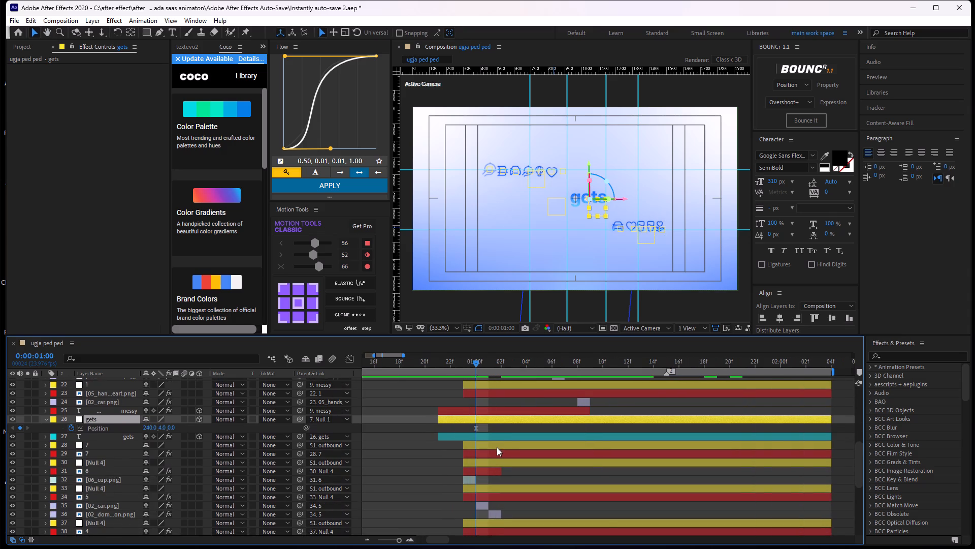
pyautogui.keyDown('alt'); pyautogui.scroll(-2, 481, 453); pyautogui.keyUp('alt')
pyautogui.moveTo(473, 452); pyautogui.dragTo(592, 434, button='middle')
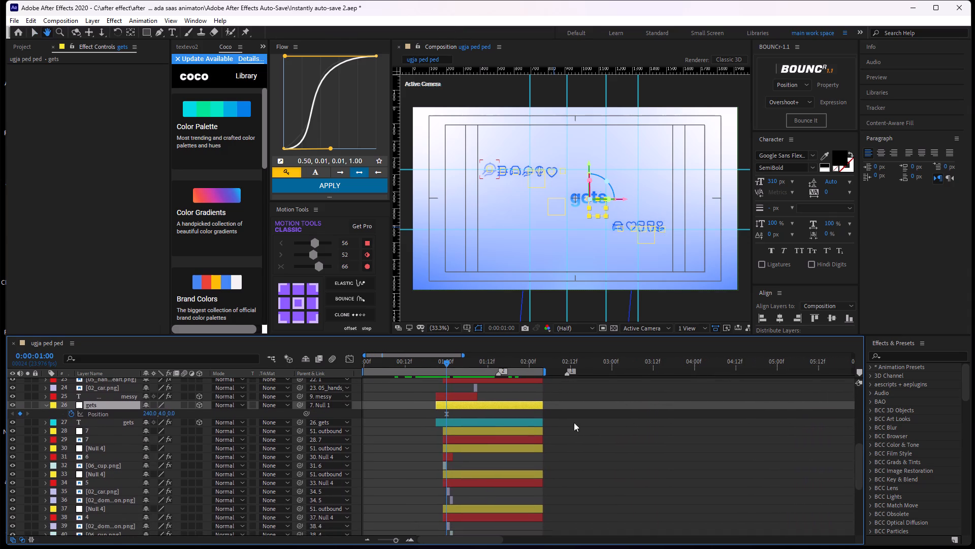
pyautogui.keyDown('alt'); pyautogui.scroll(2, 445, 432); pyautogui.keyUp('alt')
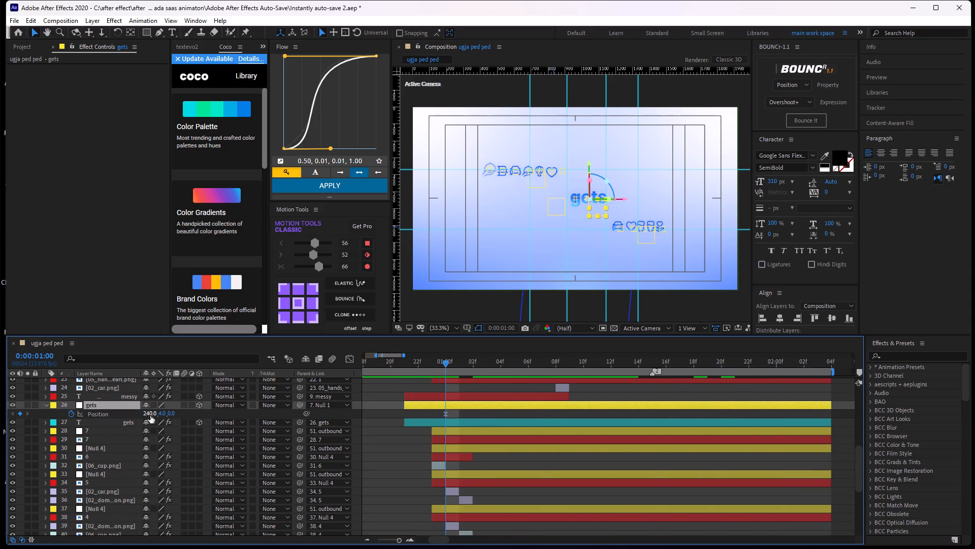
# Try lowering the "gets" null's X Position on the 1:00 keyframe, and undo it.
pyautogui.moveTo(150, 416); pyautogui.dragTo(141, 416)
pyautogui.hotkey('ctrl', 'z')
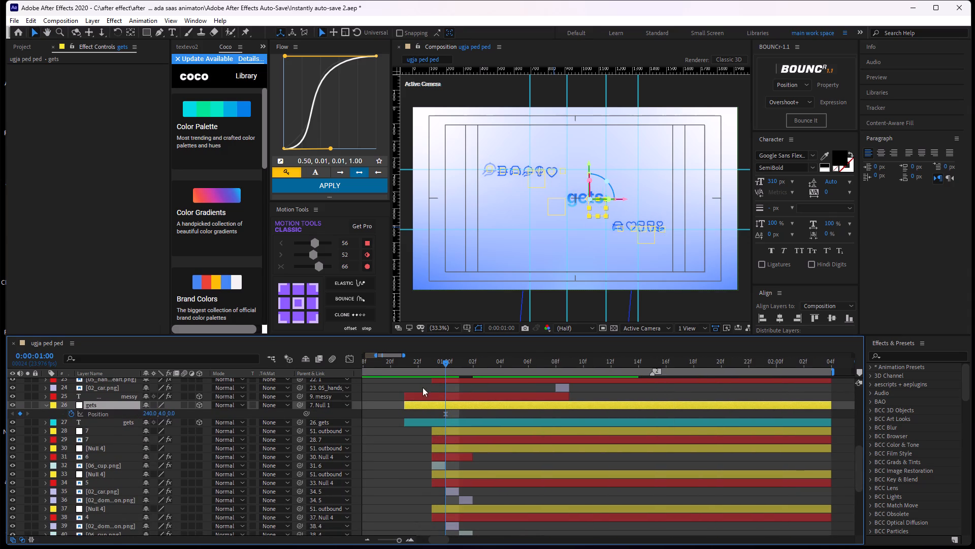
# Add a Position keyframe to the "gets" null at 1:08 with X 161.0, centring the word in the frame.
pyautogui.moveTo(446, 362); pyautogui.dragTo(555, 376)
pyautogui.moveTo(150, 413); pyautogui.dragTo(138, 413)
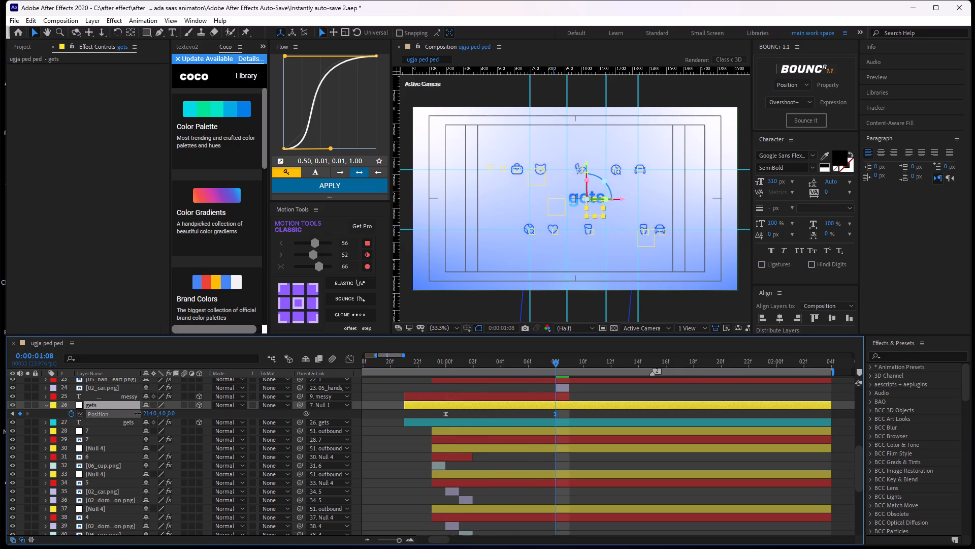
pyautogui.moveTo(138, 413); pyautogui.dragTo(108, 414)
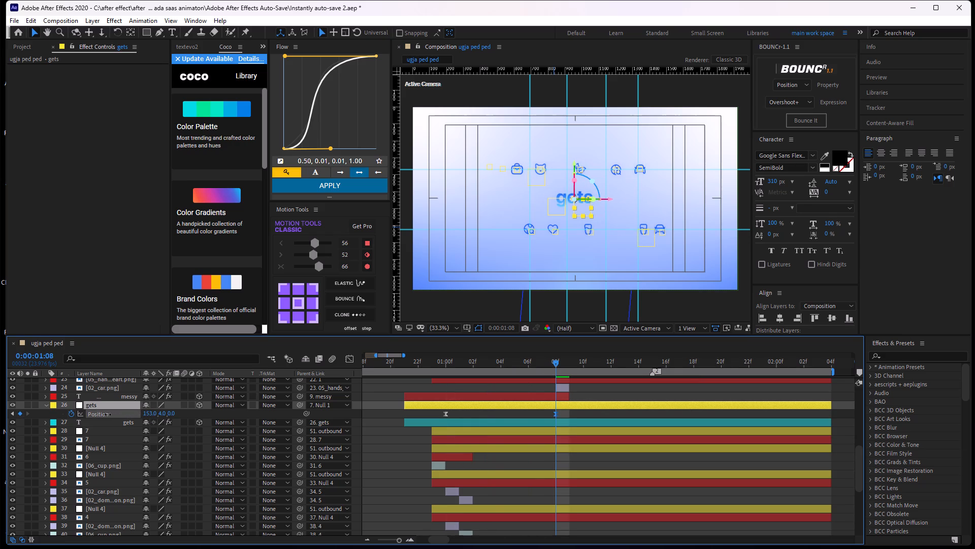
pyautogui.moveTo(108, 414); pyautogui.dragTo(112, 415)
pyautogui.click(527, 409)
# Scrub between 0:22 and 1:07 to check the slide of the word "gets".
pyautogui.moveTo(555, 361); pyautogui.dragTo(474, 378)
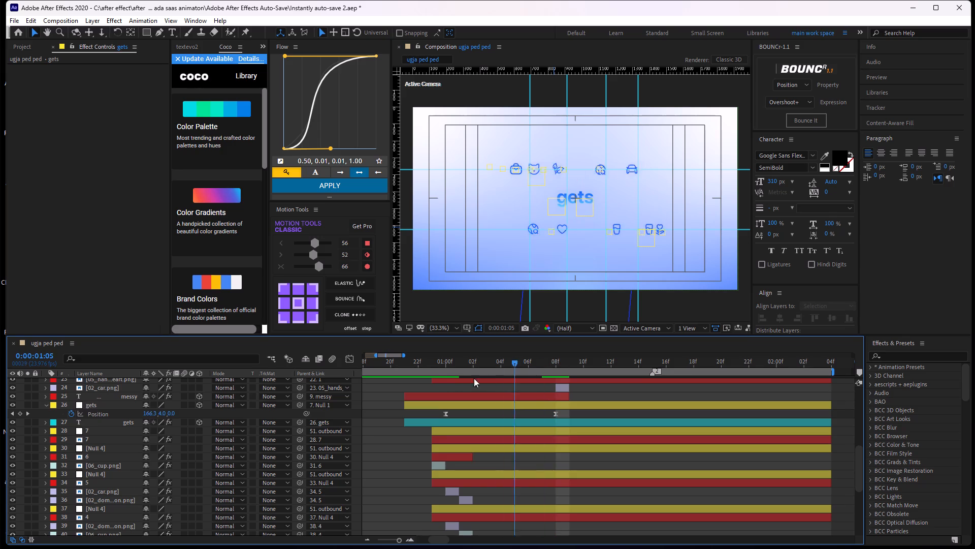
pyautogui.moveTo(474, 378); pyautogui.dragTo(412, 396)
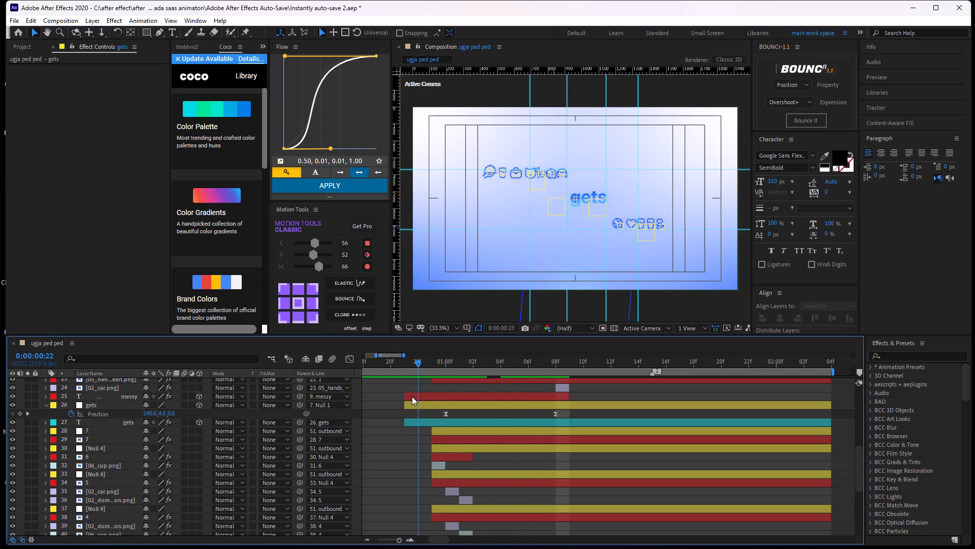
pyautogui.moveTo(412, 396); pyautogui.dragTo(531, 391)
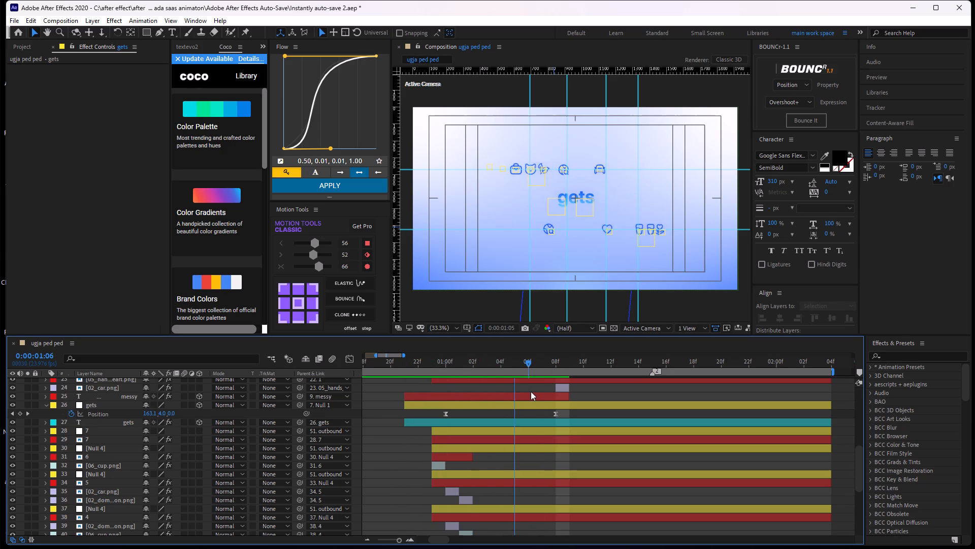
pyautogui.moveTo(531, 391); pyautogui.dragTo(543, 393)
# Apply the 0.50, 0.01, 0.01, 1.00 Flow easing curve to both Position keyframes of the "gets" null.
pyautogui.moveTo(565, 415); pyautogui.dragTo(426, 412)
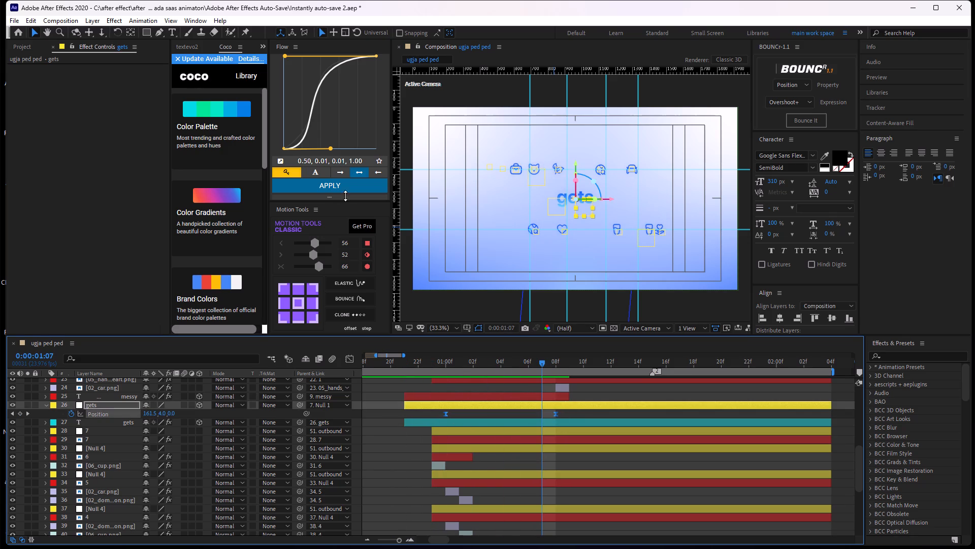
pyautogui.click(356, 185)
# Preview the animation from 1:00 to check the eased move of "gets" among the icons.
pyautogui.moveTo(539, 367); pyautogui.dragTo(441, 371)
pyautogui.press('space')
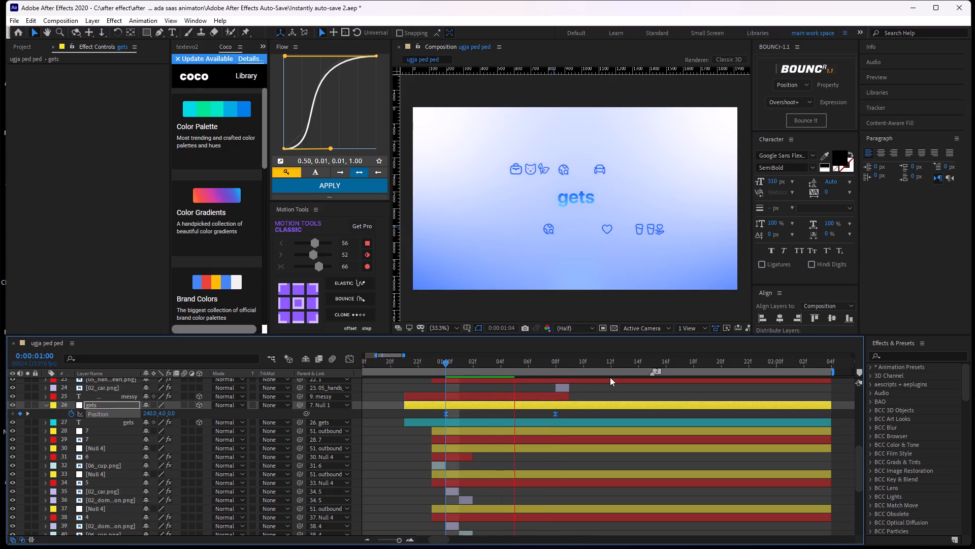
pyautogui.press('space')
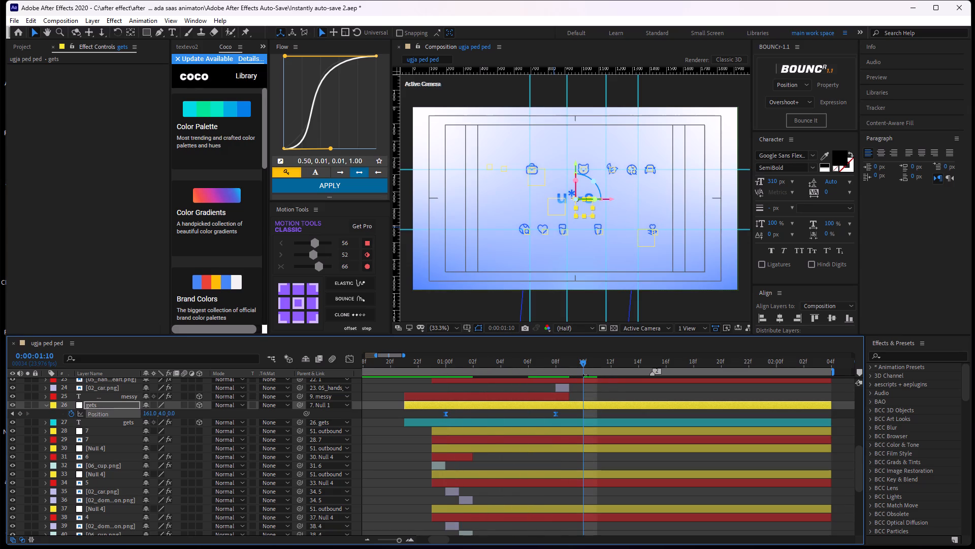
# Scrub between 1:00 and 1:19 to check how "gets" slides and changes to "fast" between the icon rows.
pyautogui.moveTo(592, 367); pyautogui.dragTo(704, 391)
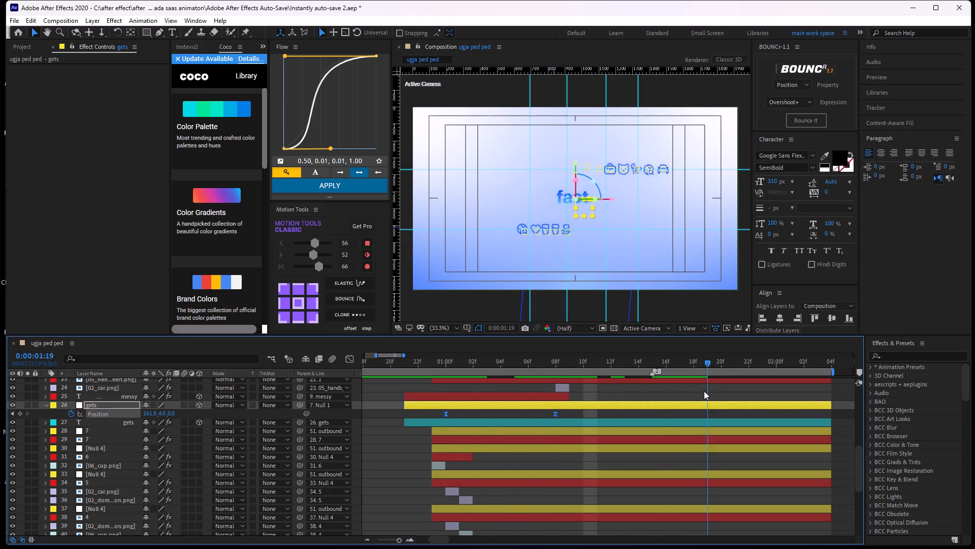
pyautogui.moveTo(704, 391); pyautogui.dragTo(617, 403)
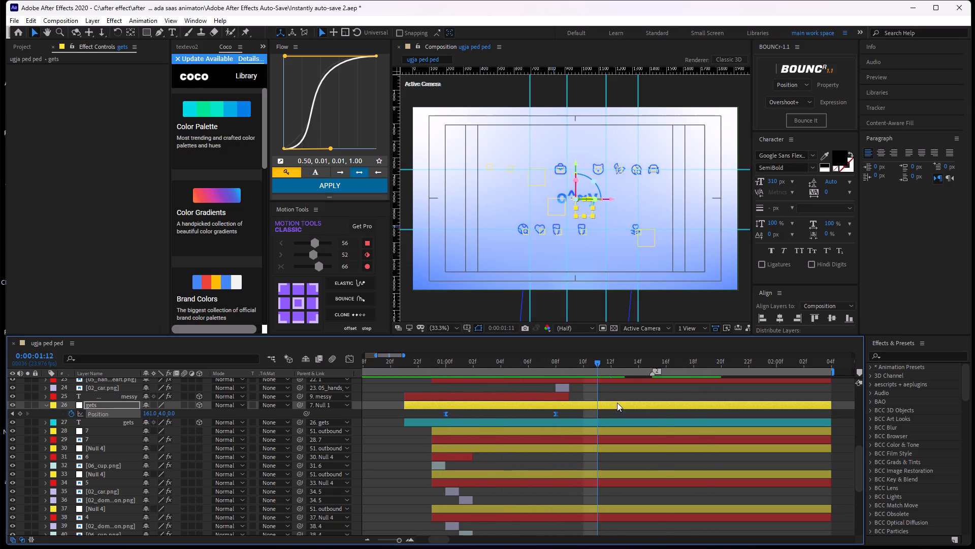
pyautogui.moveTo(617, 403); pyautogui.dragTo(583, 401)
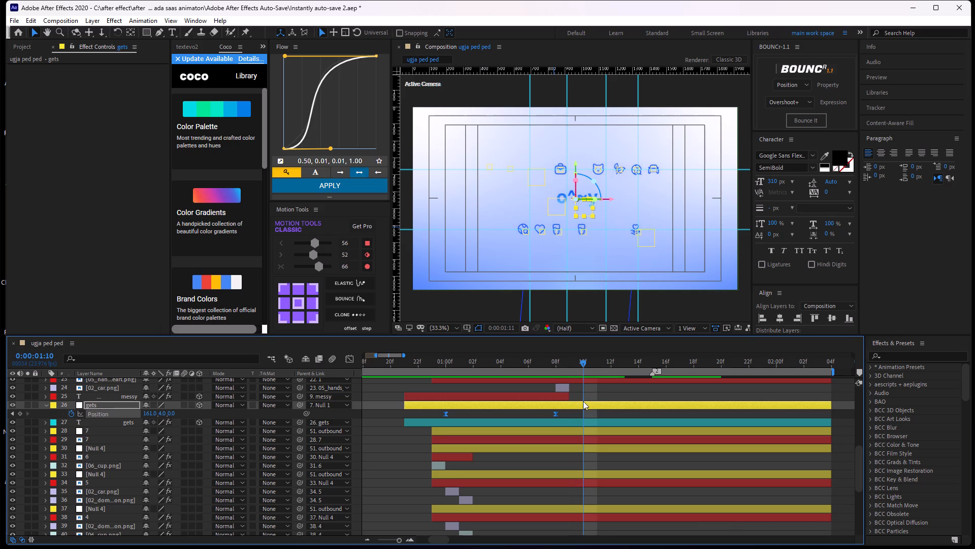
pyautogui.moveTo(583, 401); pyautogui.dragTo(454, 407)
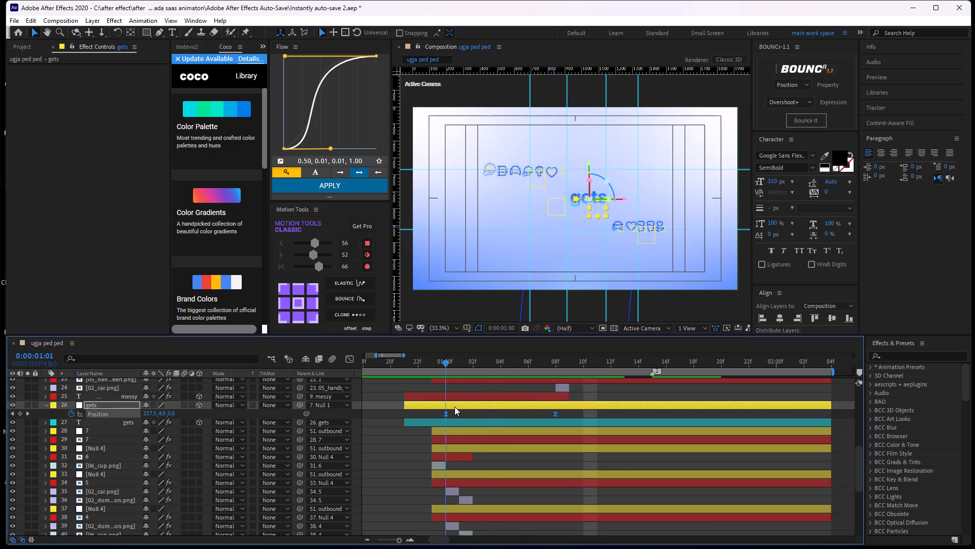
pyautogui.moveTo(454, 407); pyautogui.dragTo(665, 391)
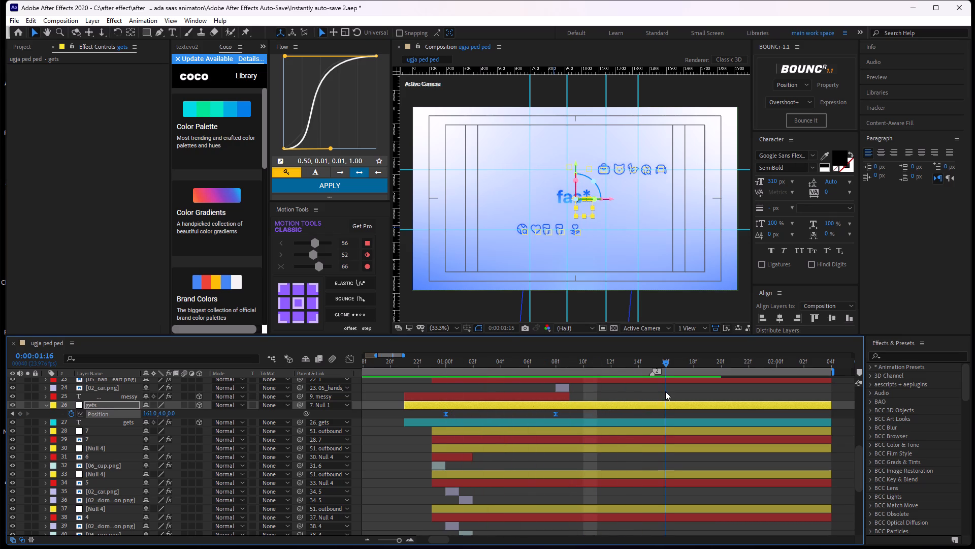
pyautogui.moveTo(665, 391); pyautogui.dragTo(603, 383)
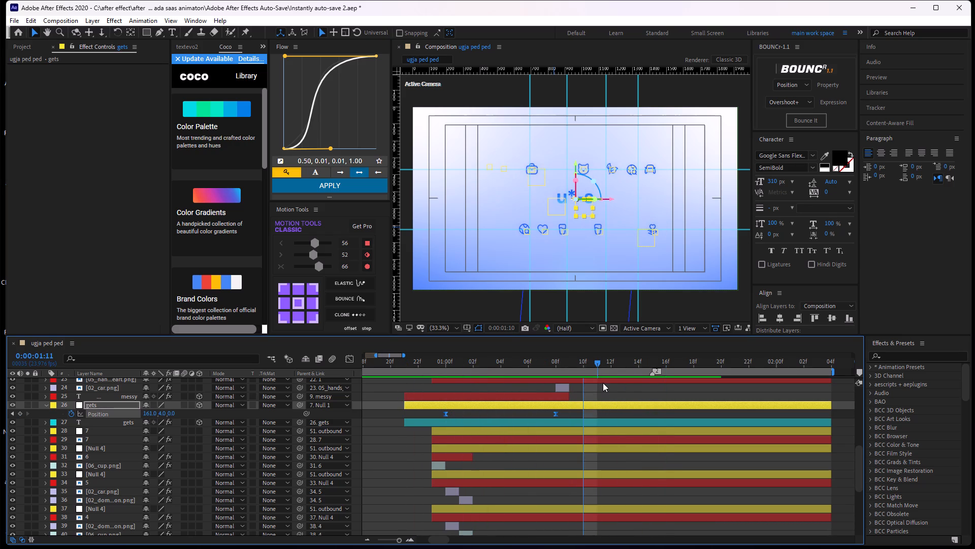
# Preview the animation repeatedly, starting between 0:20 and 1:02, to judge the timing of the "gets" slide against the icons.
pyautogui.moveTo(603, 383); pyautogui.dragTo(388, 395)
pyautogui.press('space')
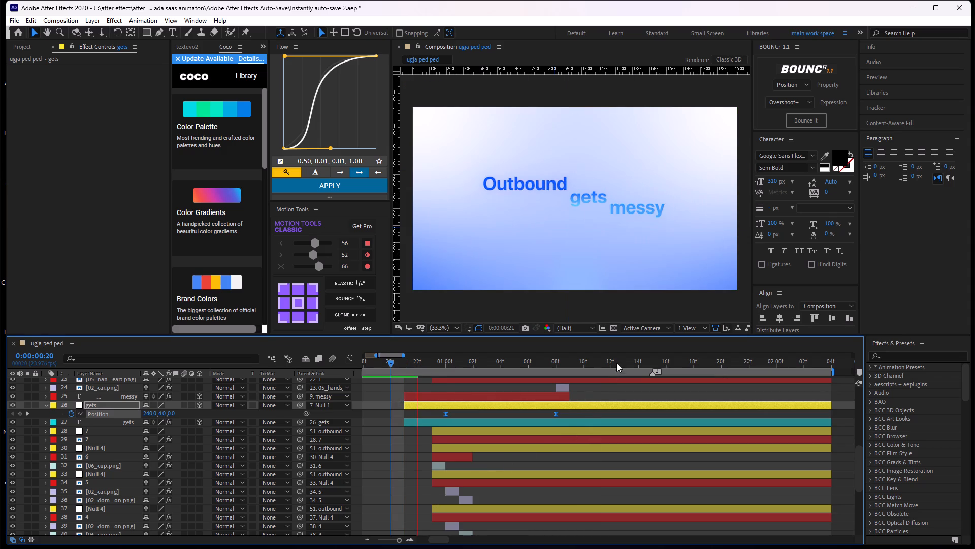
pyautogui.press('space')
pyautogui.moveTo(637, 360); pyautogui.dragTo(433, 389)
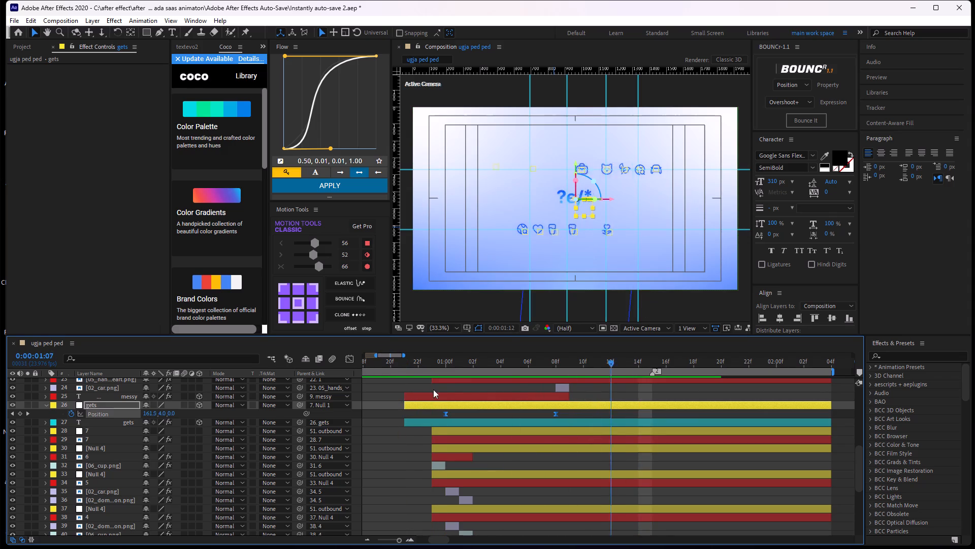
pyautogui.moveTo(433, 389); pyautogui.dragTo(426, 388)
pyautogui.press('space')
pyautogui.press('space')
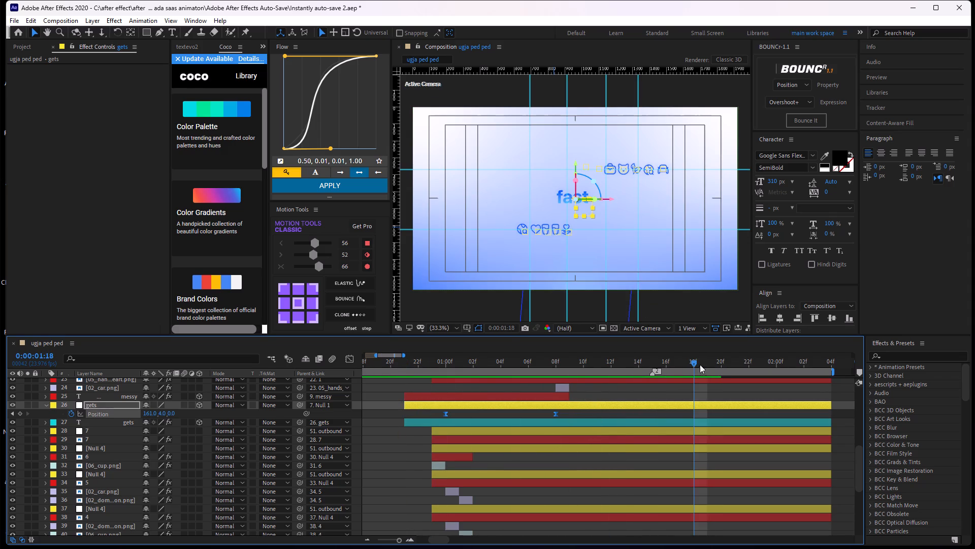
pyautogui.moveTo(690, 360); pyautogui.dragTo(472, 391)
pyautogui.press('space')
pyautogui.press('space')
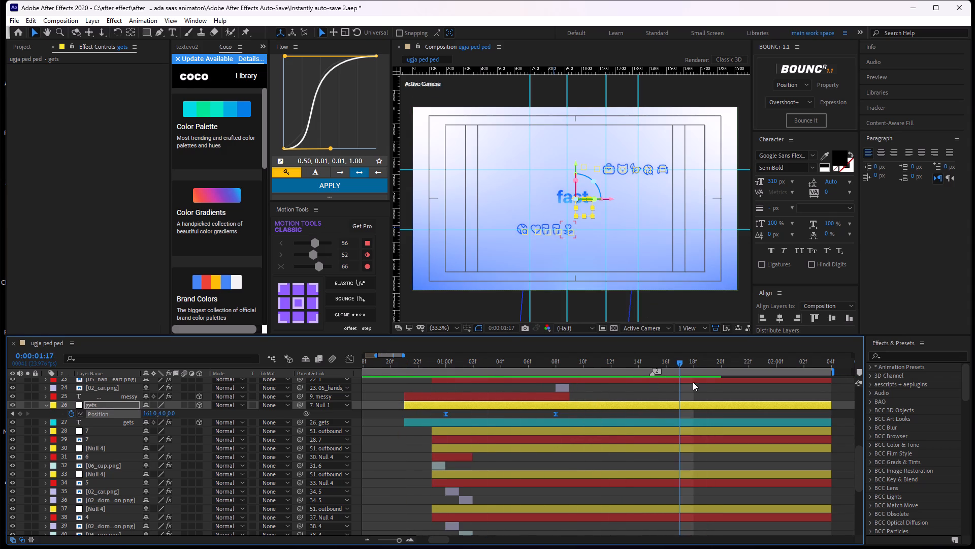
pyautogui.moveTo(685, 359); pyautogui.dragTo(443, 390)
pyautogui.press('space')
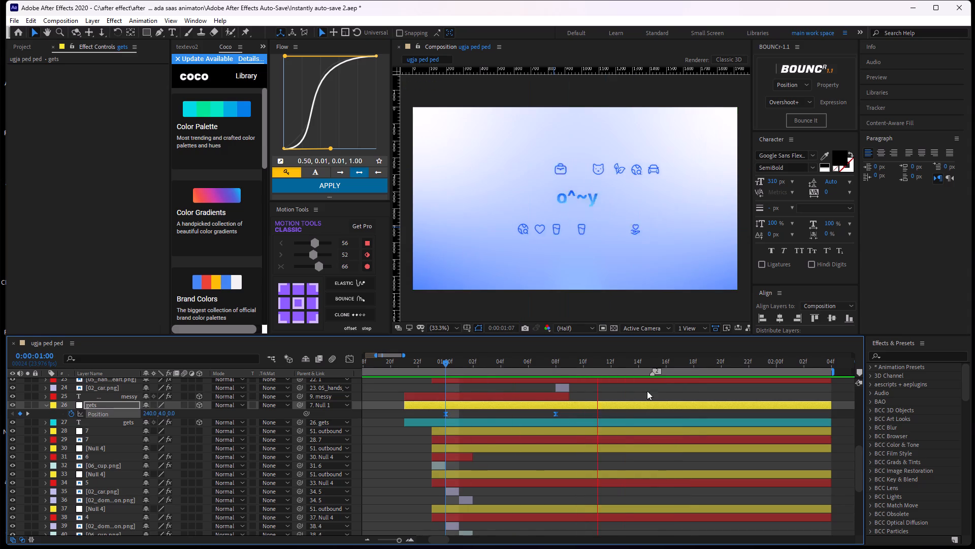
pyautogui.press('space')
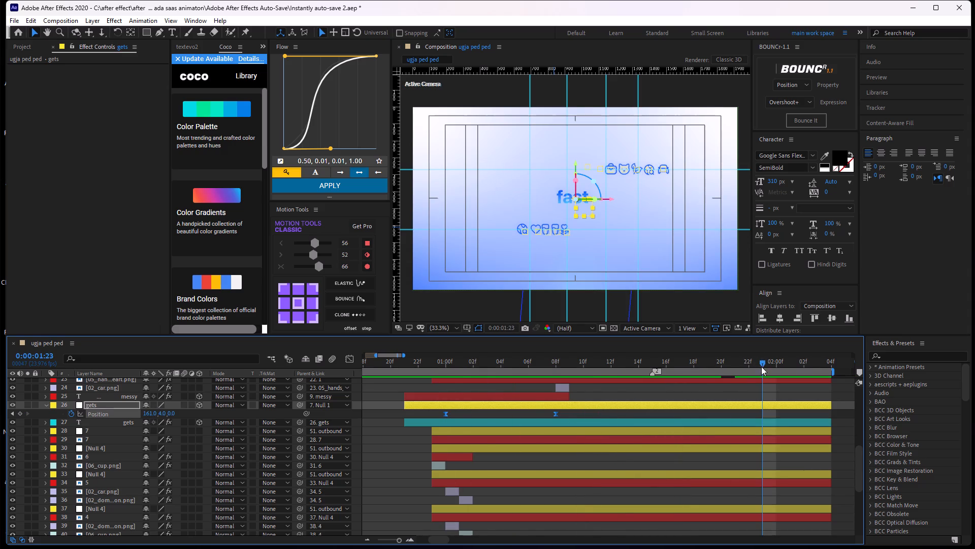
# Apply a steeper Flow easing curve of 0.98, 0.01, 0.02, 0.98 to both Position keyframes of the "gets" null.
pyautogui.moveTo(761, 367); pyautogui.dragTo(459, 433)
pyautogui.click(591, 413)
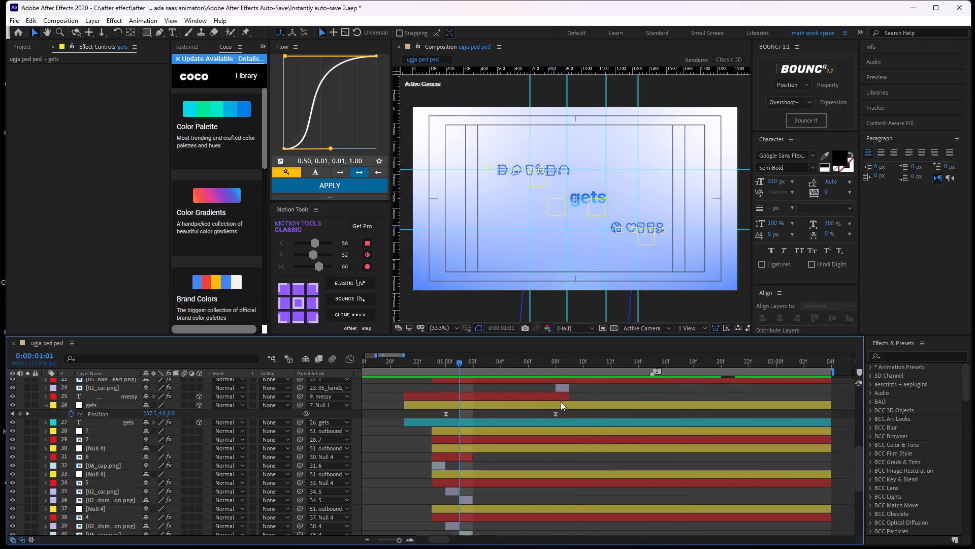
pyautogui.click(574, 409)
pyautogui.moveTo(572, 412); pyautogui.dragTo(493, 423)
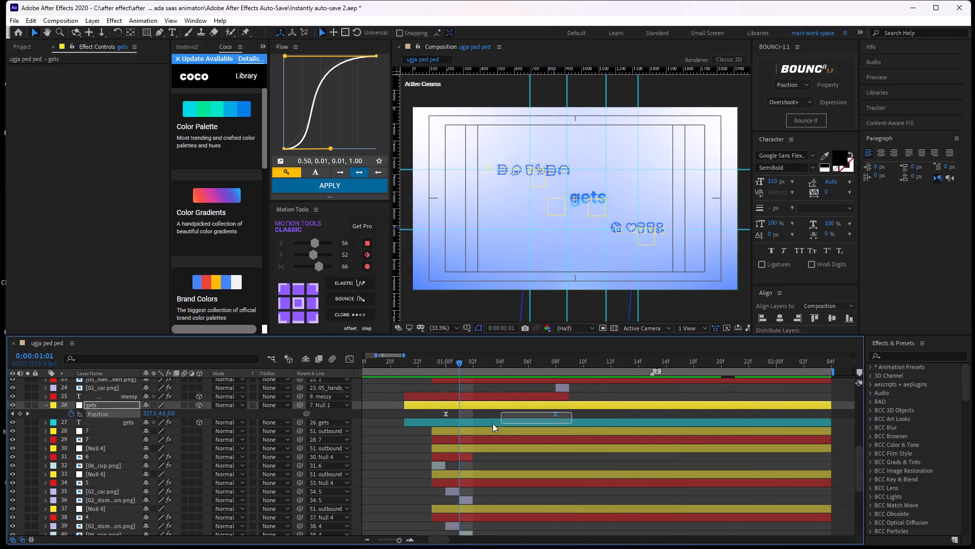
pyautogui.moveTo(493, 423); pyautogui.dragTo(424, 420)
pyautogui.click(284, 54)
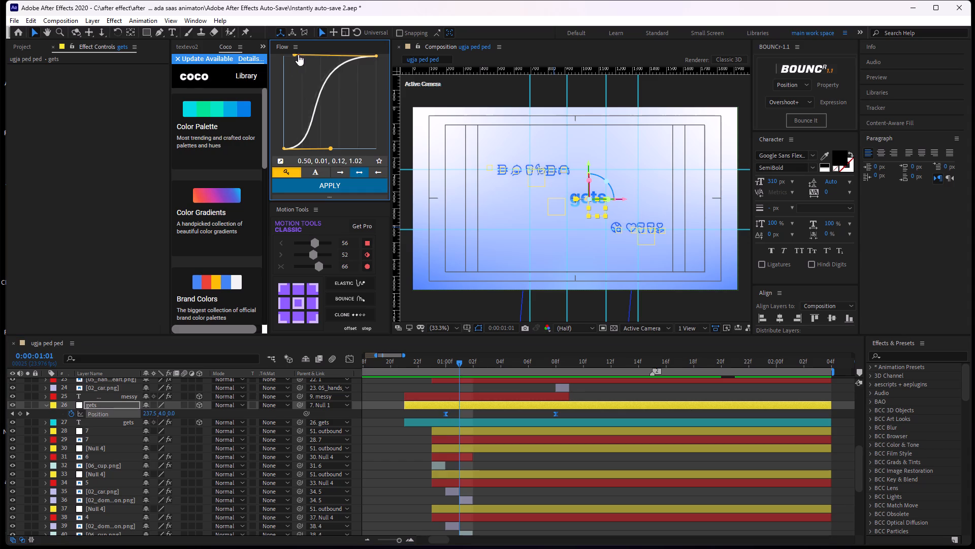
pyautogui.moveTo(331, 149); pyautogui.dragTo(354, 150)
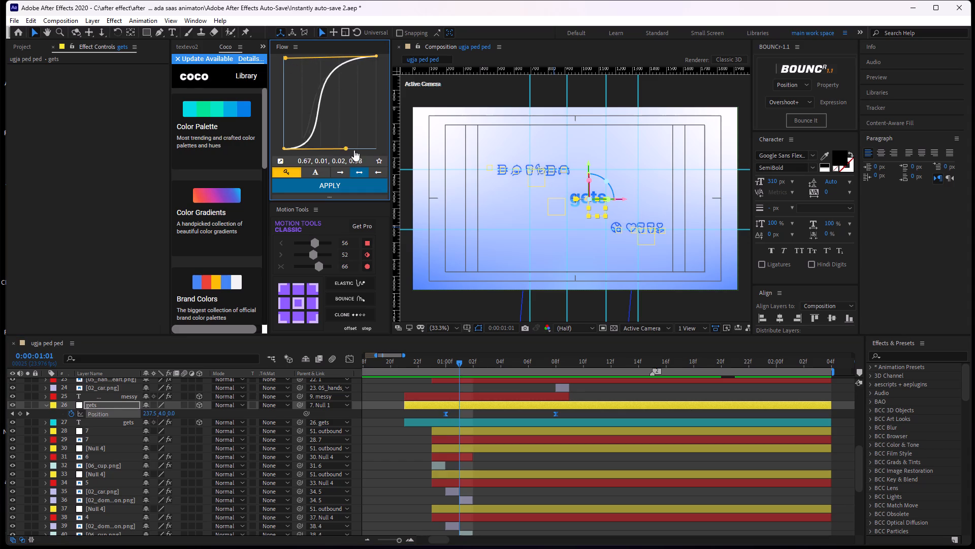
pyautogui.moveTo(354, 150); pyautogui.dragTo(375, 148)
pyautogui.click(341, 185)
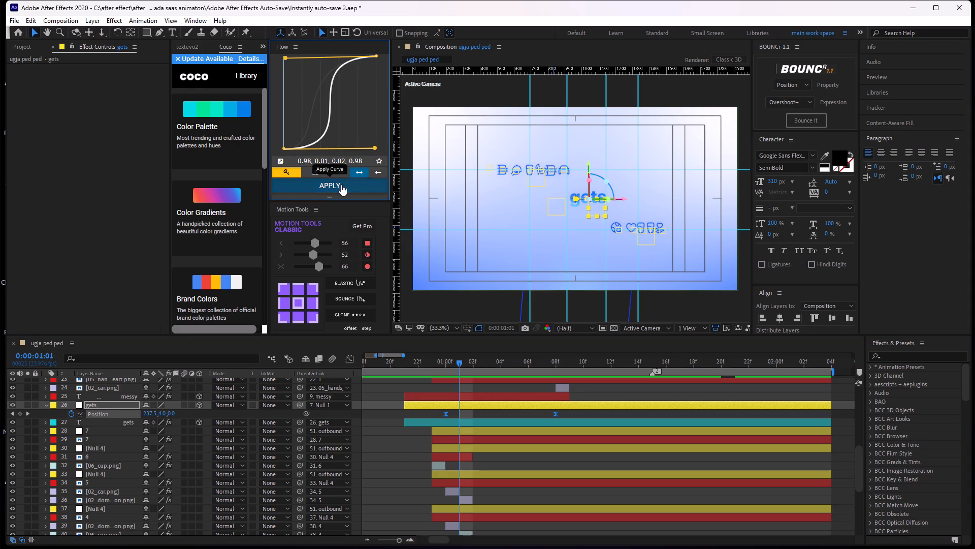
# Preview the steeper easing of the "gets" slide, including from 1:00 and from 0:21.
pyautogui.press('space')
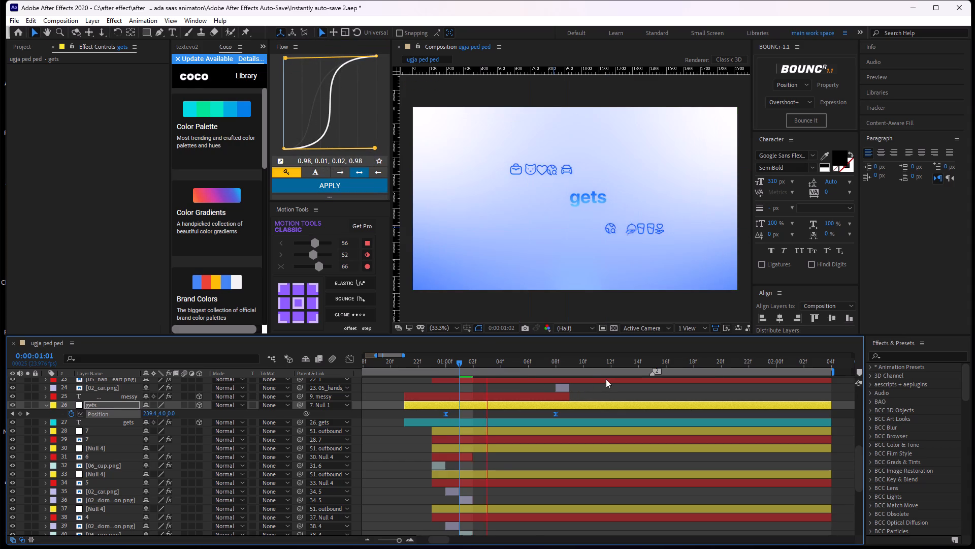
pyautogui.press('space')
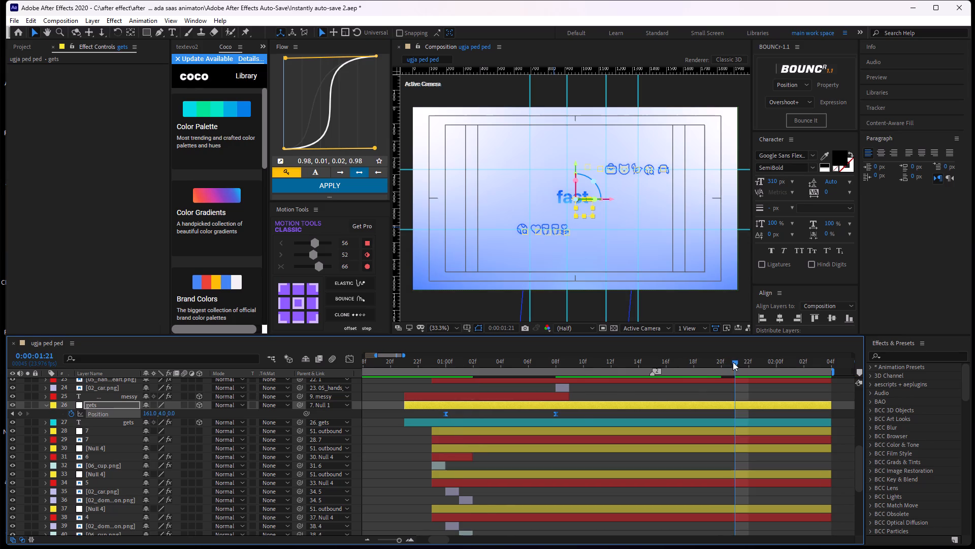
pyautogui.moveTo(734, 363); pyautogui.dragTo(472, 411)
pyautogui.press('space')
pyautogui.press('space')
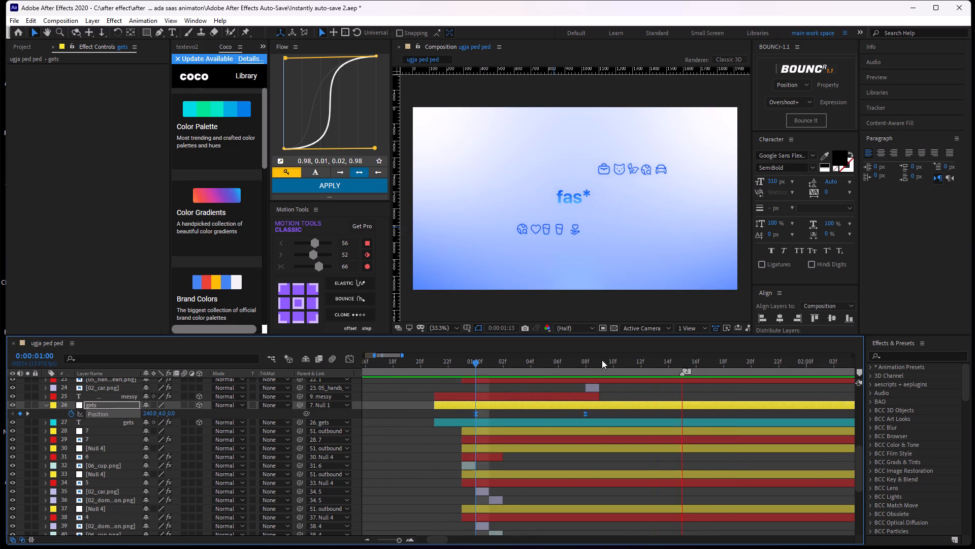
pyautogui.moveTo(681, 363); pyautogui.dragTo(436, 409)
pyautogui.press('space')
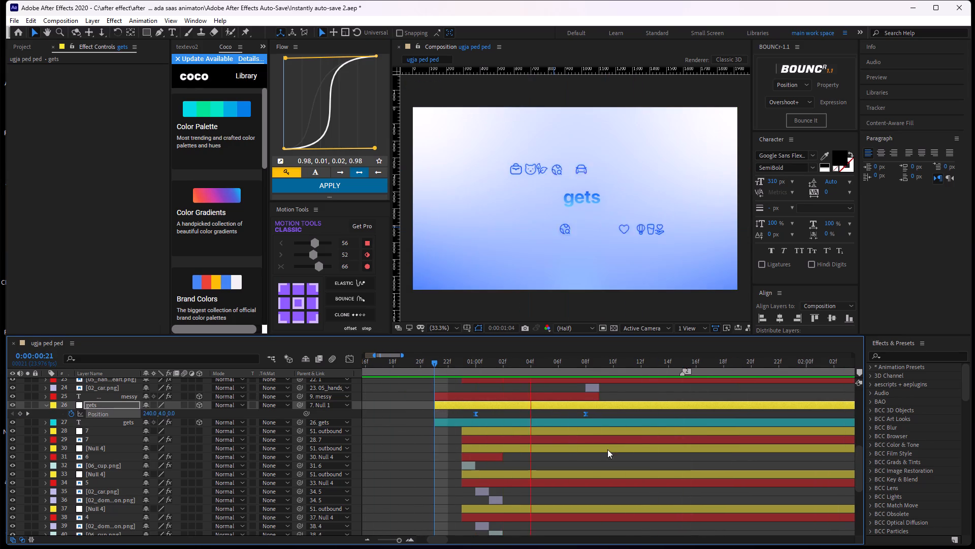
pyautogui.press('space')
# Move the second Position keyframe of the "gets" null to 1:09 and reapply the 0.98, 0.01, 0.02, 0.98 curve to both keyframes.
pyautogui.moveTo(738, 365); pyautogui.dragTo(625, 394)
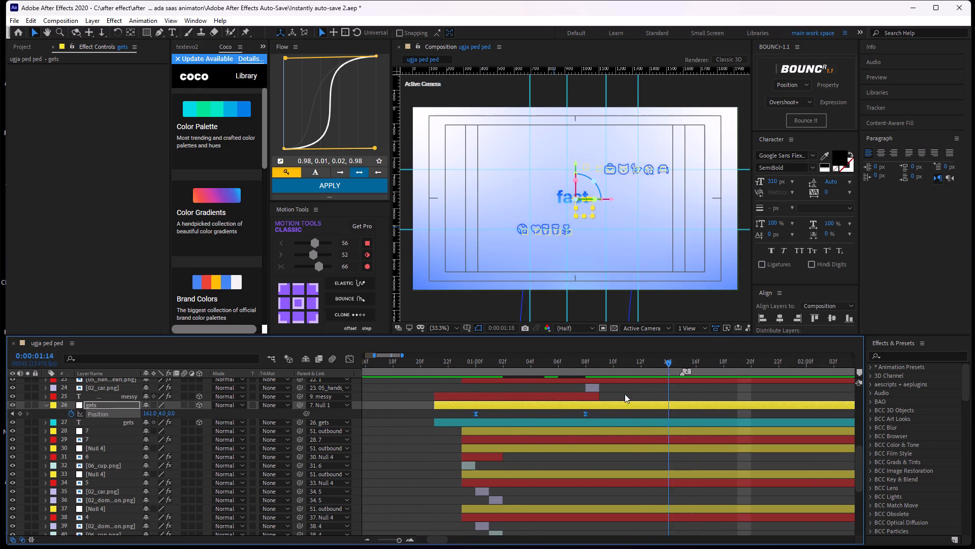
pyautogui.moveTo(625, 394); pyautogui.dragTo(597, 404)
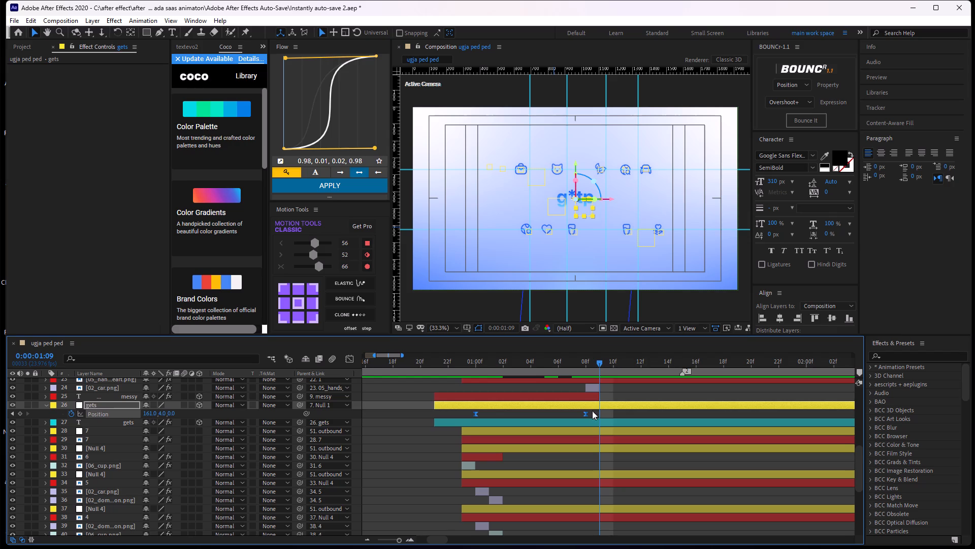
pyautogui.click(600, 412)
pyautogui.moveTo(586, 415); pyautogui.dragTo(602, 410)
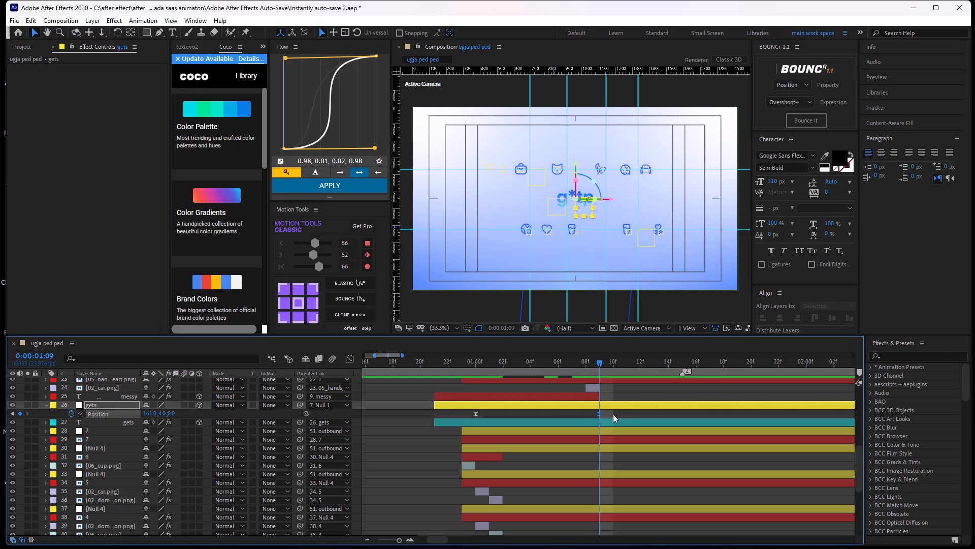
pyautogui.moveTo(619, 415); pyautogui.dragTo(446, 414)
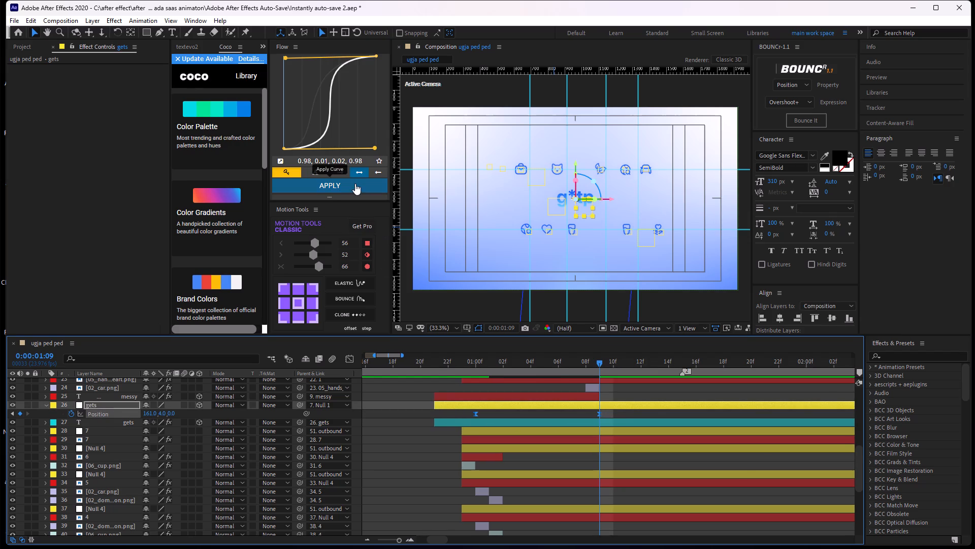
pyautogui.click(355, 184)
# Preview the retimed slide of "gets" from 0:23.
pyautogui.moveTo(601, 358); pyautogui.dragTo(456, 383)
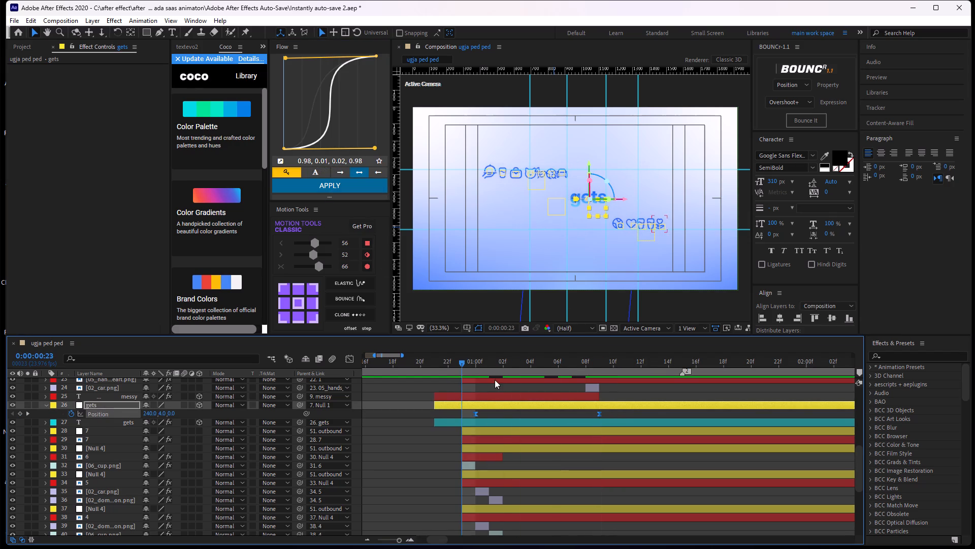
pyautogui.press('space')
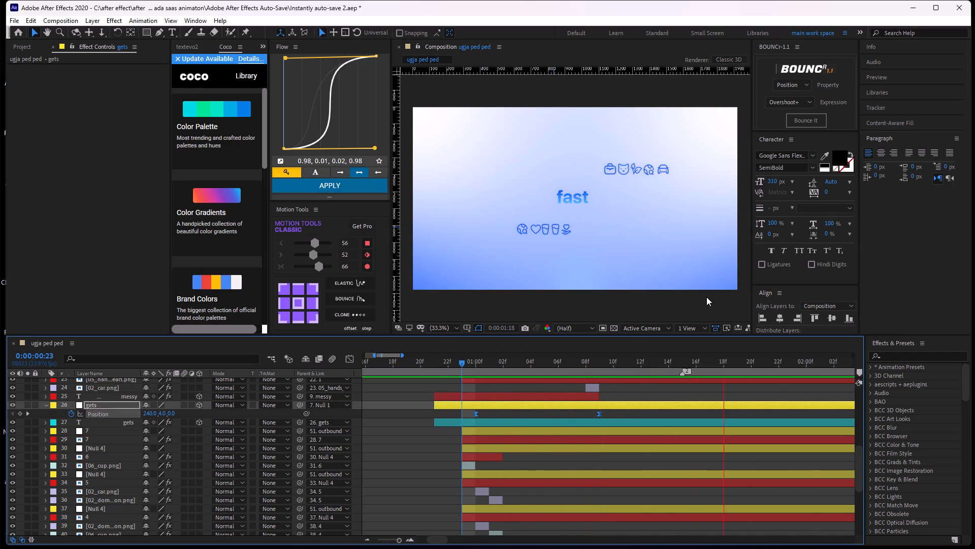
pyautogui.press('space')
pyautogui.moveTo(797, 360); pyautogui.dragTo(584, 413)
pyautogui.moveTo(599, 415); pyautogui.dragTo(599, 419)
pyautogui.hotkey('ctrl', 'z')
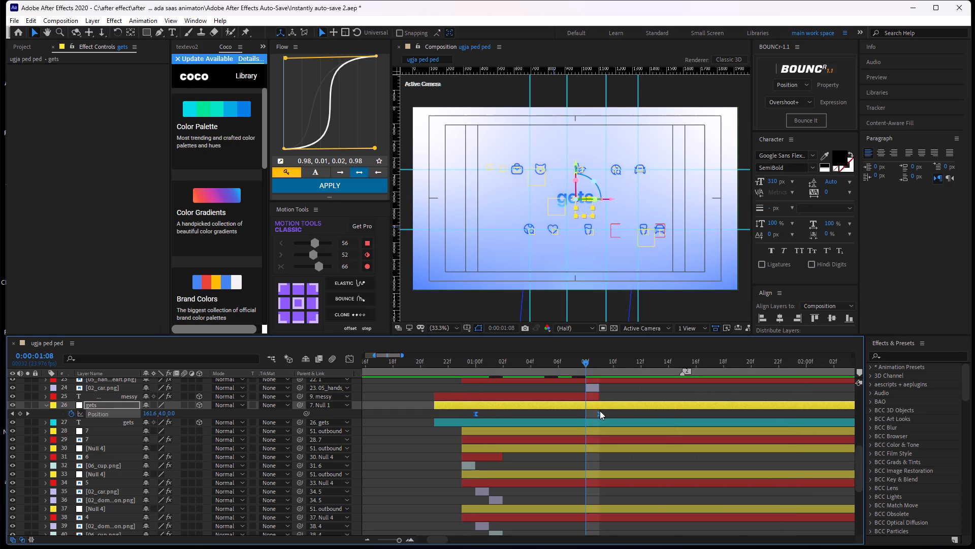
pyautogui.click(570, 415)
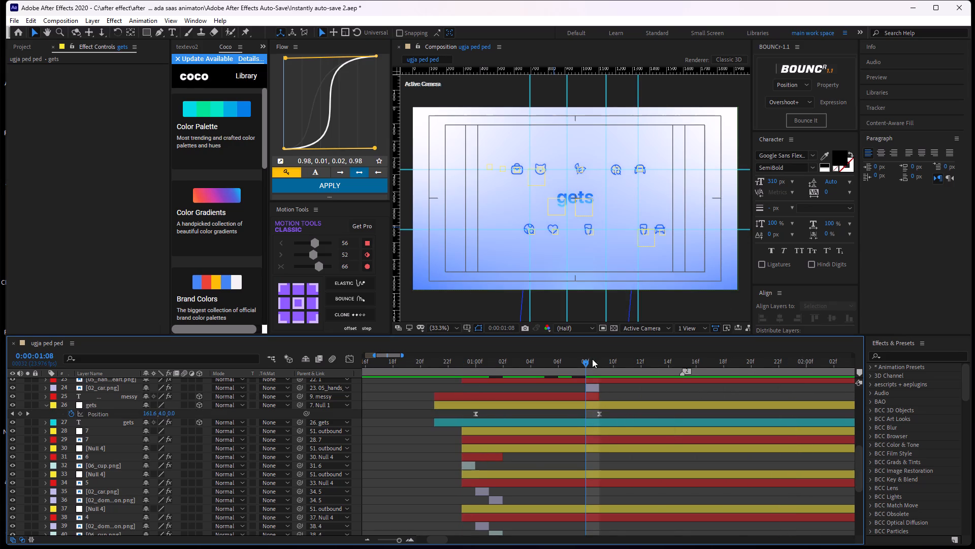
# Move the second Position keyframe of the "gets" null to 1:11 and reapply the 0.98, 0.01, 0.02, 0.98 curve to both keyframes.
pyautogui.moveTo(589, 360); pyautogui.dragTo(557, 382)
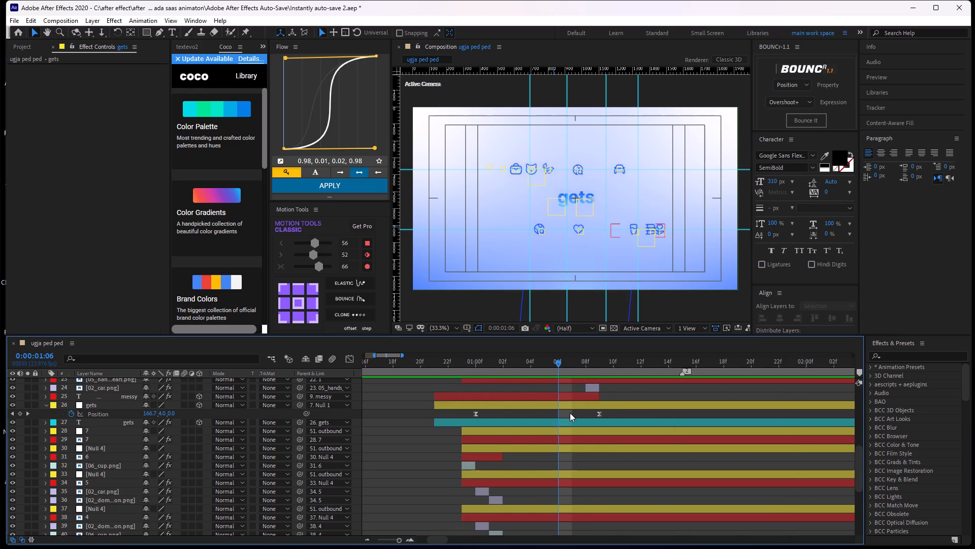
pyautogui.click(571, 412)
pyautogui.moveTo(599, 413); pyautogui.dragTo(621, 409)
pyautogui.moveTo(637, 412); pyautogui.dragTo(590, 418)
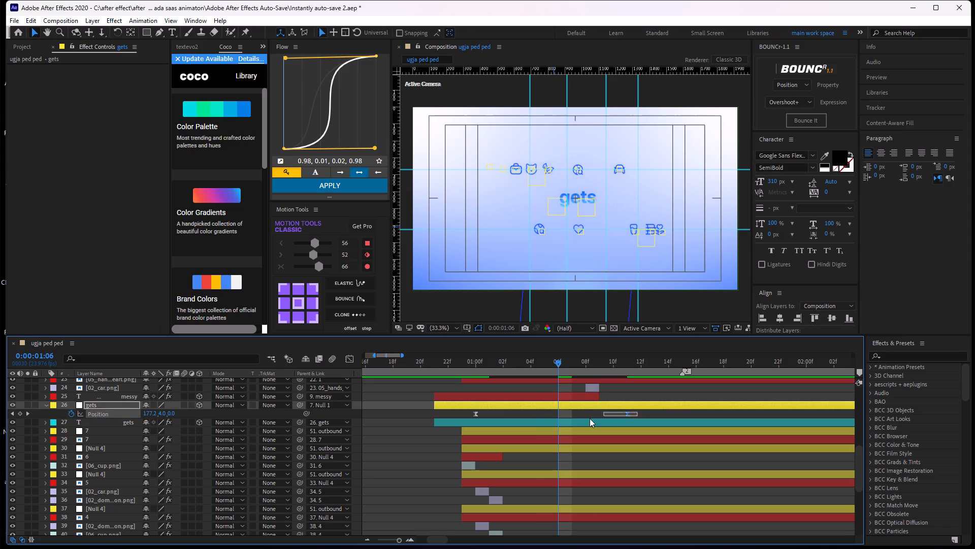
pyautogui.moveTo(590, 418); pyautogui.dragTo(431, 421)
pyautogui.click(363, 185)
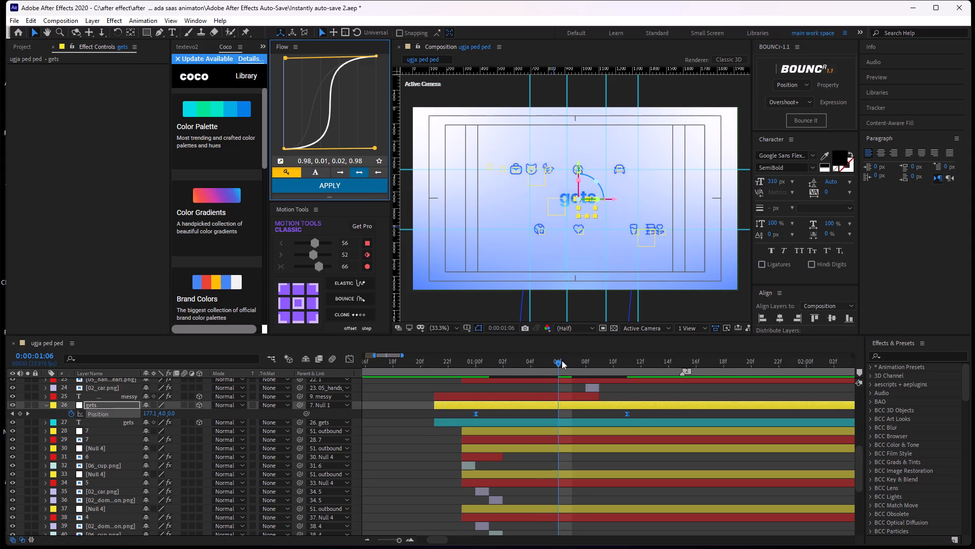
# Scrub back to 1:00 to review the lengthened slide of "gets".
pyautogui.moveTo(559, 359); pyautogui.dragTo(469, 387)
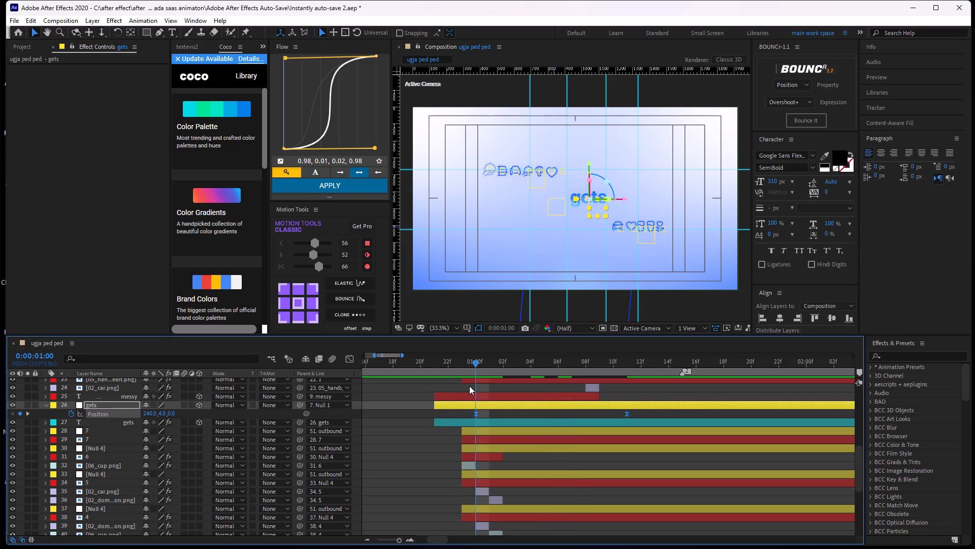
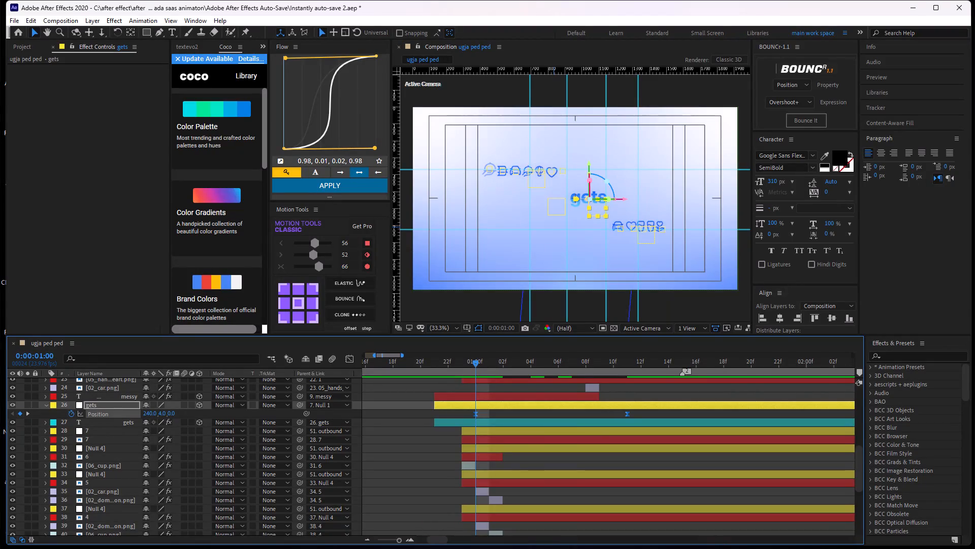
# Switch to the Brave browser window with the YouTube guitar video.
pyautogui.click(507, 538)
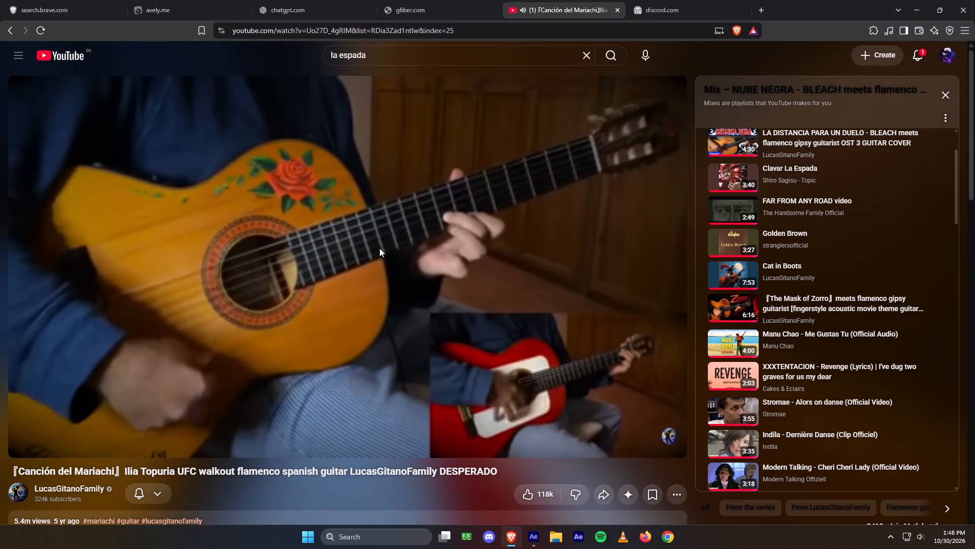
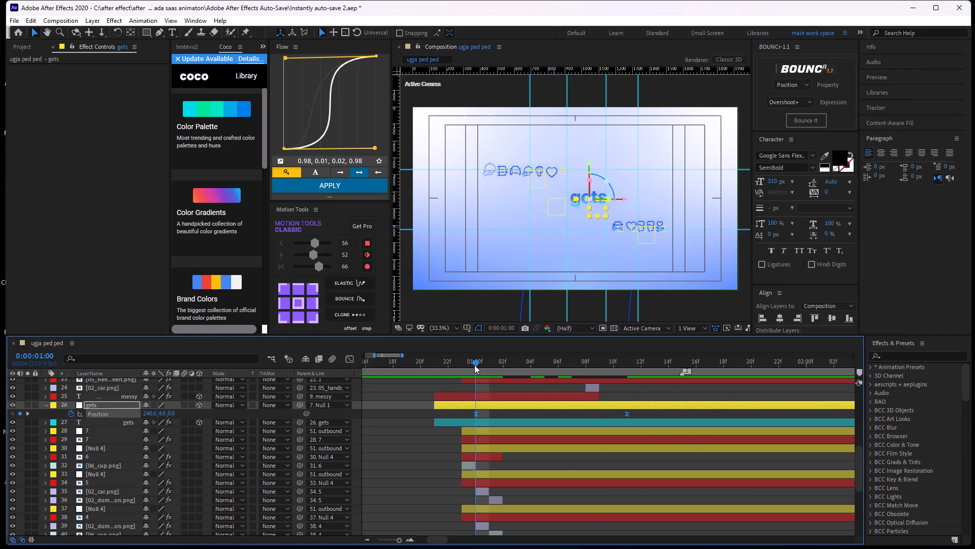
# Play back the text-to-icon animation from several start points to review how "gets" slides to the centre.
pyautogui.moveTo(474, 365); pyautogui.dragTo(434, 382)
pyautogui.press('space')
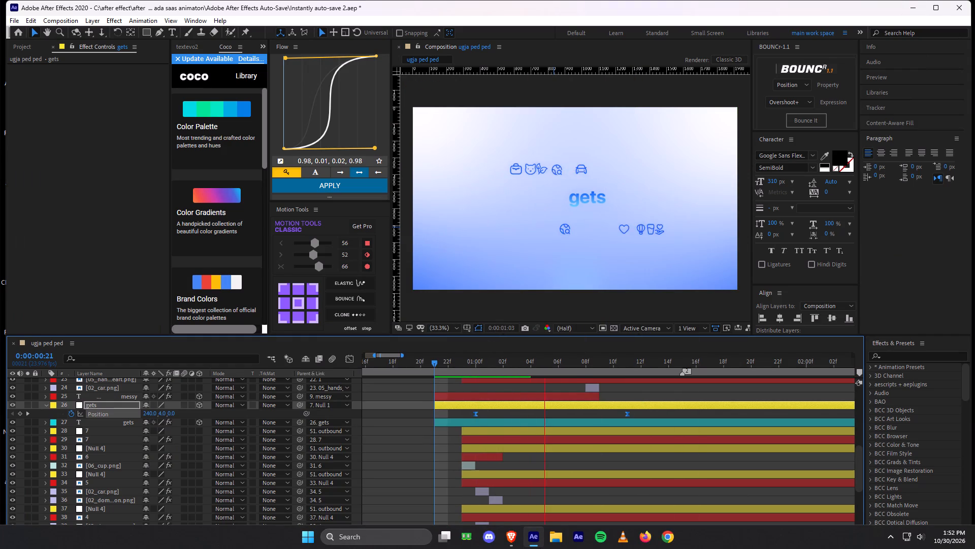
pyautogui.press('space')
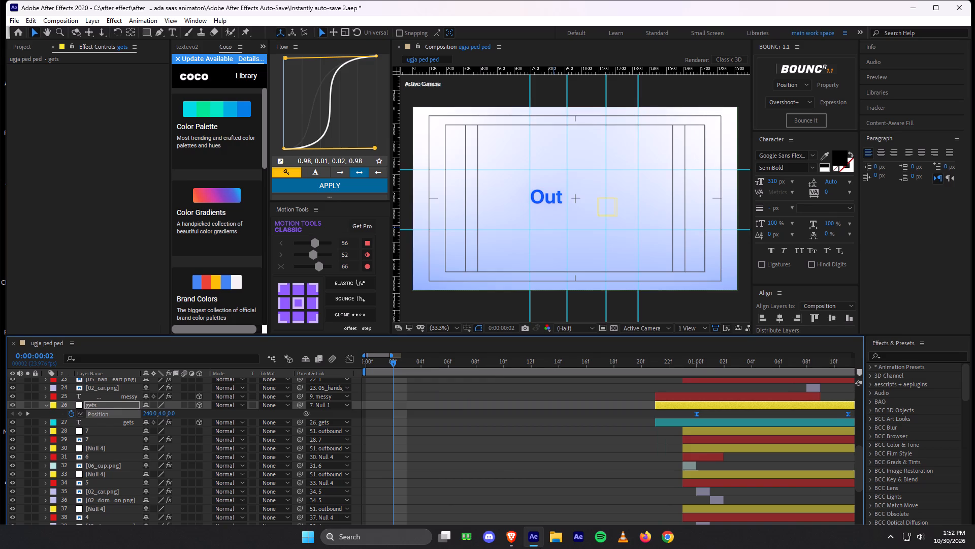
pyautogui.press('space')
pyautogui.press('space')
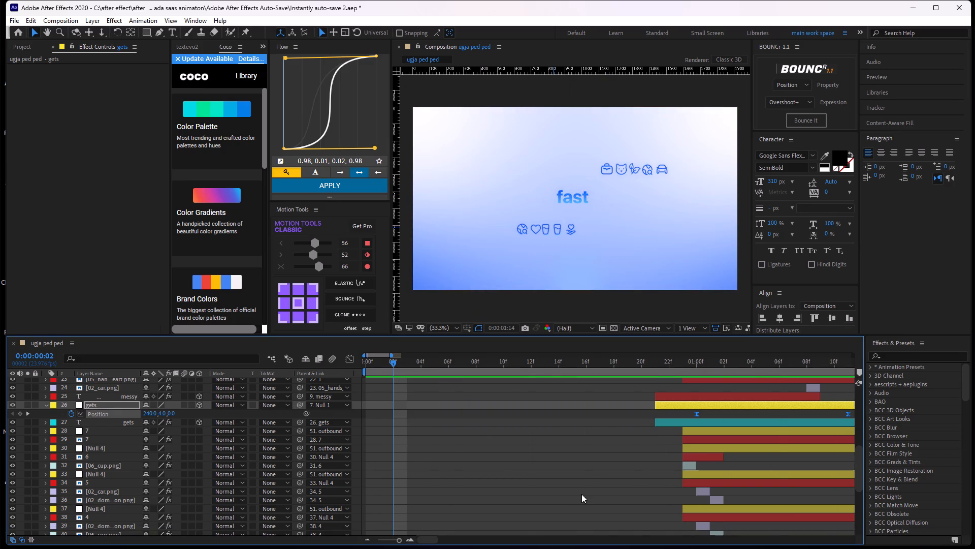
pyautogui.moveTo(601, 358); pyautogui.dragTo(84, 417)
pyautogui.press('space')
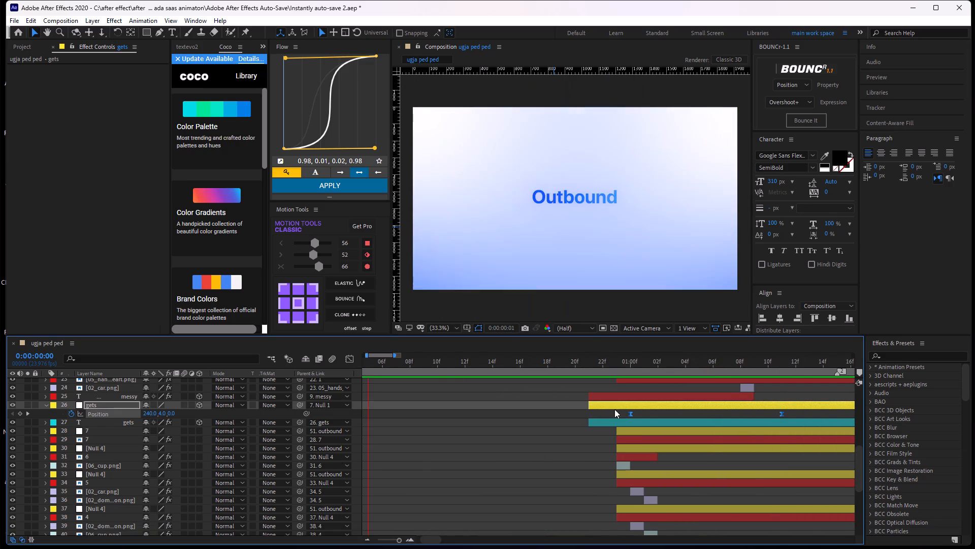
pyautogui.press('space')
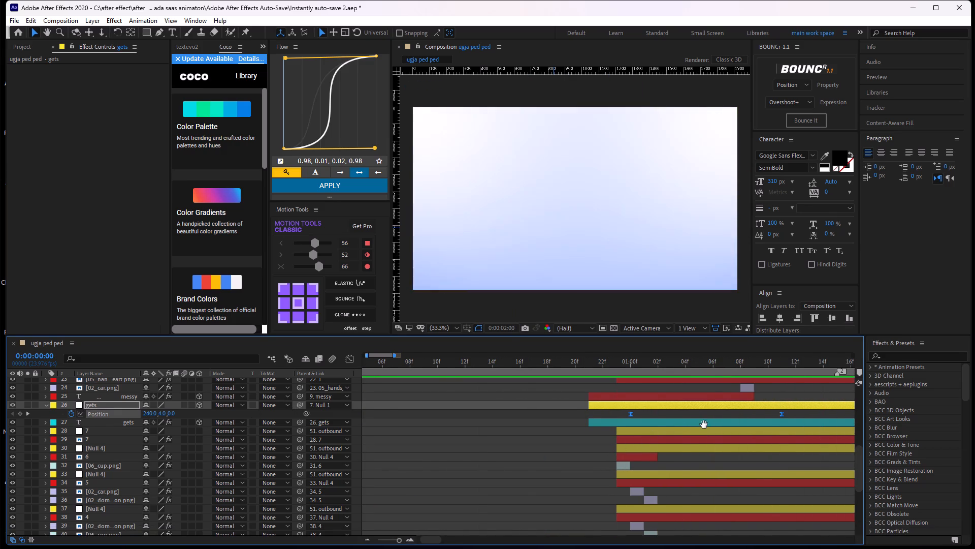
pyautogui.press('space')
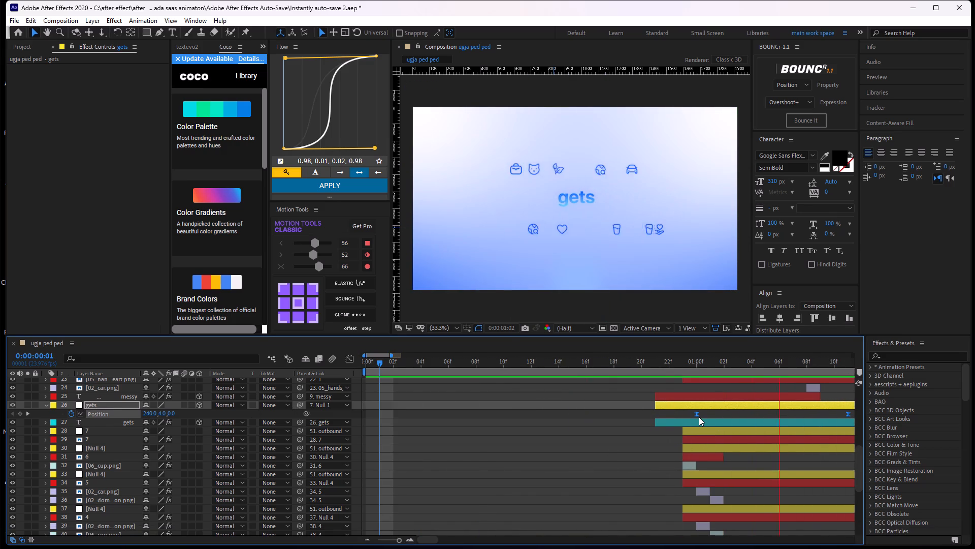
pyautogui.press('space')
pyautogui.moveTo(608, 364); pyautogui.dragTo(427, 419)
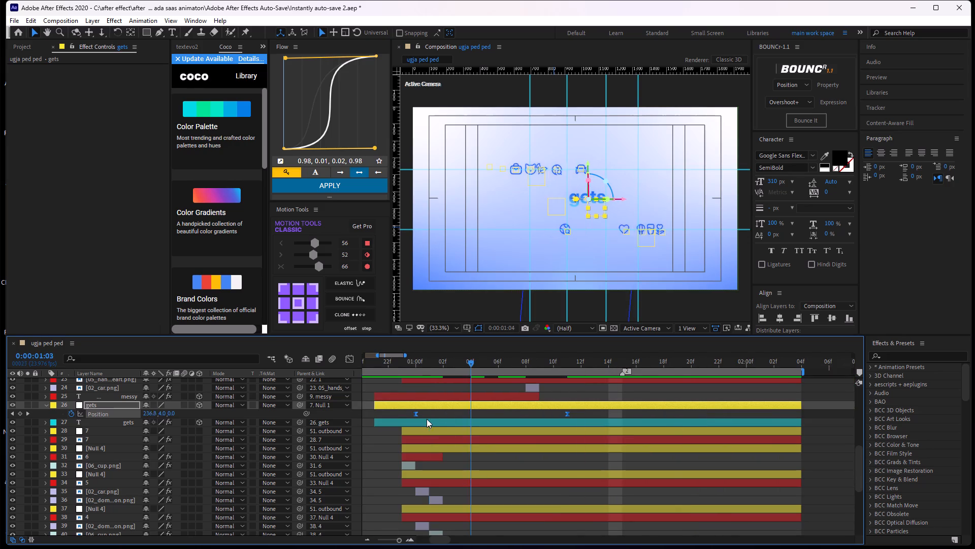
pyautogui.moveTo(427, 419); pyautogui.dragTo(460, 408)
# Ease both Position keyframes of the "gets" null with a fast-start Flow curve of 0.10, 0.67, 0.09, 0.96.
pyautogui.moveTo(581, 416); pyautogui.dragTo(394, 424)
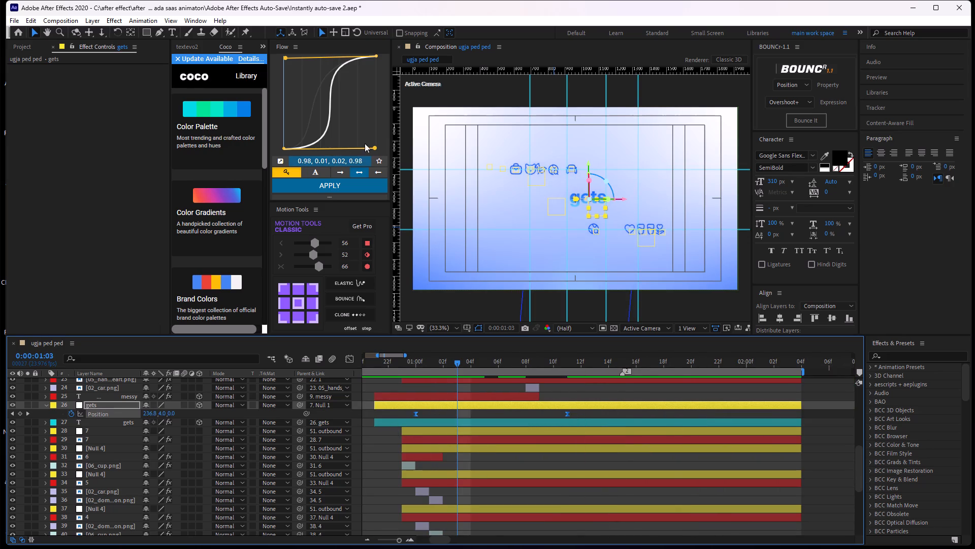
pyautogui.moveTo(377, 147); pyautogui.dragTo(306, 147)
pyautogui.moveTo(374, 146); pyautogui.dragTo(341, 136)
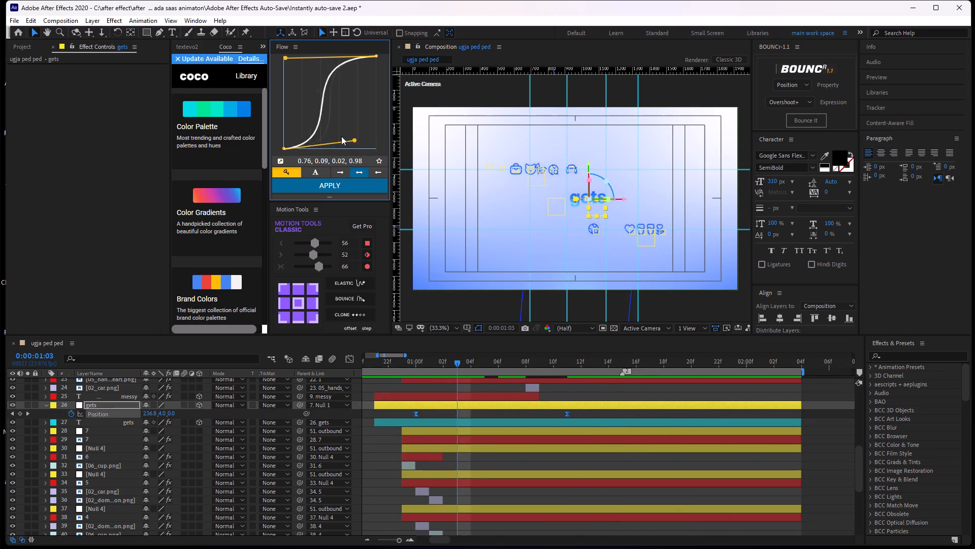
pyautogui.moveTo(341, 136); pyautogui.dragTo(291, 66)
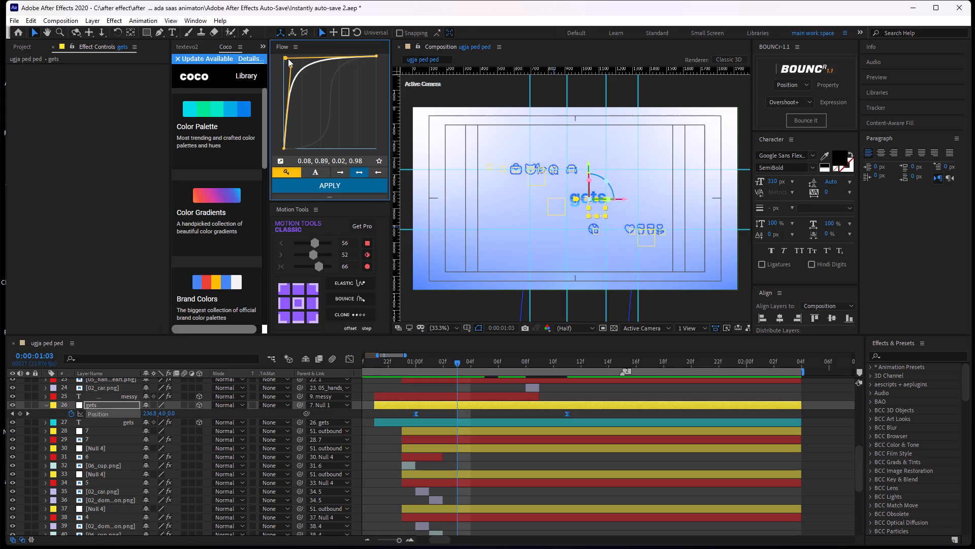
pyautogui.moveTo(285, 58); pyautogui.dragTo(297, 60)
pyautogui.moveTo(292, 65); pyautogui.dragTo(294, 102)
pyautogui.click(295, 64)
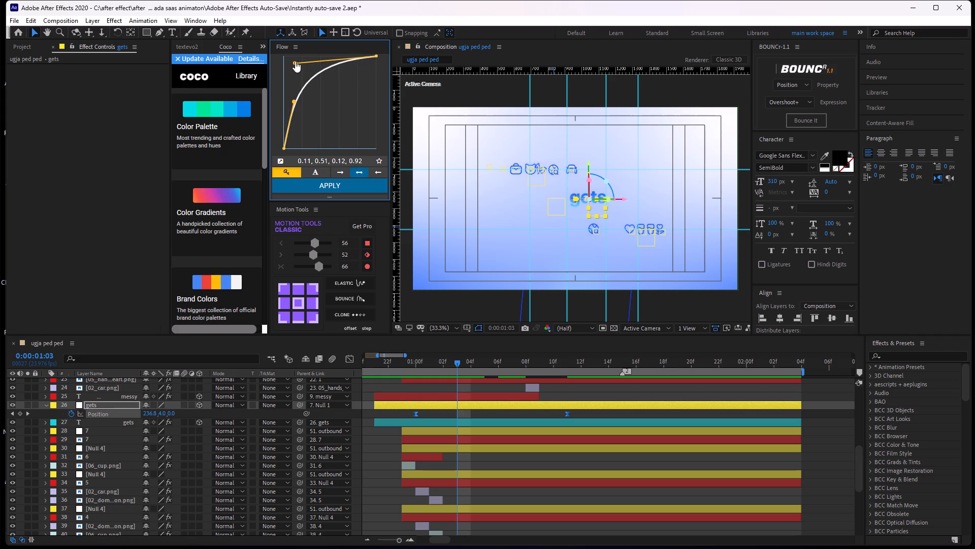
pyautogui.moveTo(300, 63); pyautogui.dragTo(311, 74)
pyautogui.click(308, 73)
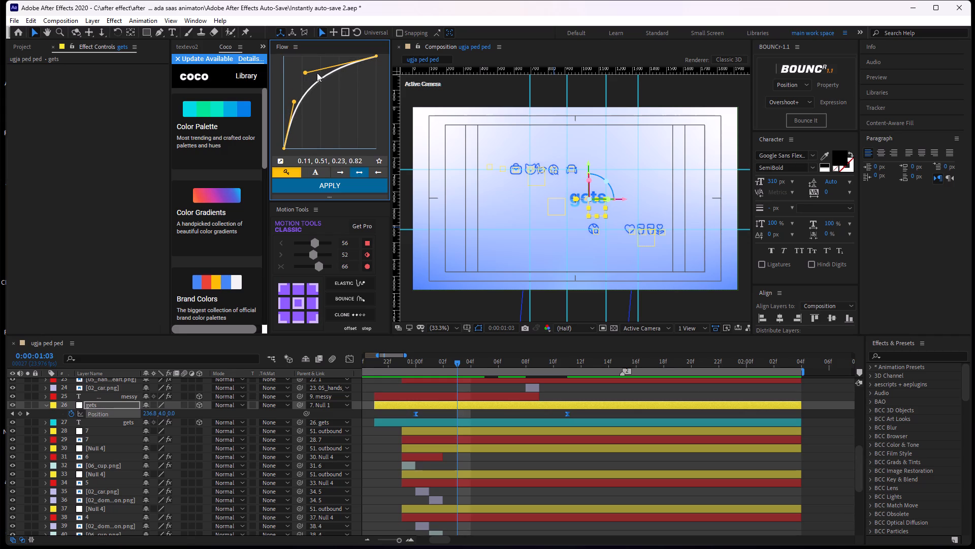
pyautogui.moveTo(293, 101); pyautogui.dragTo(294, 87)
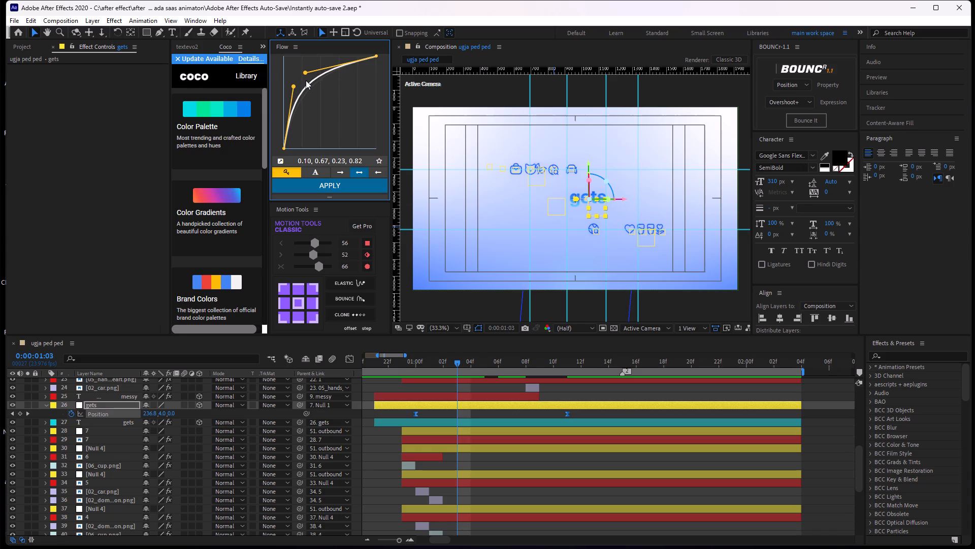
pyautogui.moveTo(306, 71); pyautogui.dragTo(292, 60)
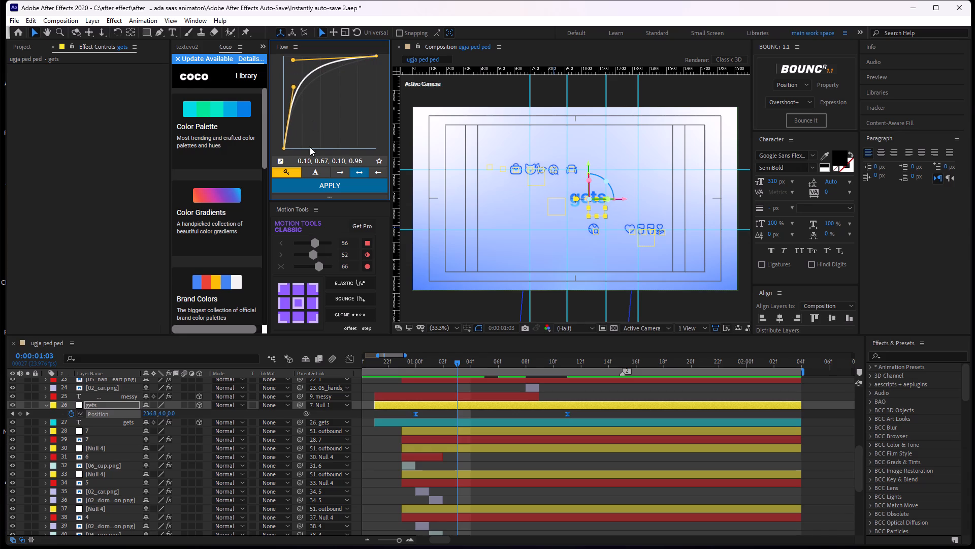
pyautogui.click(317, 185)
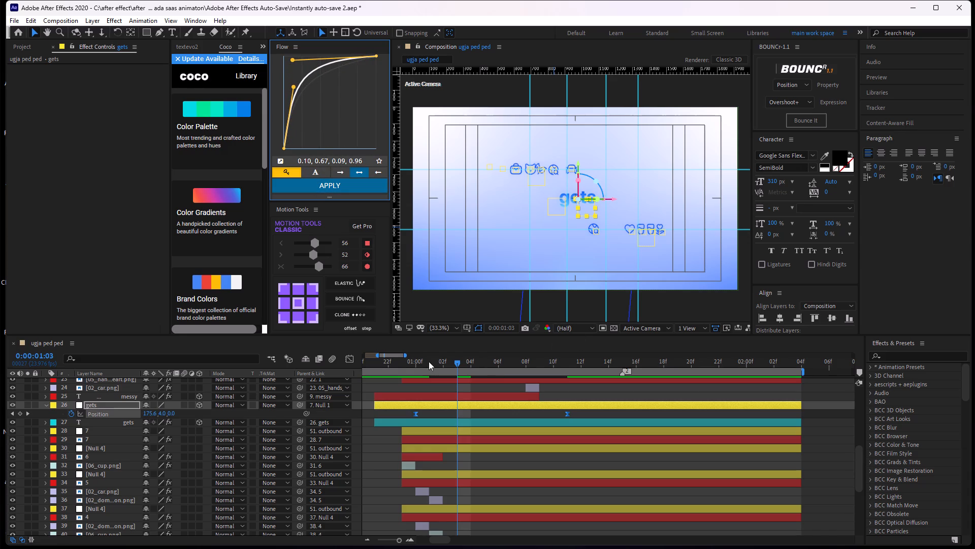
# Play back the slide of "gets" repeatedly from around 0:00:01:00 to check its easing against the icon rows.
pyautogui.moveTo(454, 360); pyautogui.dragTo(418, 378)
pyautogui.press('space')
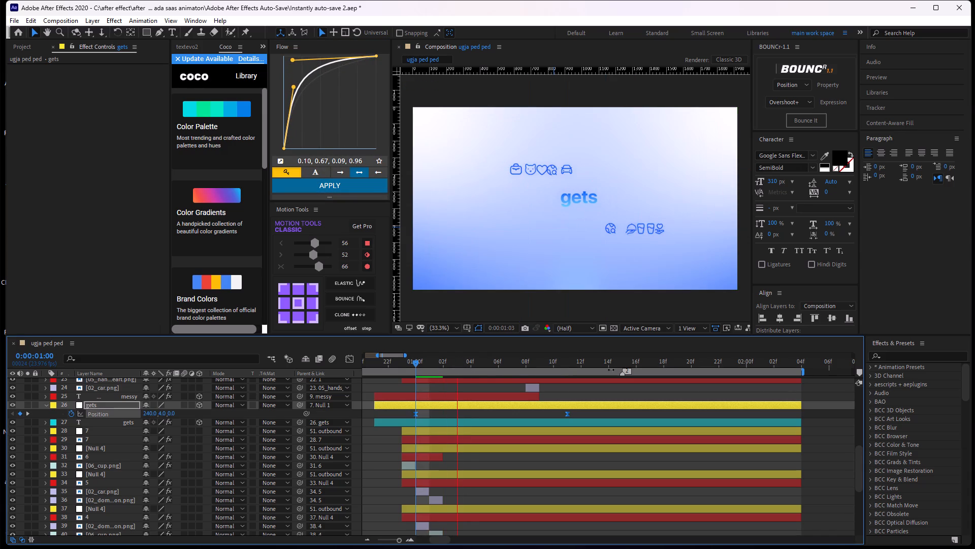
pyautogui.press('space')
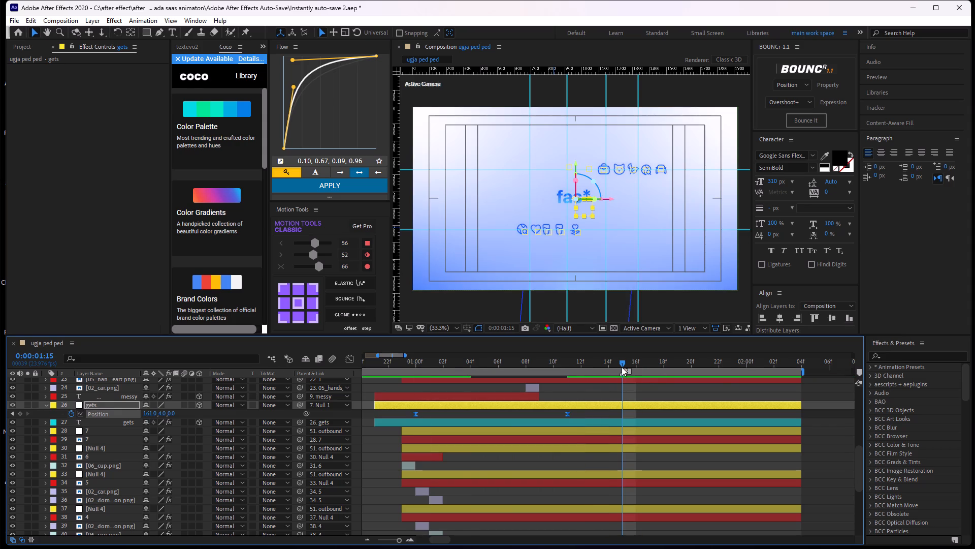
pyautogui.moveTo(621, 361); pyautogui.dragTo(419, 379)
pyautogui.press('space')
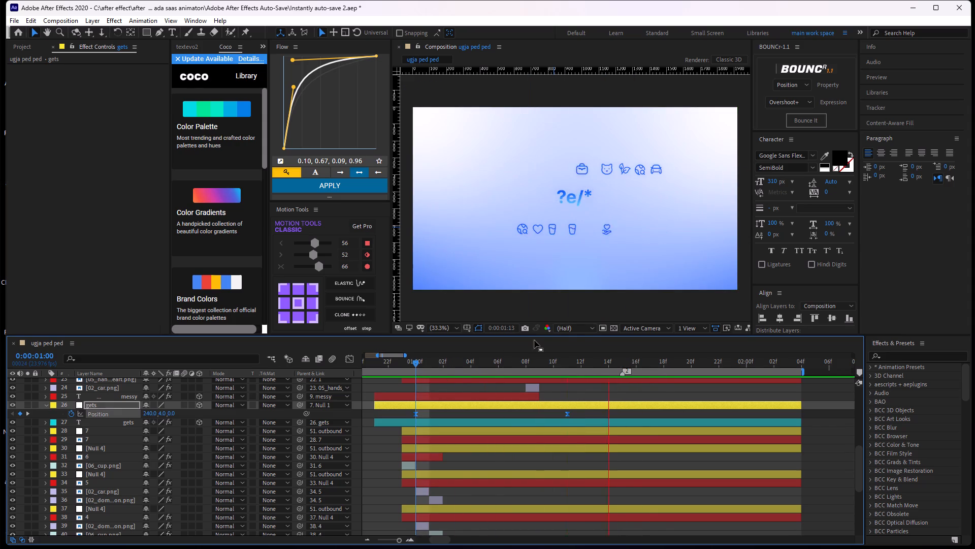
pyautogui.press('space')
pyautogui.moveTo(650, 363); pyautogui.dragTo(406, 398)
pyautogui.press('space')
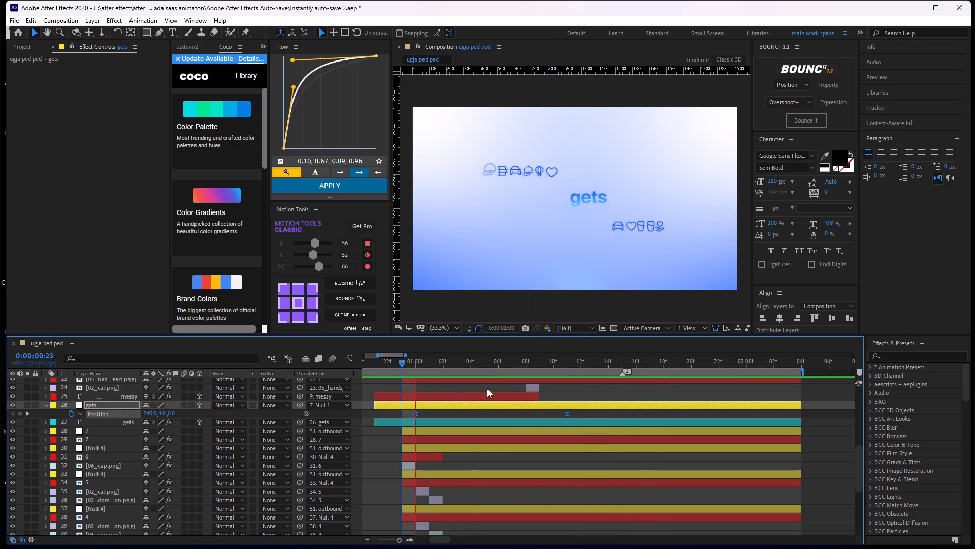
pyautogui.press('space')
pyautogui.moveTo(694, 362); pyautogui.dragTo(408, 408)
pyautogui.press('space')
pyautogui.press('space')
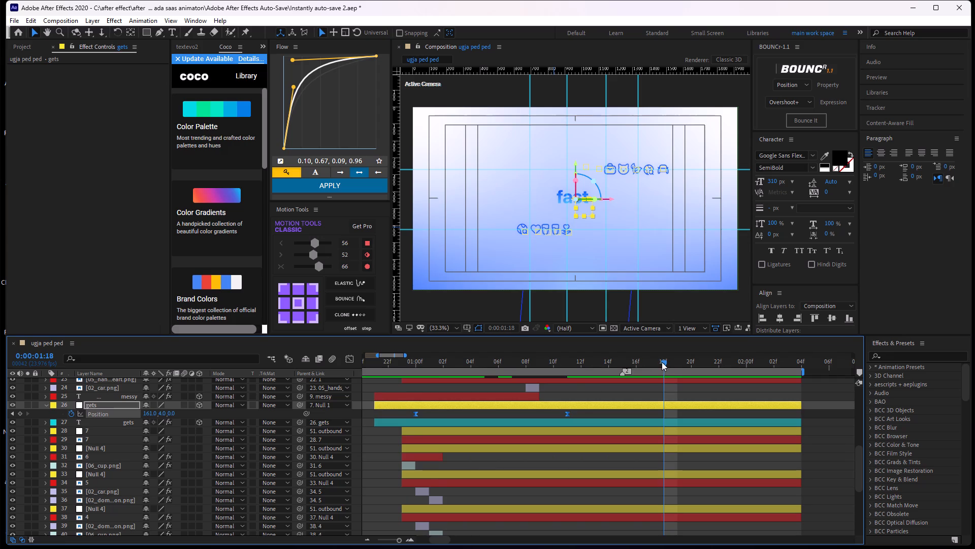
# Play back the animation from the "Outbound gets messy" text reveal to examine when the slide of "gets" starts.
pyautogui.moveTo(662, 361); pyautogui.dragTo(364, 424)
pyautogui.press('space')
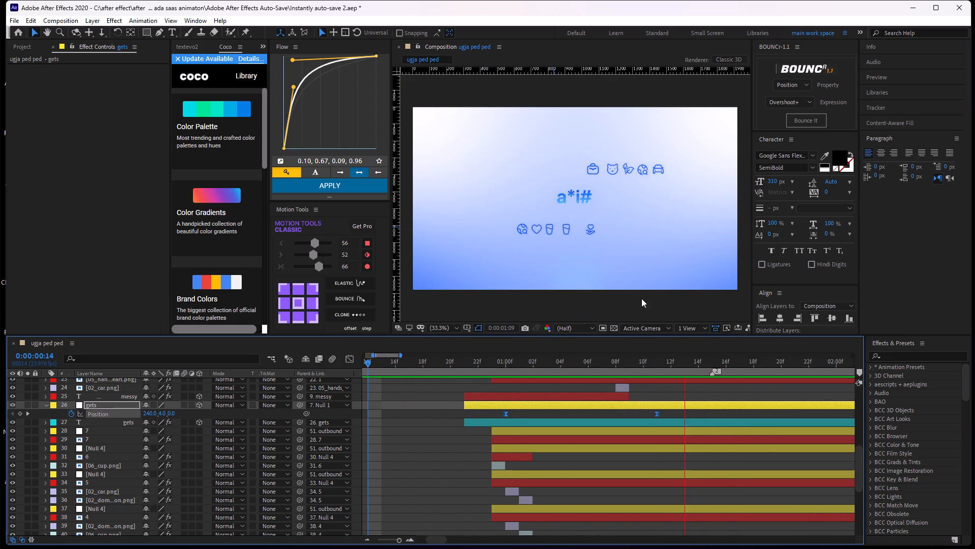
pyautogui.press('space')
pyautogui.moveTo(753, 360); pyautogui.dragTo(365, 383)
pyautogui.press('space')
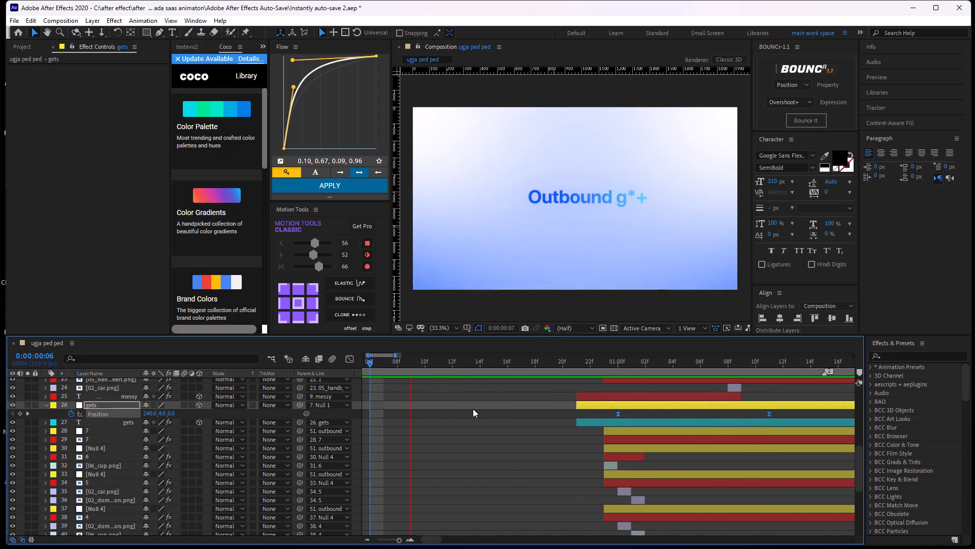
pyautogui.press('space')
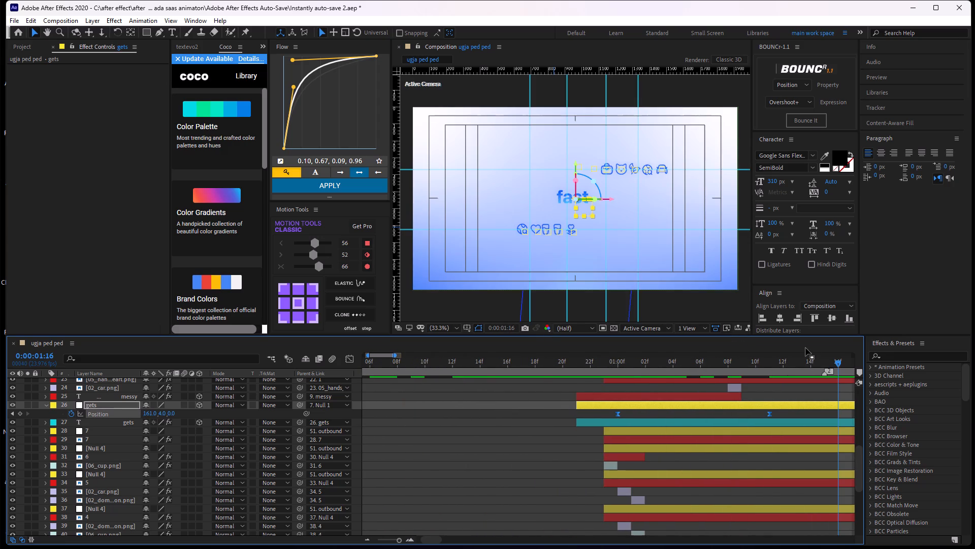
pyautogui.moveTo(835, 368); pyautogui.dragTo(723, 402)
pyautogui.moveTo(836, 363); pyautogui.dragTo(539, 404)
pyautogui.press('space')
pyautogui.press('space')
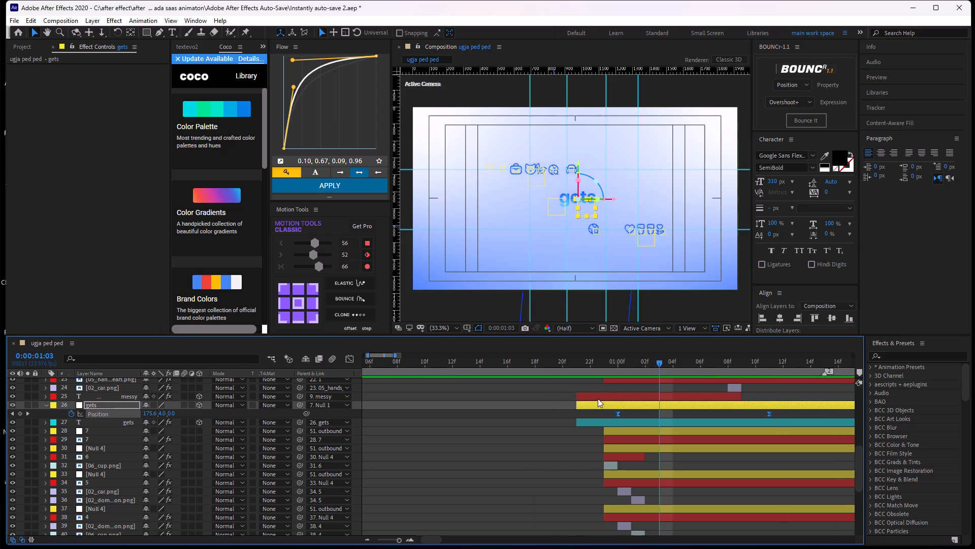
pyautogui.moveTo(665, 362); pyautogui.dragTo(444, 401)
pyautogui.press('space')
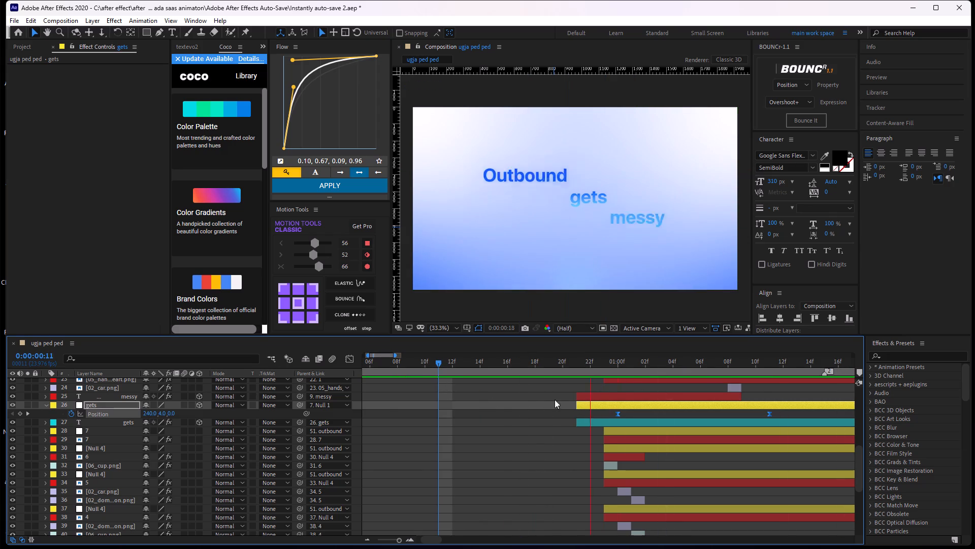
pyautogui.press('space')
pyautogui.moveTo(628, 361); pyautogui.dragTo(430, 397)
pyautogui.press('space')
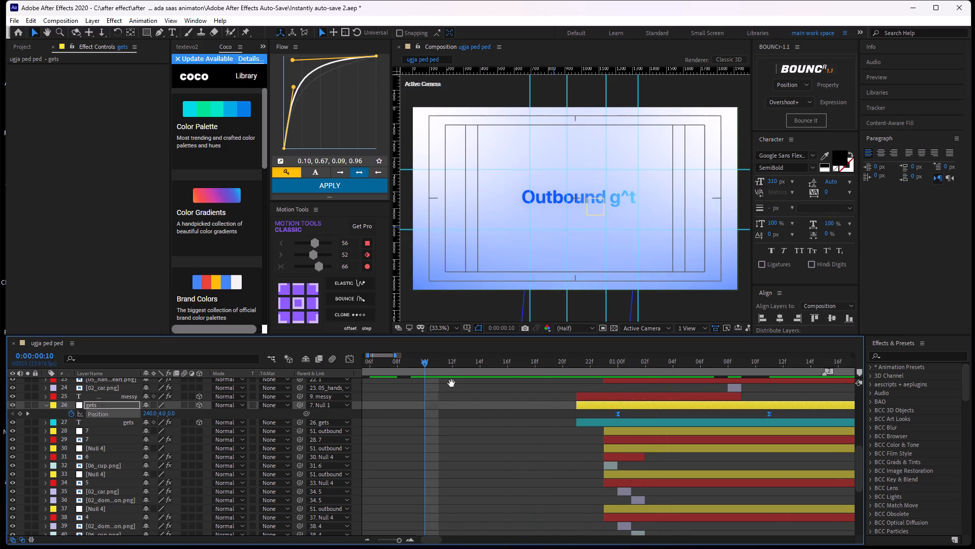
pyautogui.press('space')
pyautogui.press('space')
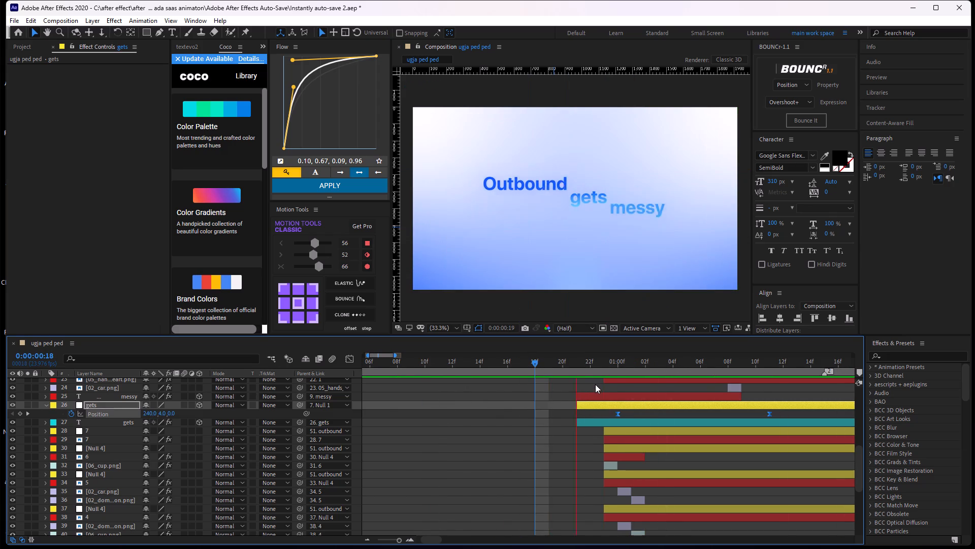
pyautogui.press('space')
# Shift both Position keyframes of the "gets" null earlier so that the first one sits at 0:00:00:21.
pyautogui.moveTo(637, 363); pyautogui.dragTo(603, 390)
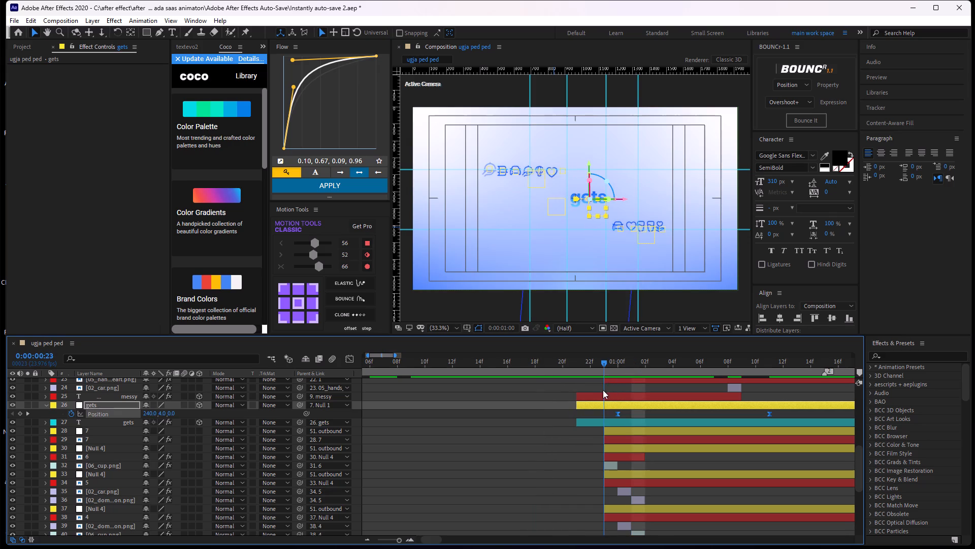
pyautogui.moveTo(603, 390); pyautogui.dragTo(541, 425)
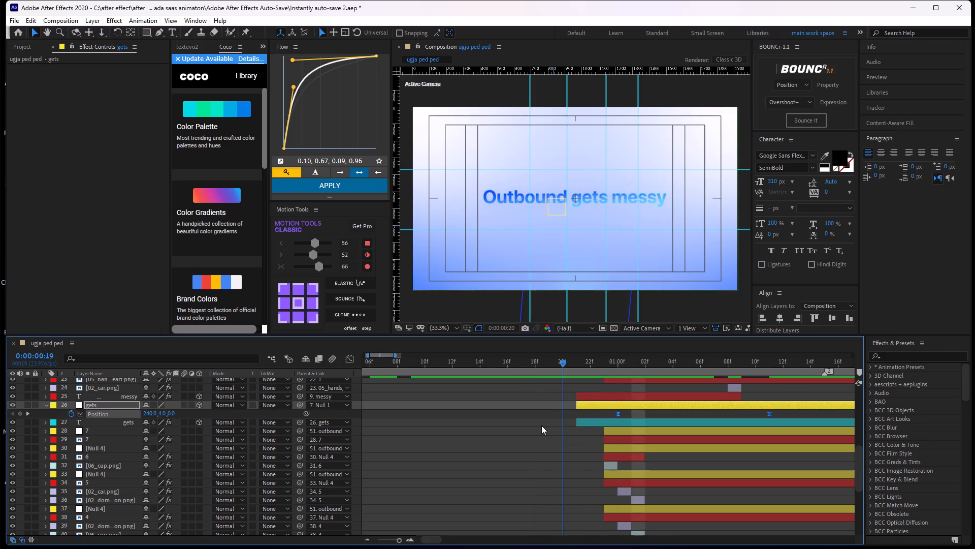
pyautogui.moveTo(541, 425); pyautogui.dragTo(573, 425)
pyautogui.moveTo(573, 425); pyautogui.dragTo(577, 425)
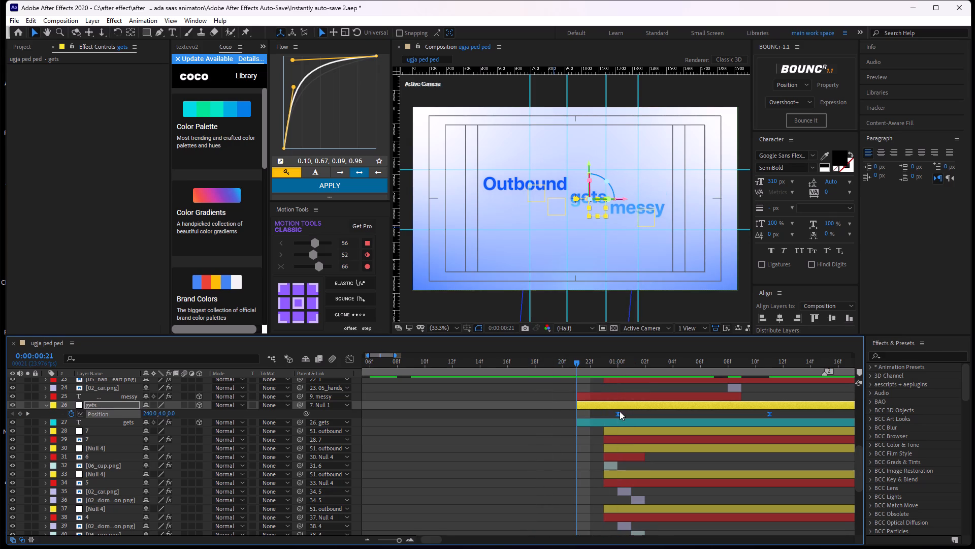
pyautogui.moveTo(620, 414); pyautogui.dragTo(579, 426)
pyautogui.click(595, 422)
pyautogui.click(609, 412)
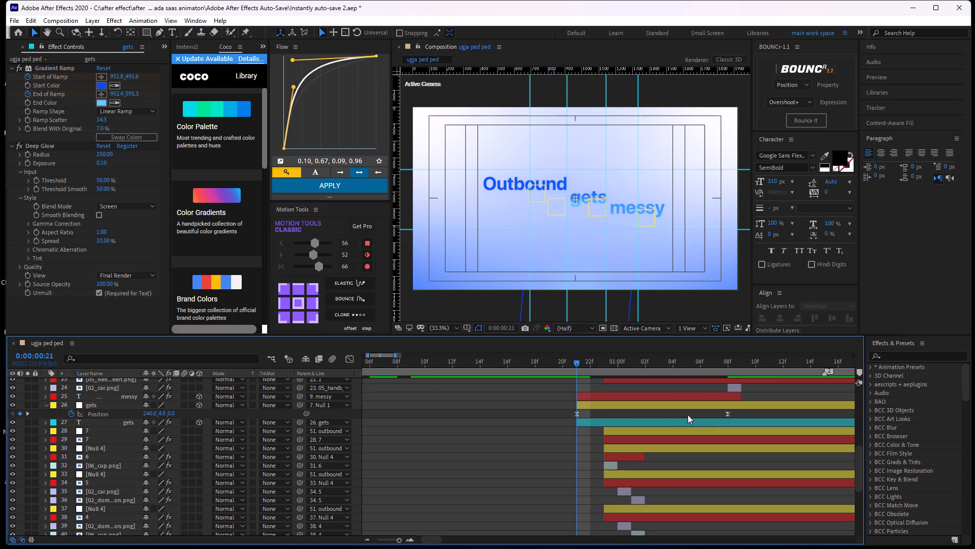
# Reapply the 0.10, 0.67, 0.09, 0.96 Flow curve to both Position keyframes of the "gets" null.
pyautogui.moveTo(740, 411); pyautogui.dragTo(523, 419)
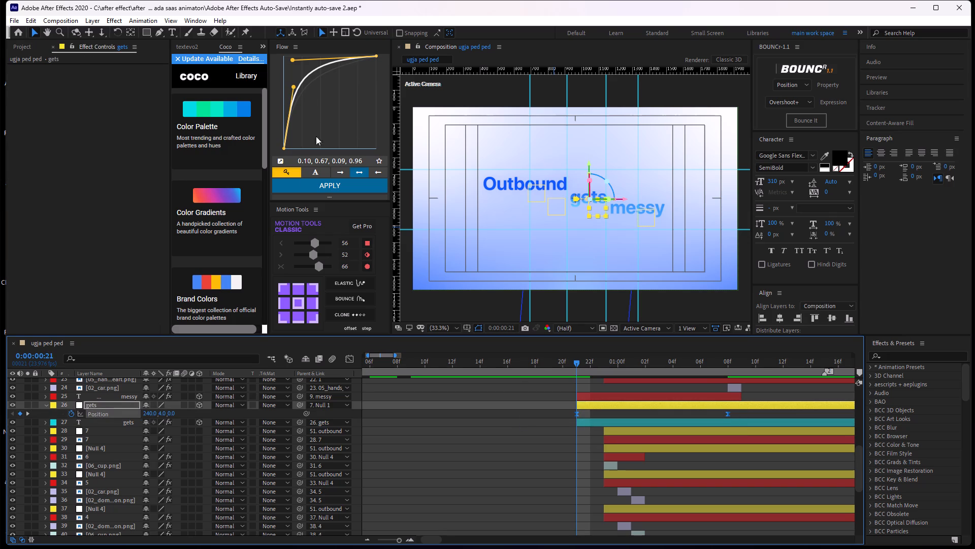
pyautogui.click(315, 188)
pyautogui.click(343, 187)
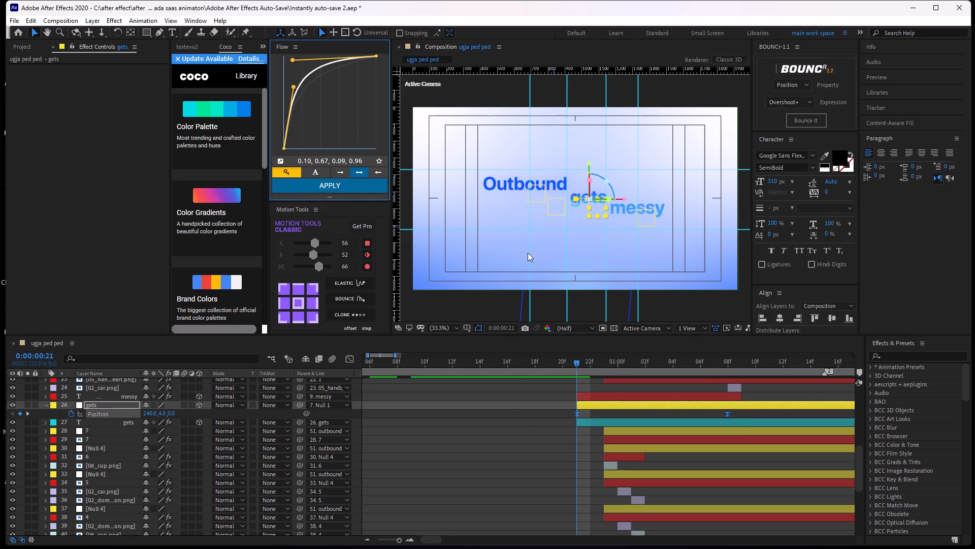
# Play back the slide of "gets" from around 0:00:00:16 to check its earlier timing against the icon rows.
pyautogui.moveTo(576, 361); pyautogui.dragTo(523, 380)
pyautogui.press('space')
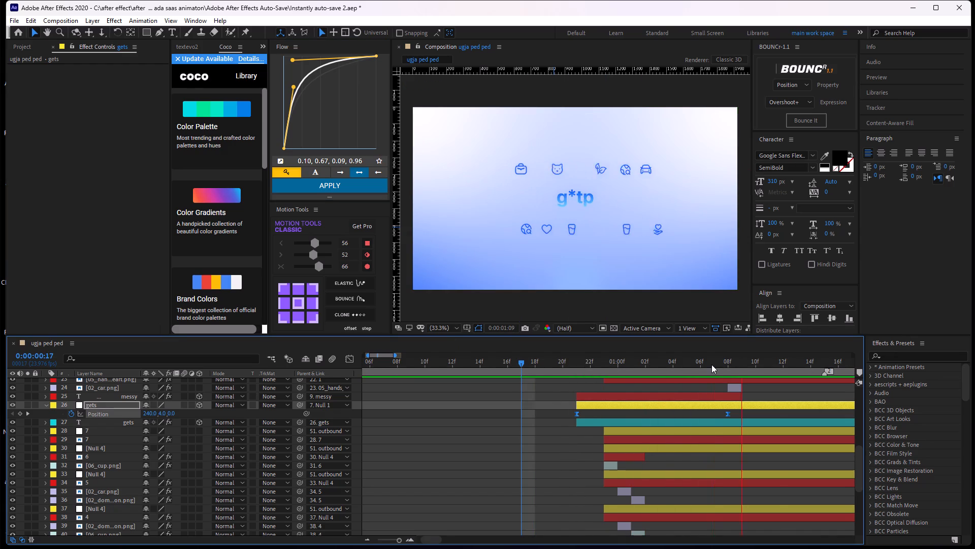
pyautogui.press('space')
pyautogui.moveTo(770, 360); pyautogui.dragTo(507, 393)
pyautogui.press('space')
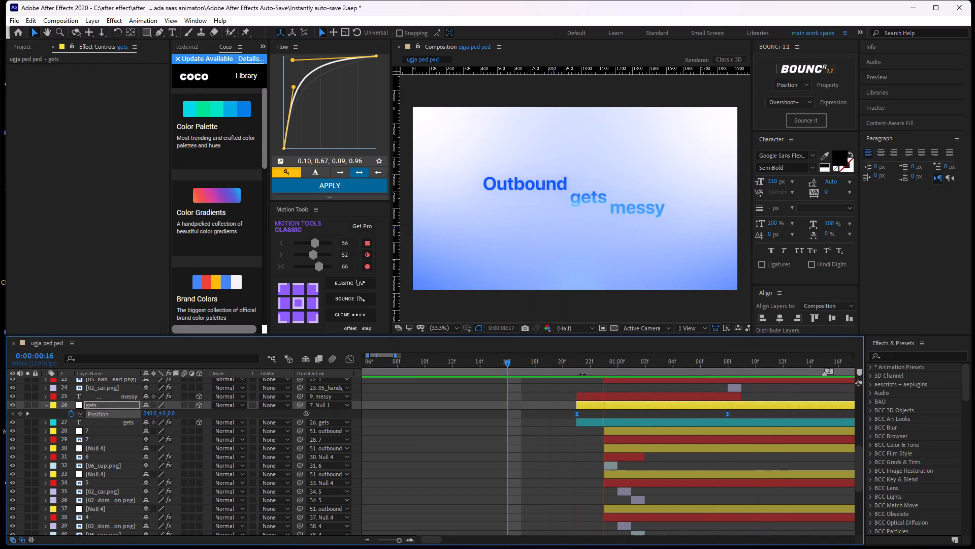
pyautogui.press('space')
# Play back the composition repeatedly from 0:00:00:00 to review the text reveal, the "gets" slide and the icon rows together.
pyautogui.moveTo(823, 363); pyautogui.dragTo(362, 423)
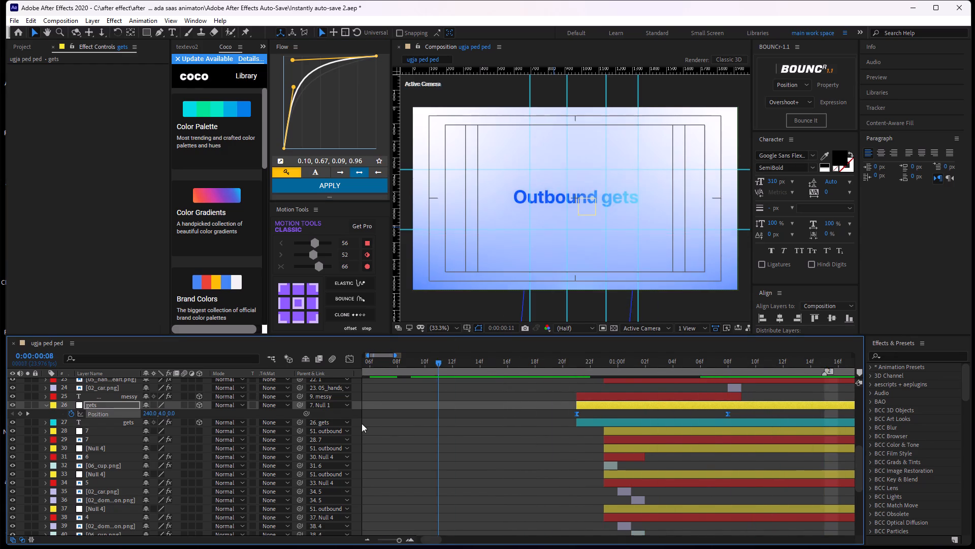
pyautogui.moveTo(362, 423); pyautogui.dragTo(230, 406)
pyautogui.press('space')
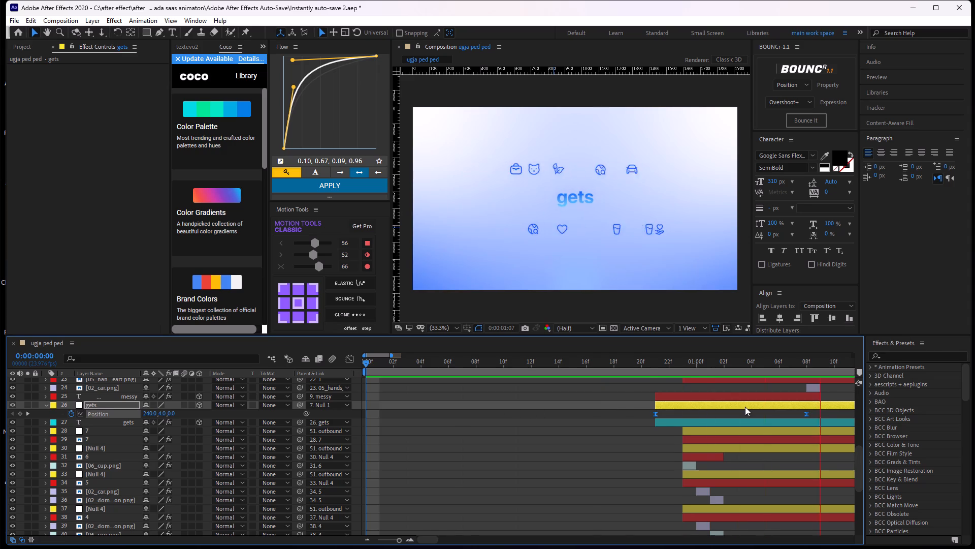
pyautogui.press('space')
pyautogui.moveTo(607, 360); pyautogui.dragTo(0, 408)
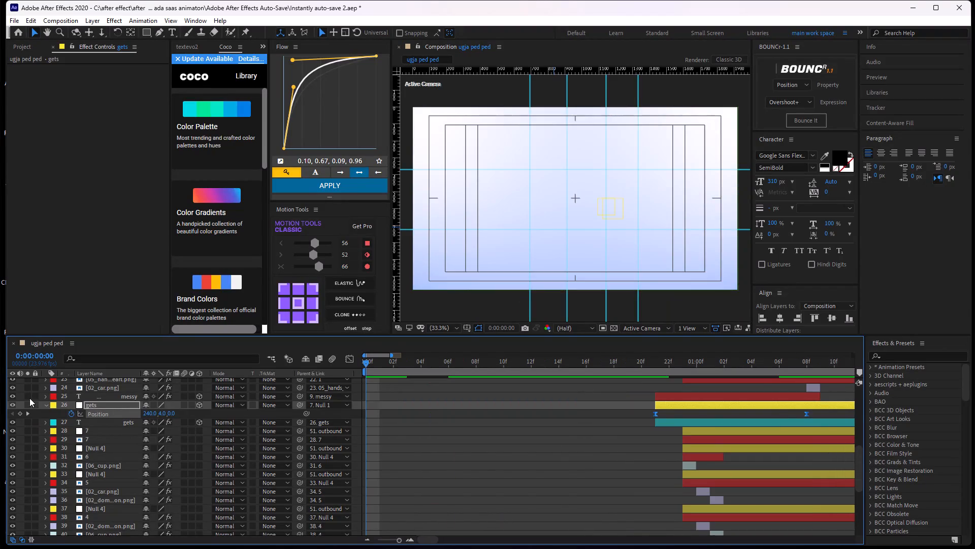
pyautogui.press('space')
pyautogui.press('space')
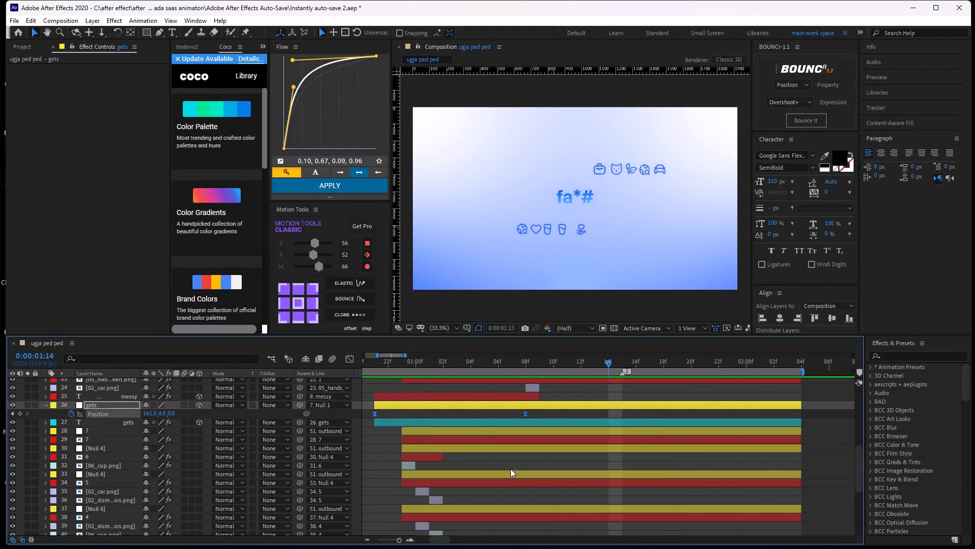
pyautogui.press('space')
pyautogui.press('space')
pyautogui.moveTo(747, 364); pyautogui.dragTo(694, 377)
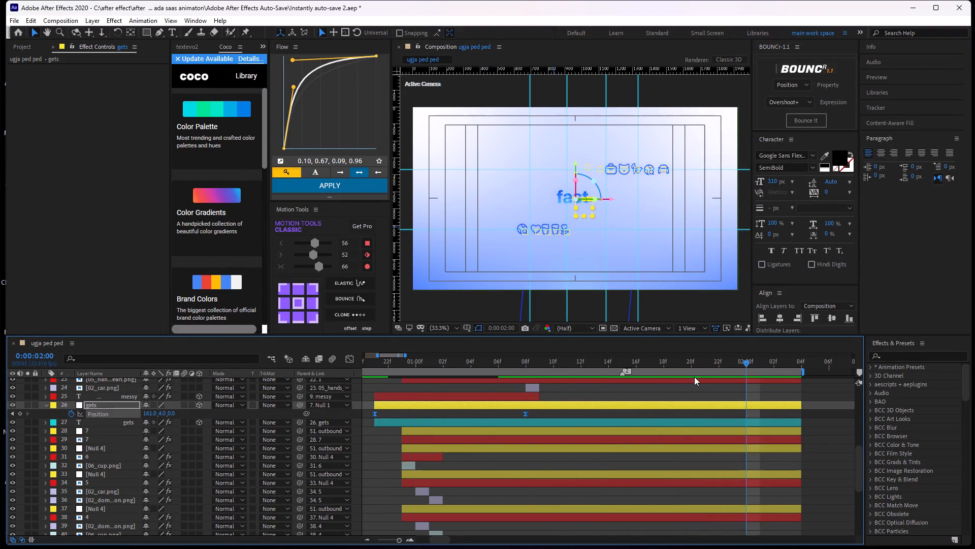
pyautogui.moveTo(694, 377); pyautogui.dragTo(11, 449)
pyautogui.press('space')
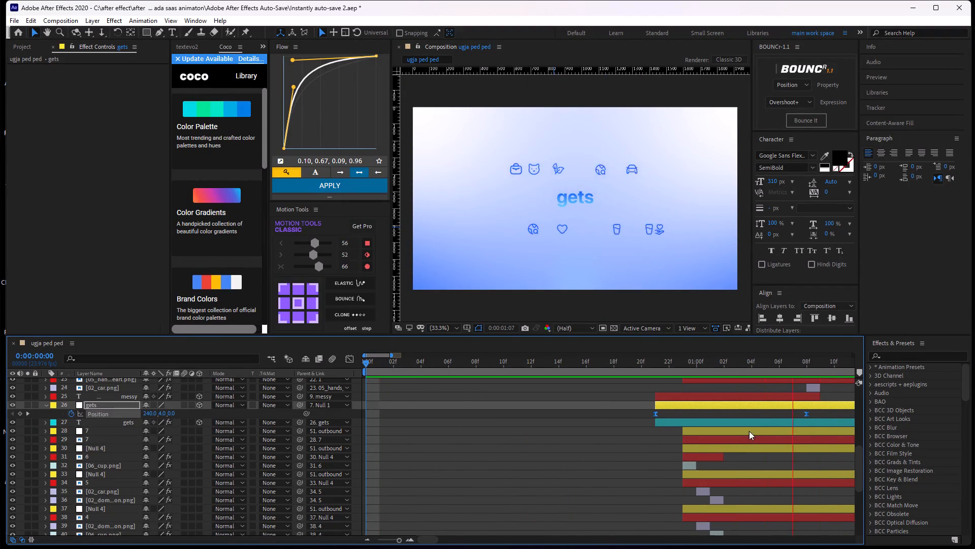
pyautogui.press('space')
pyautogui.moveTo(610, 361); pyautogui.dragTo(414, 420)
# Reveal the keyframes of the seven upper-row icon nulls parented to "outbound", from null 7 through the Null 4 layers.
pyautogui.moveTo(483, 447); pyautogui.dragTo(600, 300, button='middle')
pyautogui.moveTo(534, 544); pyautogui.dragTo(563, 402, button='middle')
pyautogui.moveTo(549, 504); pyautogui.dragTo(567, 333, button='middle')
pyautogui.moveTo(563, 505); pyautogui.dragTo(571, 352, button='middle')
pyautogui.moveTo(570, 432); pyautogui.dragTo(556, 528, button='middle')
pyautogui.moveTo(558, 488); pyautogui.dragTo(562, 548, button='middle')
pyautogui.moveTo(588, 403); pyautogui.dragTo(599, 469, button='middle')
pyautogui.moveTo(596, 431); pyautogui.dragTo(596, 478, button='middle')
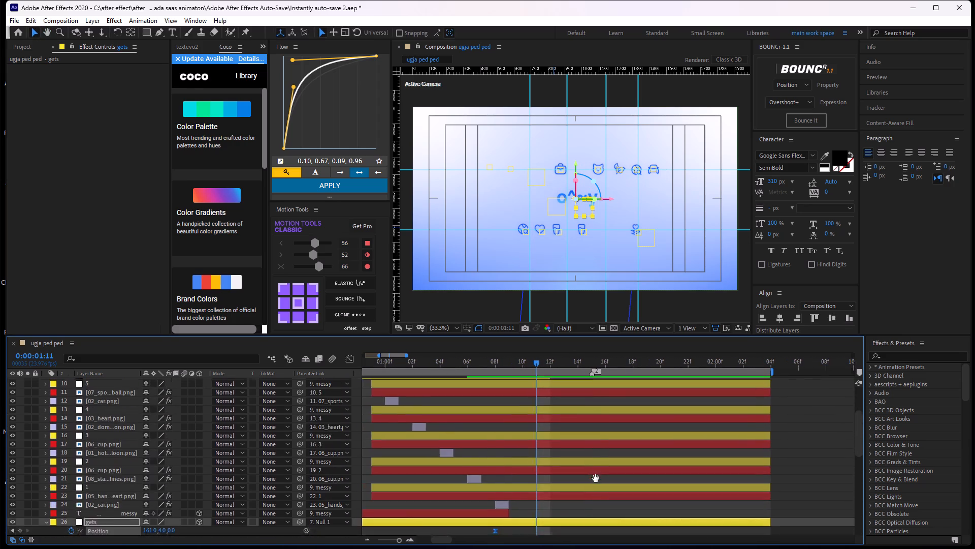
pyautogui.moveTo(596, 478); pyautogui.dragTo(593, 303, button='middle')
pyautogui.moveTo(587, 426); pyautogui.dragTo(579, 394, button='middle')
pyautogui.moveTo(575, 420); pyautogui.dragTo(582, 532, button='middle')
pyautogui.moveTo(580, 466); pyautogui.dragTo(568, 461, button='middle')
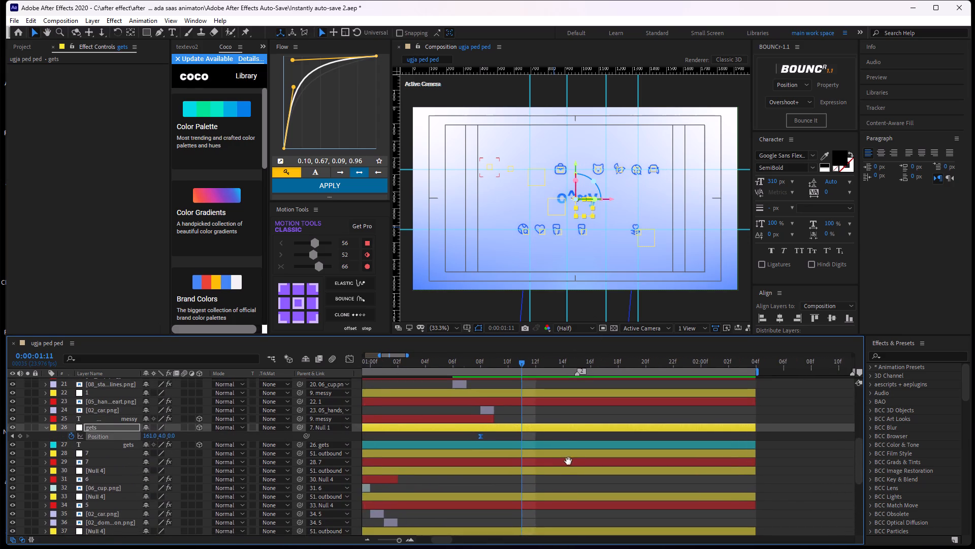
pyautogui.moveTo(568, 461); pyautogui.dragTo(561, 460, button='middle')
pyautogui.scroll(-1, 561, 460)
pyautogui.click(543, 416)
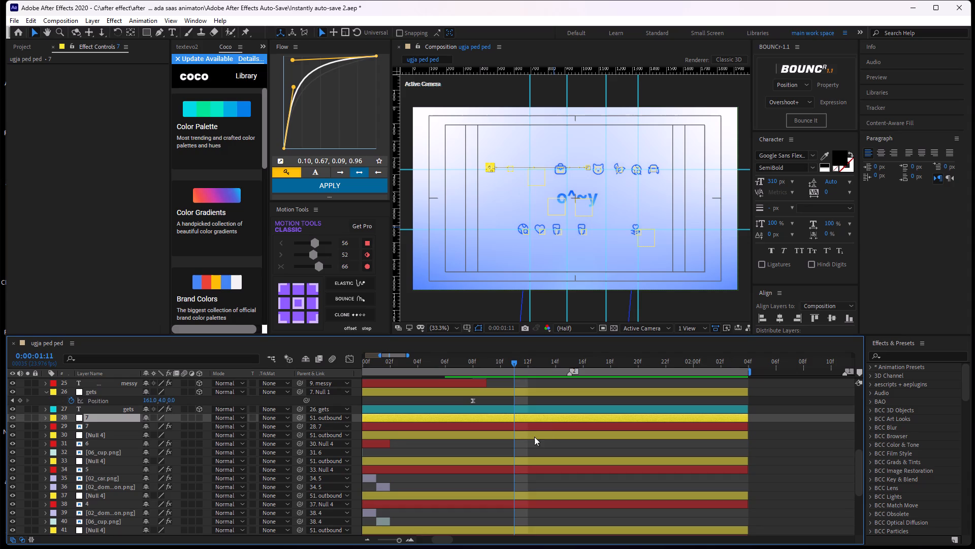
pyautogui.keyDown('ctrl'); pyautogui.click(545, 435); pyautogui.keyUp('ctrl')
pyautogui.keyDown('ctrl'); pyautogui.click(535, 459); pyautogui.keyUp('ctrl')
pyautogui.keyDown('ctrl'); pyautogui.click(526, 496); pyautogui.keyUp('ctrl')
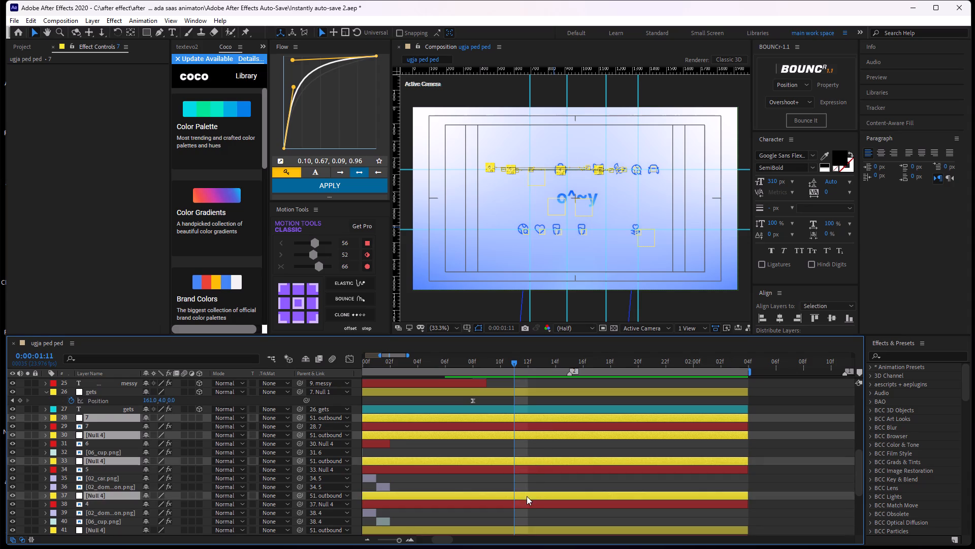
pyautogui.scroll(-1, 530, 496)
pyautogui.scroll(1, 530, 496)
pyautogui.scroll(-2, 530, 496)
pyautogui.scroll(2, 530, 496)
pyautogui.scroll(-2, 534, 493)
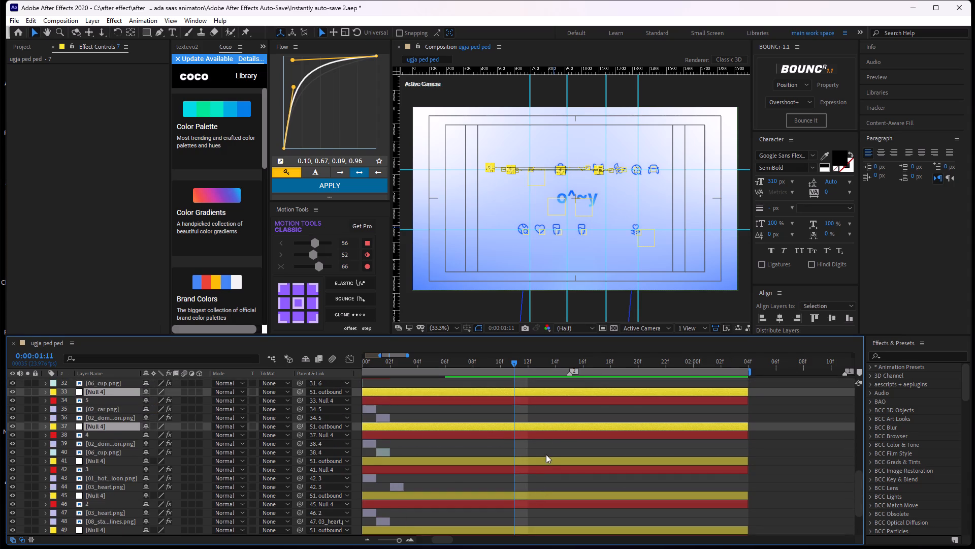
pyautogui.keyDown('ctrl'); pyautogui.click(541, 456); pyautogui.keyUp('ctrl')
pyautogui.keyDown('ctrl'); pyautogui.click(539, 459); pyautogui.keyUp('ctrl')
pyautogui.keyDown('ctrl'); pyautogui.click(536, 496); pyautogui.keyUp('ctrl')
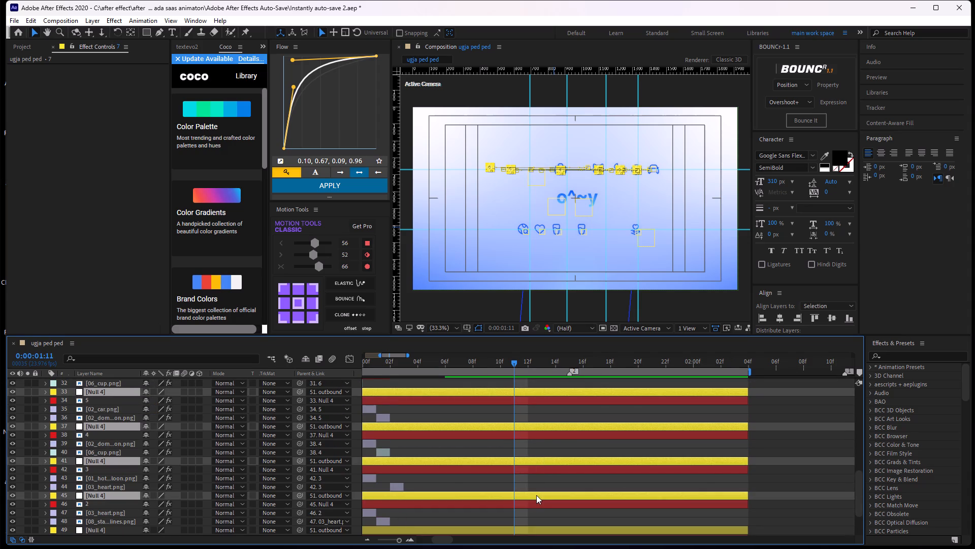
pyautogui.scroll(-1, 536, 495)
pyautogui.keyDown('ctrl'); pyautogui.click(526, 491); pyautogui.keyUp('ctrl')
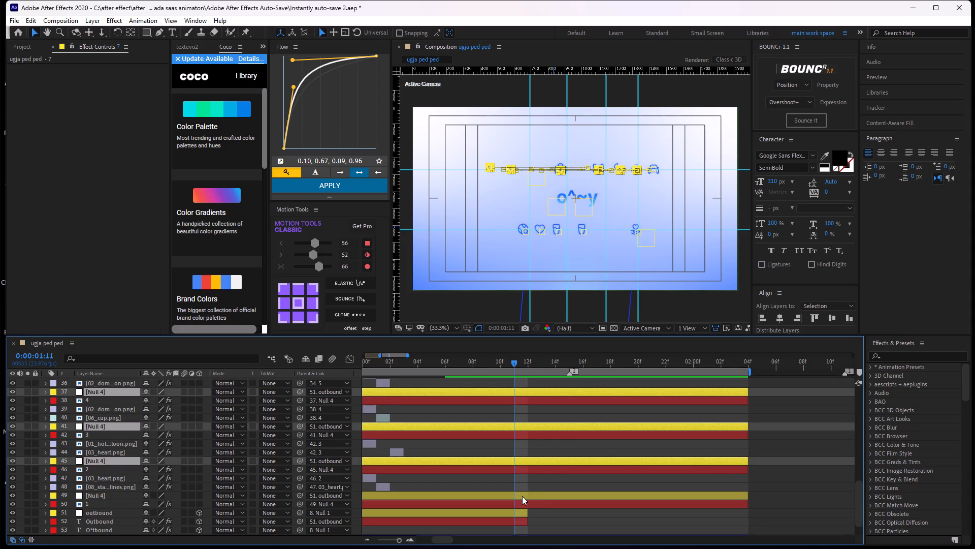
pyautogui.keyDown('ctrl'); pyautogui.click(522, 496); pyautogui.keyUp('ctrl')
pyautogui.press('u')
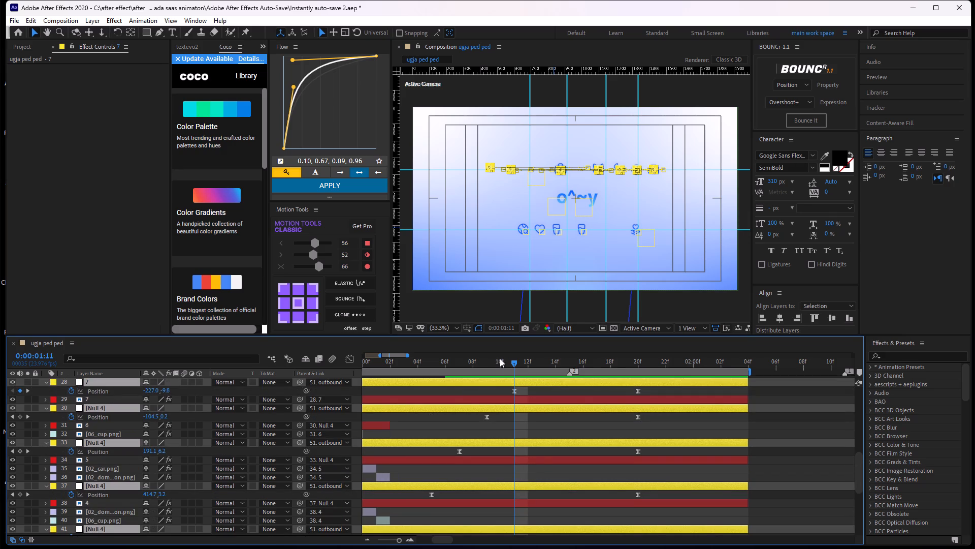
# At 0:00:01:20, select the final Position keyframes of all seven upper-row icon nulls together.
pyautogui.moveTo(517, 367); pyautogui.dragTo(635, 388)
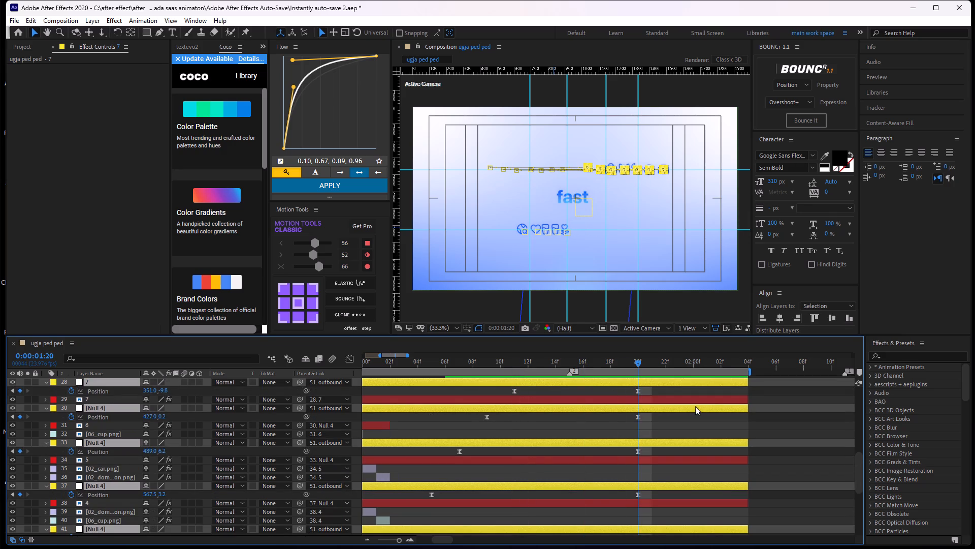
pyautogui.moveTo(664, 389); pyautogui.dragTo(602, 527)
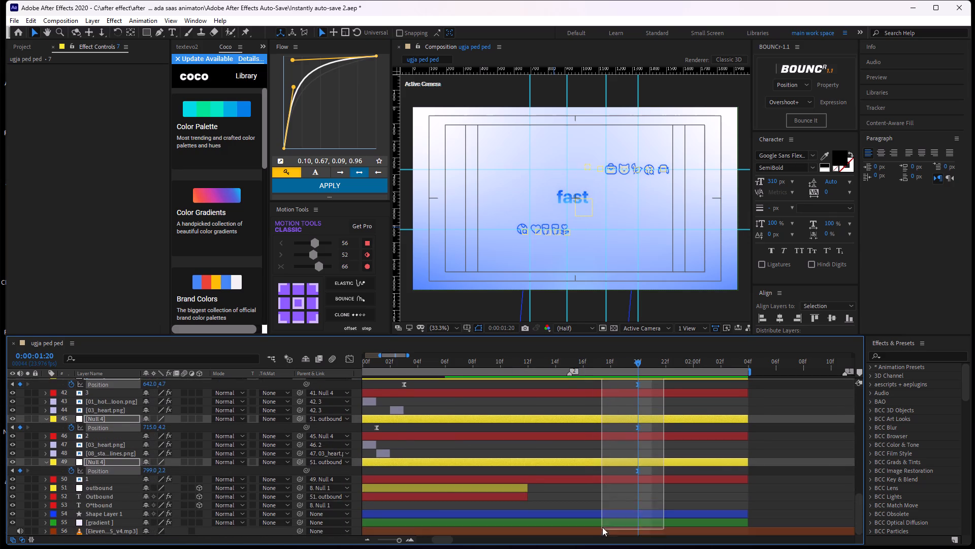
pyautogui.moveTo(602, 527); pyautogui.dragTo(606, 481)
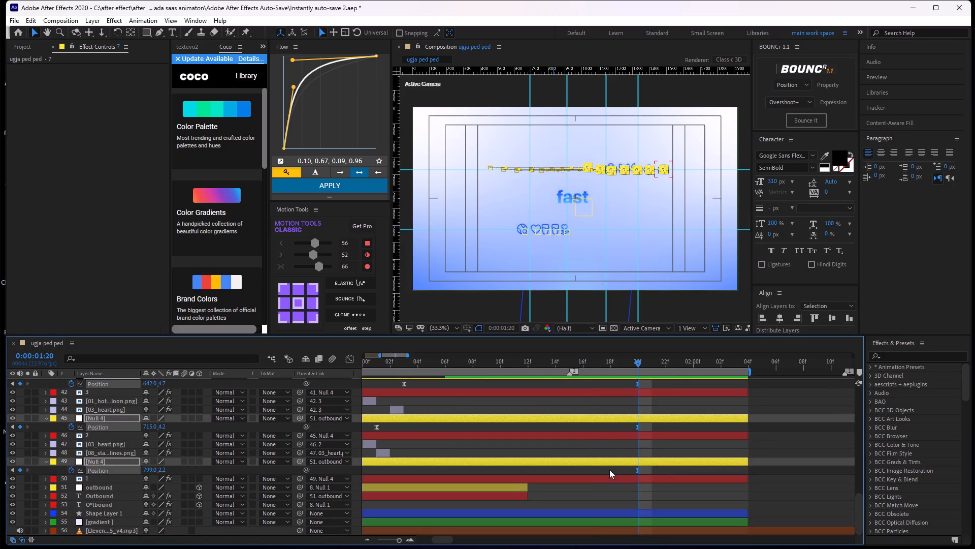
pyautogui.scroll(-2, 666, 418)
pyautogui.scroll(9, 667, 418)
pyautogui.scroll(-4, 667, 418)
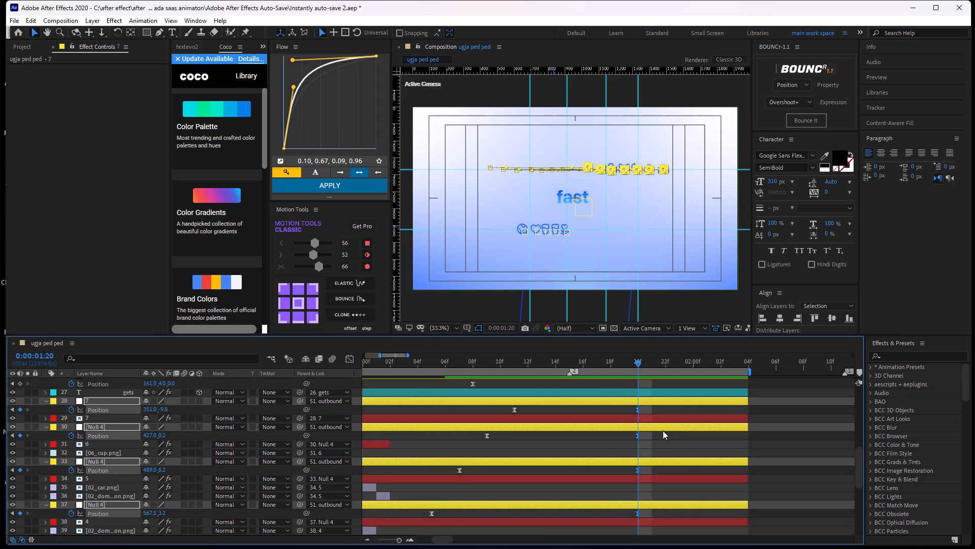
pyautogui.scroll(1, 560, 202)
pyautogui.scroll(1, 606, 192)
pyautogui.scroll(-1, 606, 192)
# Reposition the two central vertical guides to line up with the outer edges of the word "fast".
pyautogui.moveTo(669, 167); pyautogui.dragTo(644, 179)
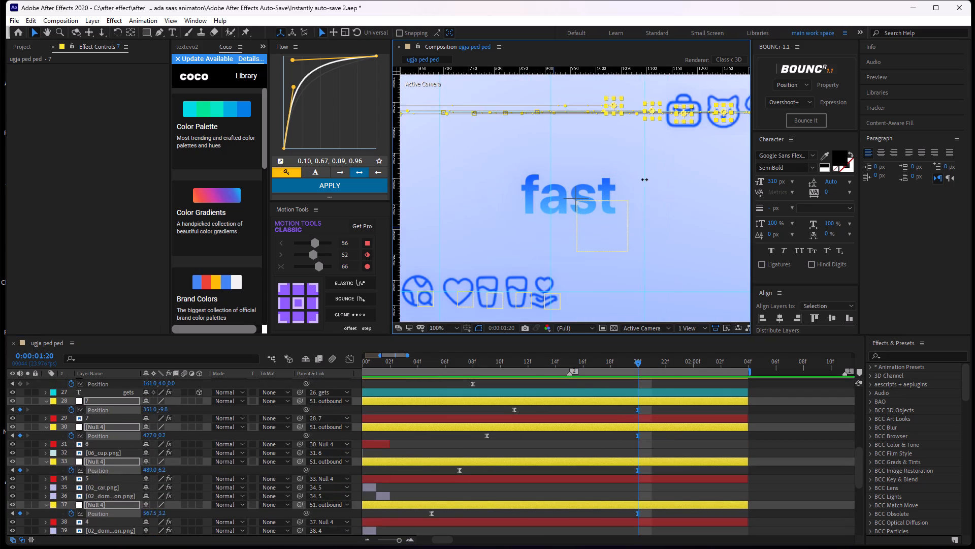
pyautogui.moveTo(644, 179); pyautogui.dragTo(620, 237)
pyautogui.moveTo(549, 223); pyautogui.dragTo(516, 239)
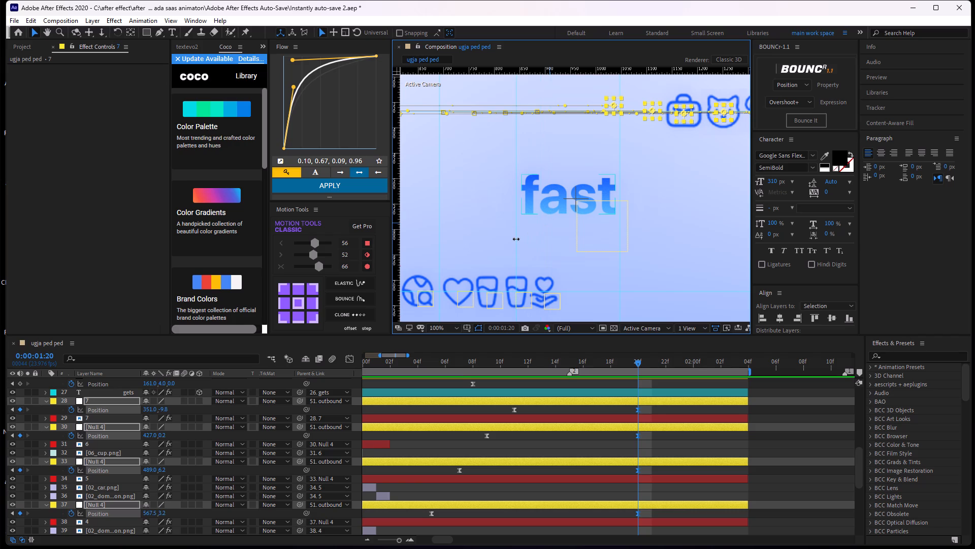
pyautogui.moveTo(516, 239); pyautogui.dragTo(521, 242)
pyautogui.moveTo(619, 176); pyautogui.dragTo(611, 183)
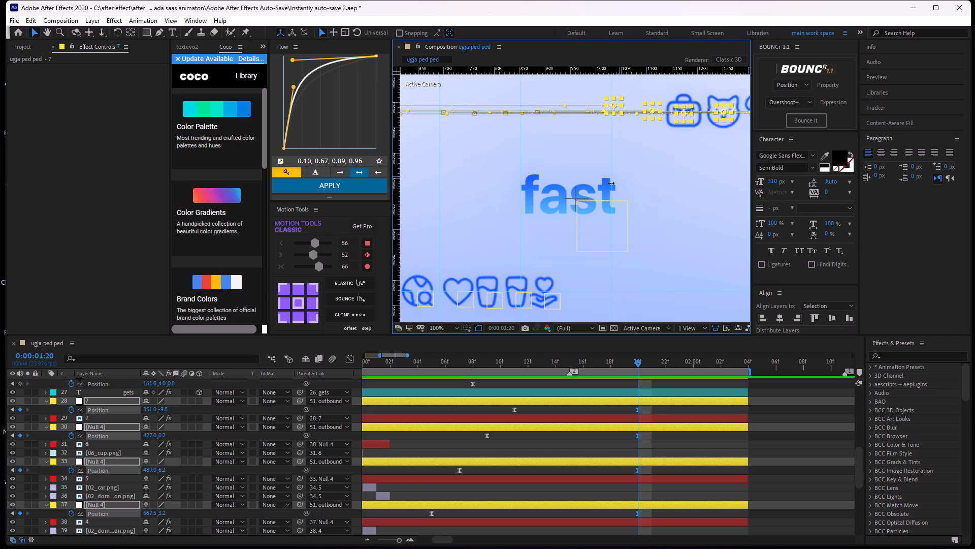
pyautogui.moveTo(611, 183); pyautogui.dragTo(617, 212)
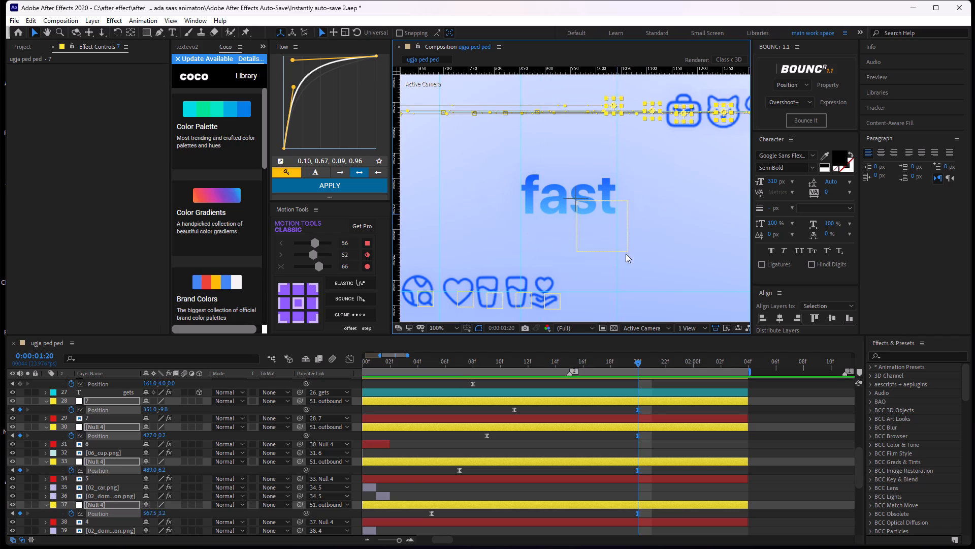
pyautogui.scroll(-1, 623, 175)
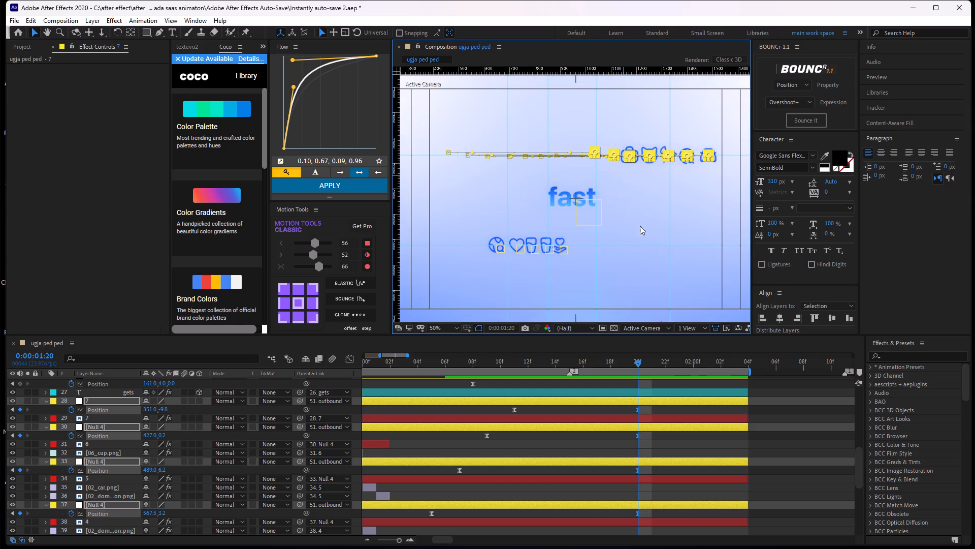
# Shift the upper icon row's final Position at 0:00:01:20 leftward together, bringing null 7's X to 258 and the last null's X to 706.
pyautogui.moveTo(148, 407); pyautogui.dragTo(135, 407)
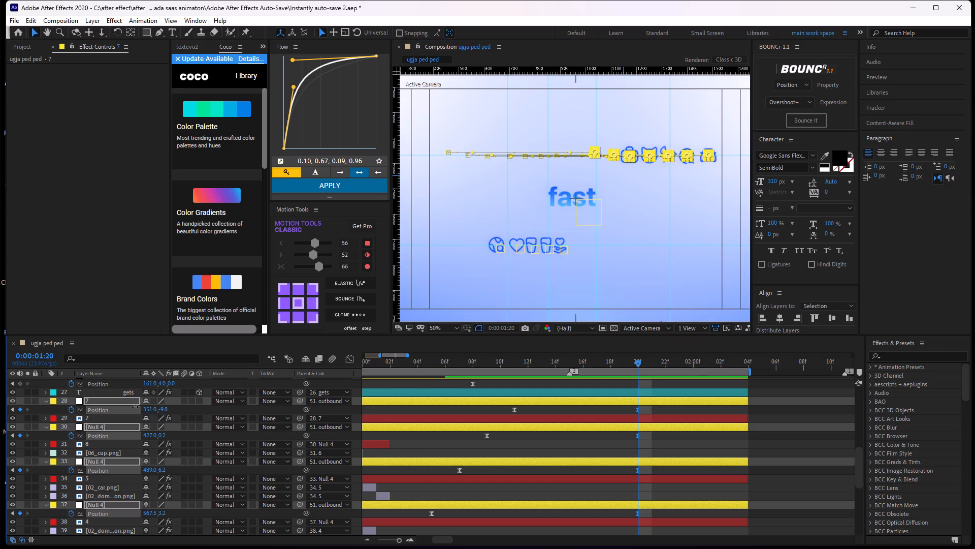
pyautogui.moveTo(135, 407); pyautogui.dragTo(115, 416)
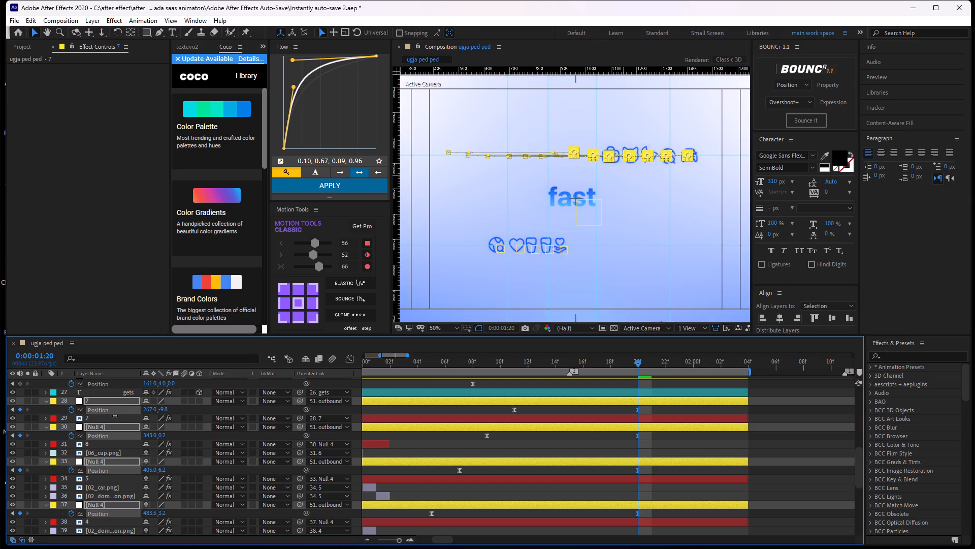
pyautogui.moveTo(115, 416); pyautogui.dragTo(112, 417)
pyautogui.click(586, 448)
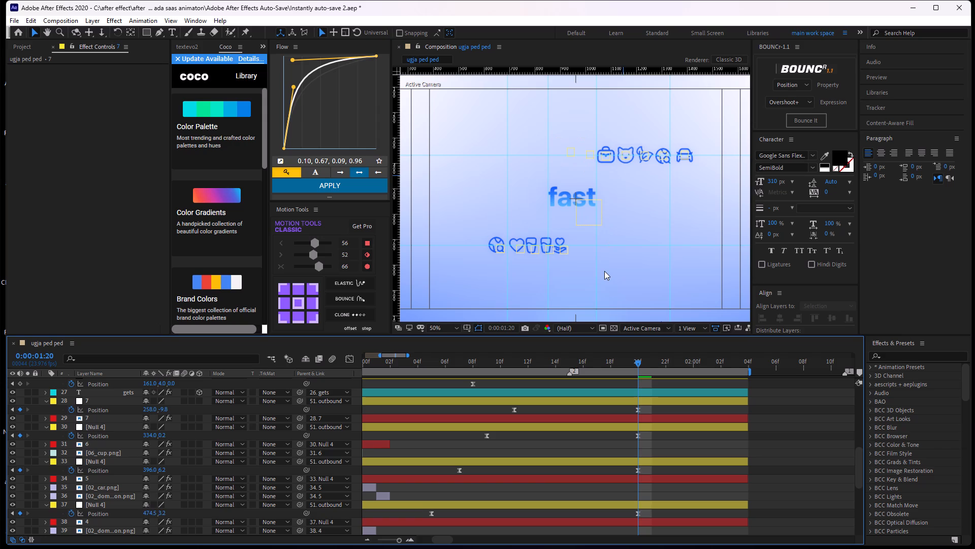
pyautogui.click(591, 436)
# Review the upper-row nulls' keyframes and scrub from 0:00:01:00 to 0:00:01:15 to examine the row's adjusted slide.
pyautogui.scroll(-1, 647, 446)
pyautogui.scroll(1, 647, 446)
pyautogui.scroll(-1, 647, 446)
pyautogui.scroll(1, 639, 455)
pyautogui.scroll(-1, 639, 455)
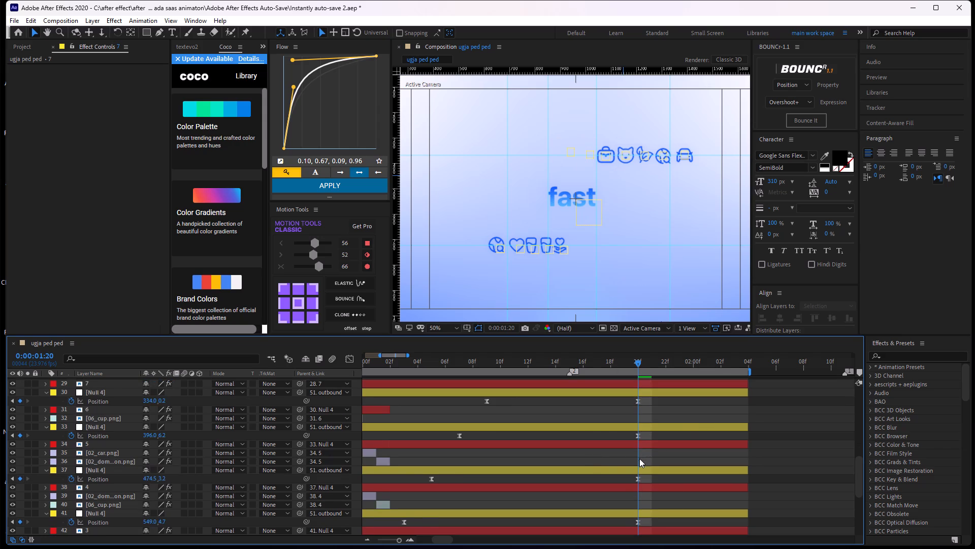
pyautogui.scroll(-5, 640, 445)
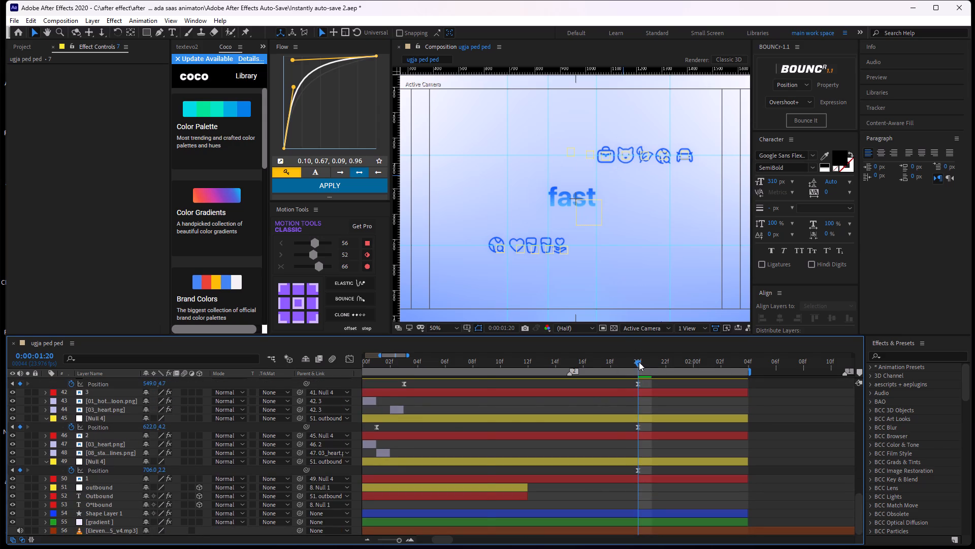
pyautogui.moveTo(638, 362); pyautogui.dragTo(480, 484)
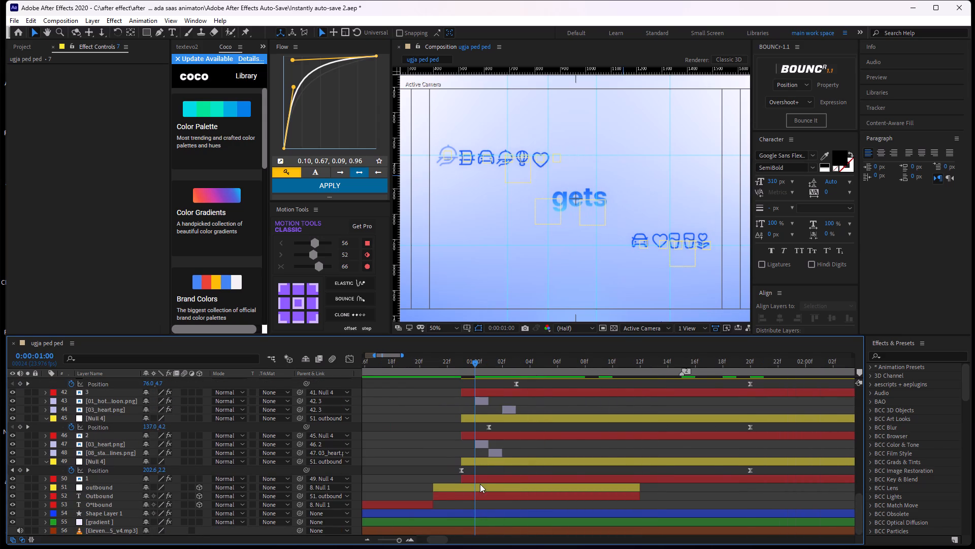
pyautogui.moveTo(480, 484); pyautogui.dragTo(508, 492)
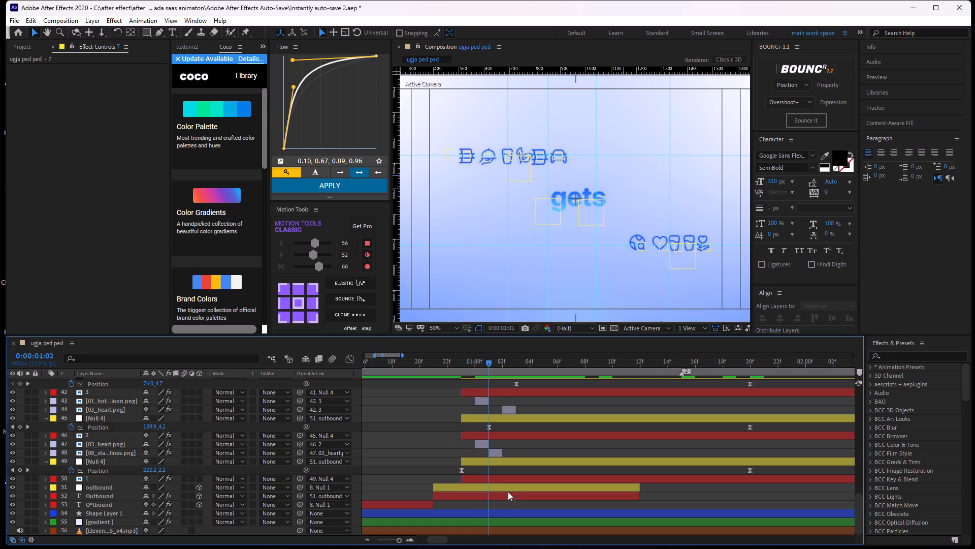
pyautogui.moveTo(508, 492); pyautogui.dragTo(644, 499)
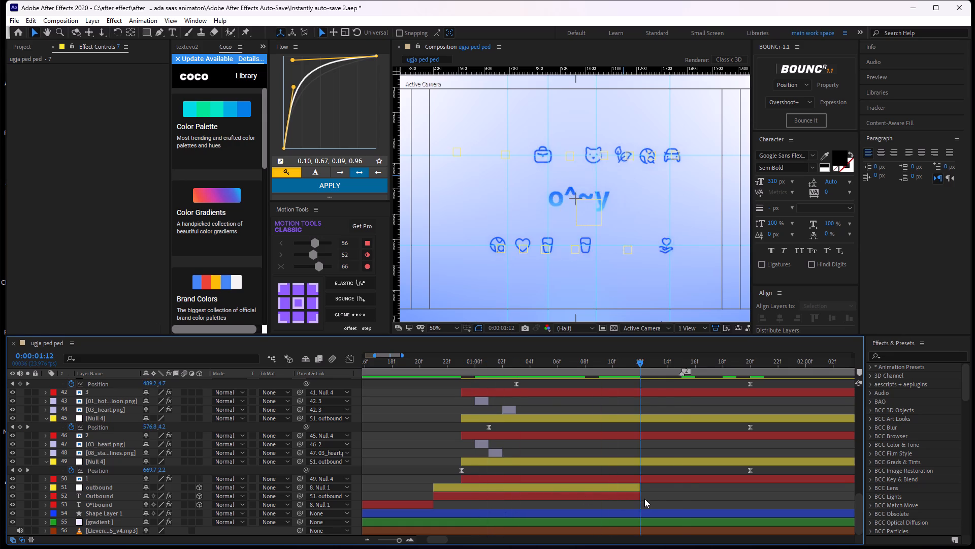
pyautogui.moveTo(644, 499); pyautogui.dragTo(685, 482)
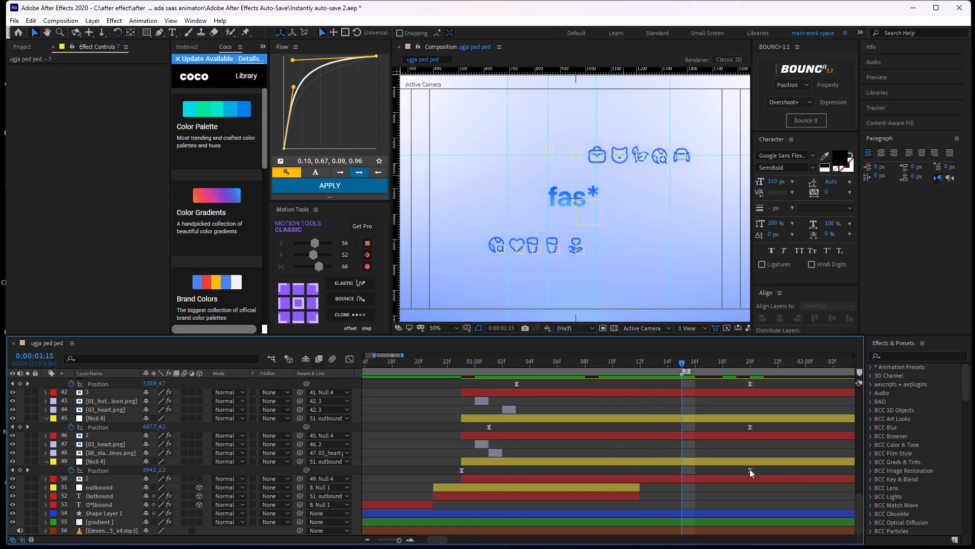
# Stagger the final Position keyframes of nulls on layers 49, 45, 41 and 37 at 0:00:01:15, 0:00:01:17, 0:00:01:19 and 0:00:01:21.
pyautogui.moveTo(748, 471); pyautogui.dragTo(686, 489)
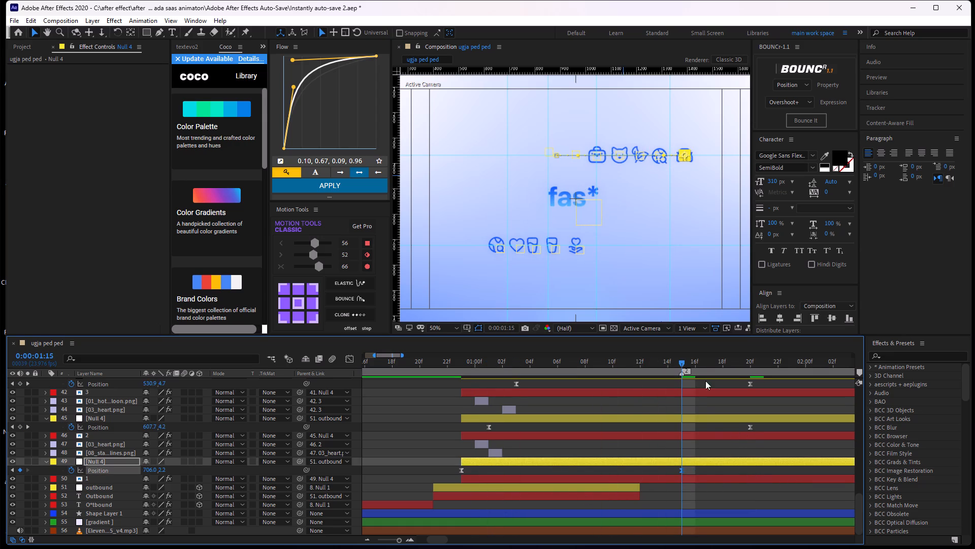
pyautogui.moveTo(684, 360); pyautogui.dragTo(709, 379)
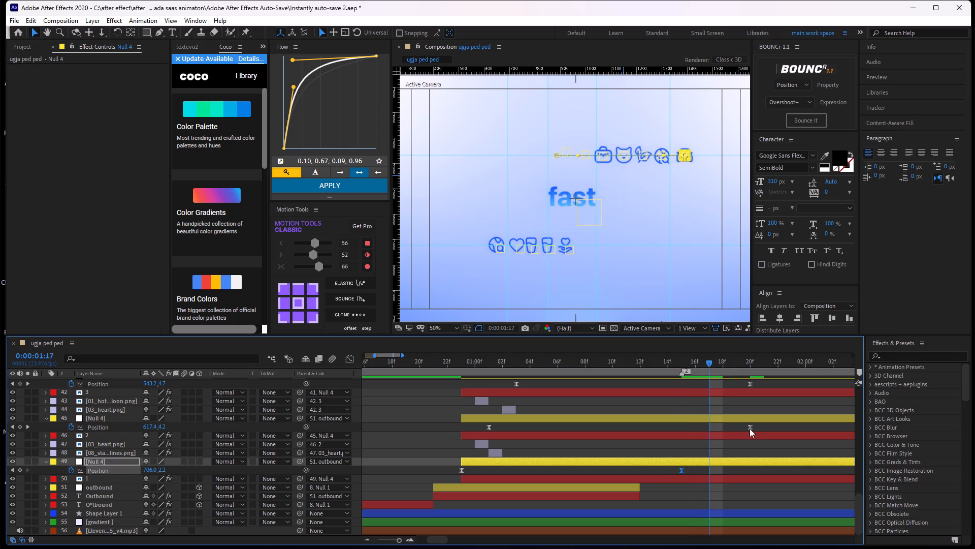
pyautogui.moveTo(750, 429); pyautogui.dragTo(714, 441)
pyautogui.moveTo(708, 369); pyautogui.dragTo(717, 369)
pyautogui.moveTo(710, 362); pyautogui.dragTo(733, 367)
pyautogui.scroll(1, 732, 391)
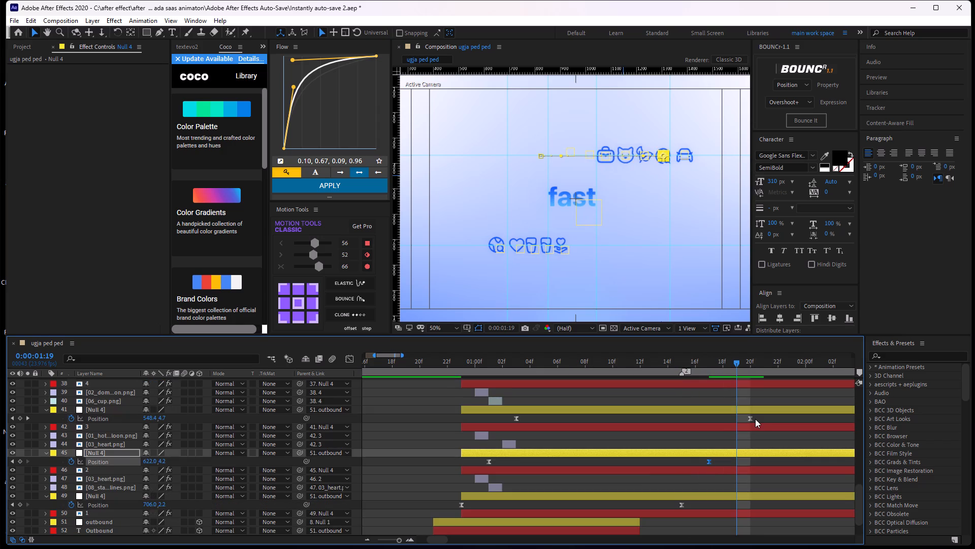
pyautogui.moveTo(752, 419); pyautogui.dragTo(742, 423)
pyautogui.scroll(1, 747, 416)
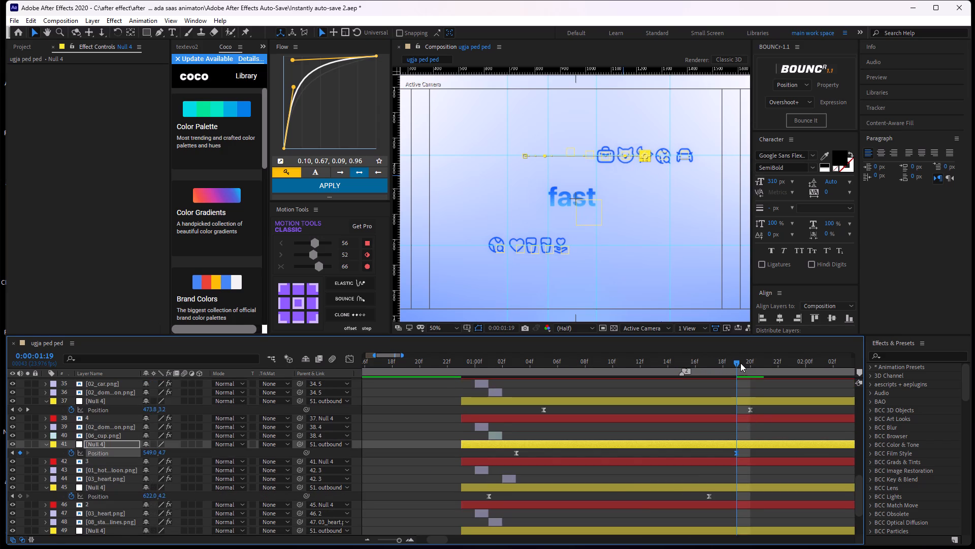
pyautogui.moveTo(739, 361); pyautogui.dragTo(763, 372)
pyautogui.moveTo(753, 412); pyautogui.dragTo(759, 410)
pyautogui.moveTo(749, 411); pyautogui.dragTo(761, 409)
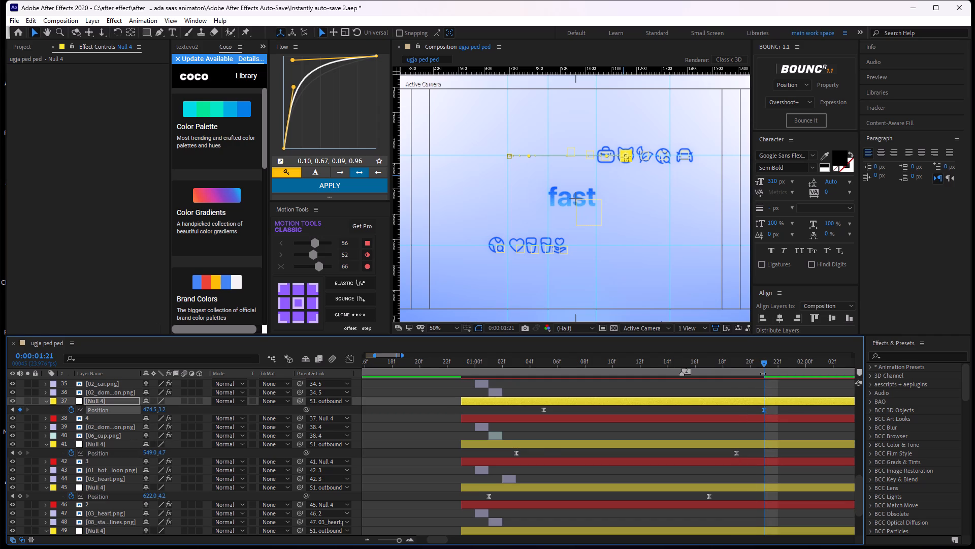
# Continue the stagger by moving the final Position keyframes of layers 33, 30 and 28 to 0:00:01:23, 0:00:02:01 and 0:00:02:04.
pyautogui.scroll(2, 763, 377)
pyautogui.moveTo(751, 437); pyautogui.dragTo(781, 441)
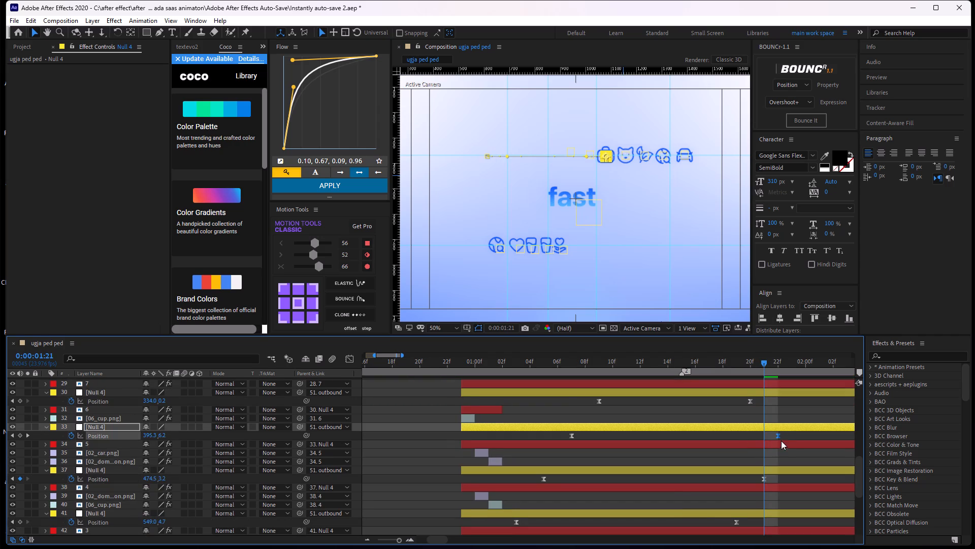
pyautogui.moveTo(781, 441); pyautogui.dragTo(790, 442)
pyautogui.moveTo(749, 403); pyautogui.dragTo(816, 405)
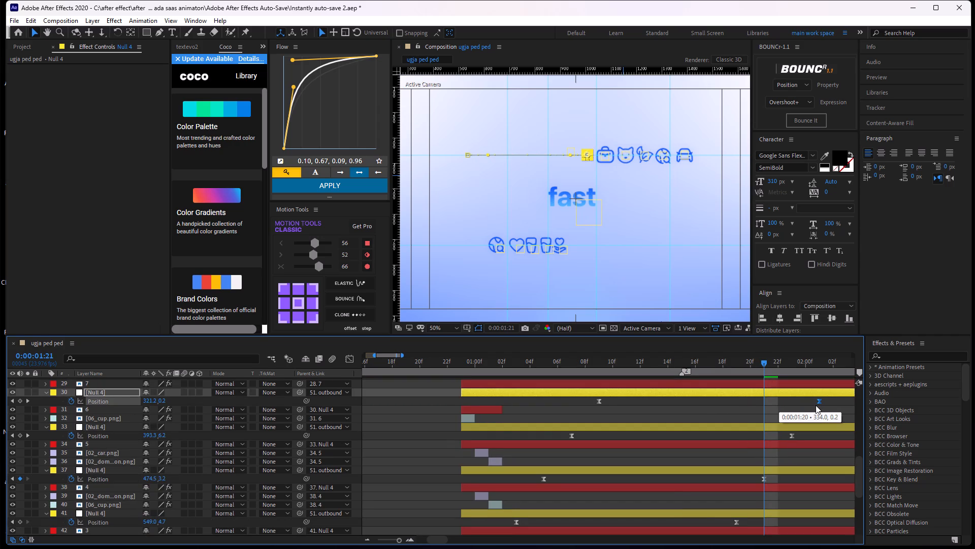
pyautogui.moveTo(816, 405); pyautogui.dragTo(817, 405)
pyautogui.moveTo(765, 362); pyautogui.dragTo(796, 372)
pyautogui.scroll(1, 798, 400)
pyautogui.scroll(-1, 798, 400)
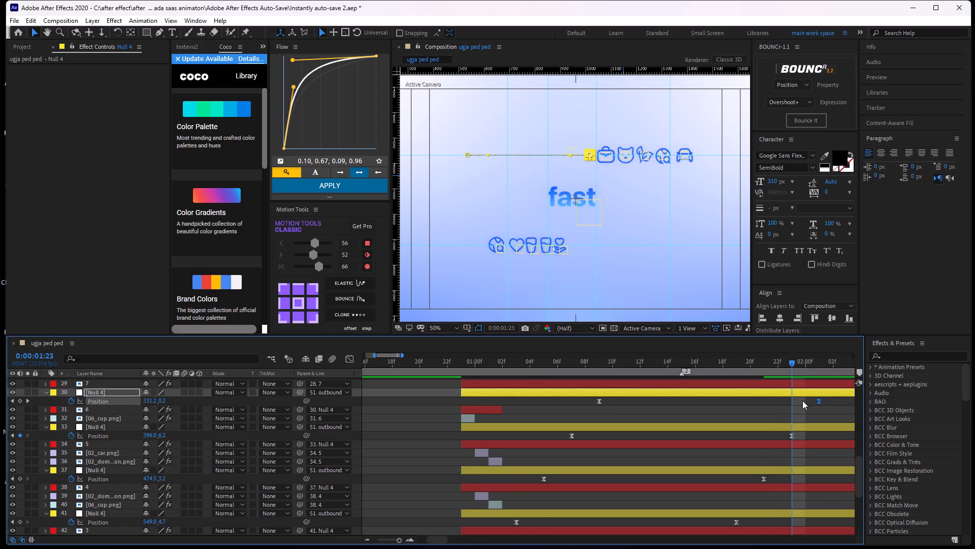
pyautogui.scroll(1, 802, 401)
pyautogui.moveTo(792, 362); pyautogui.dragTo(620, 457)
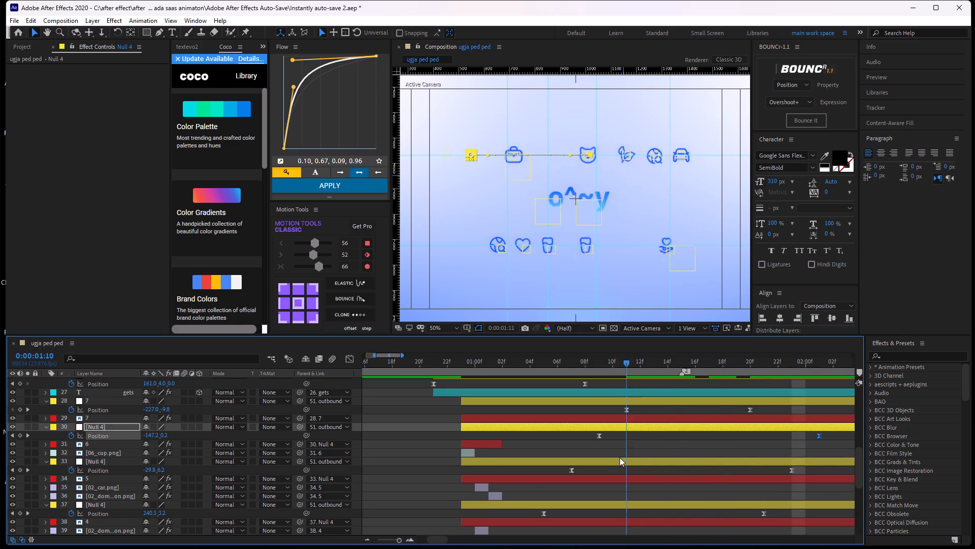
pyautogui.moveTo(620, 457); pyautogui.dragTo(739, 401)
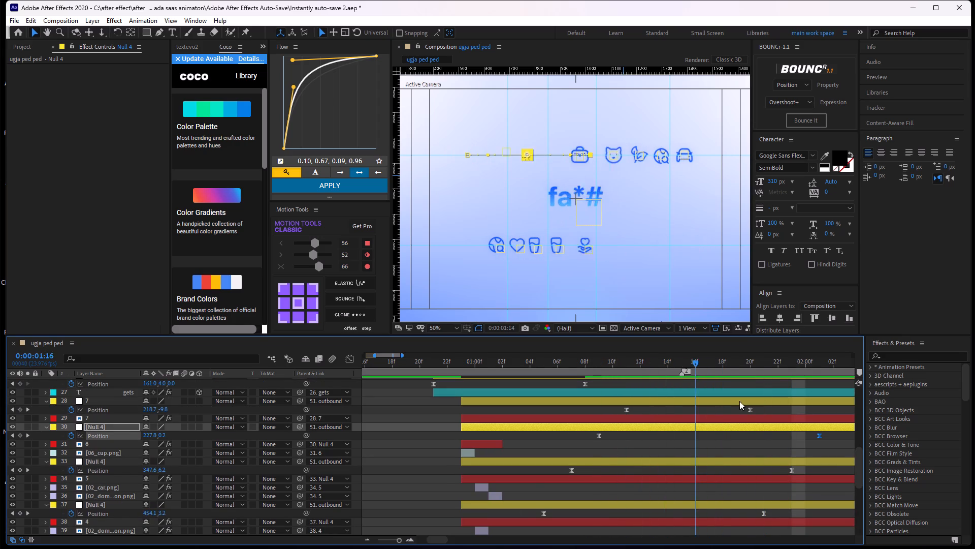
pyautogui.moveTo(739, 401); pyautogui.dragTo(752, 396)
pyautogui.moveTo(752, 411); pyautogui.dragTo(632, 454)
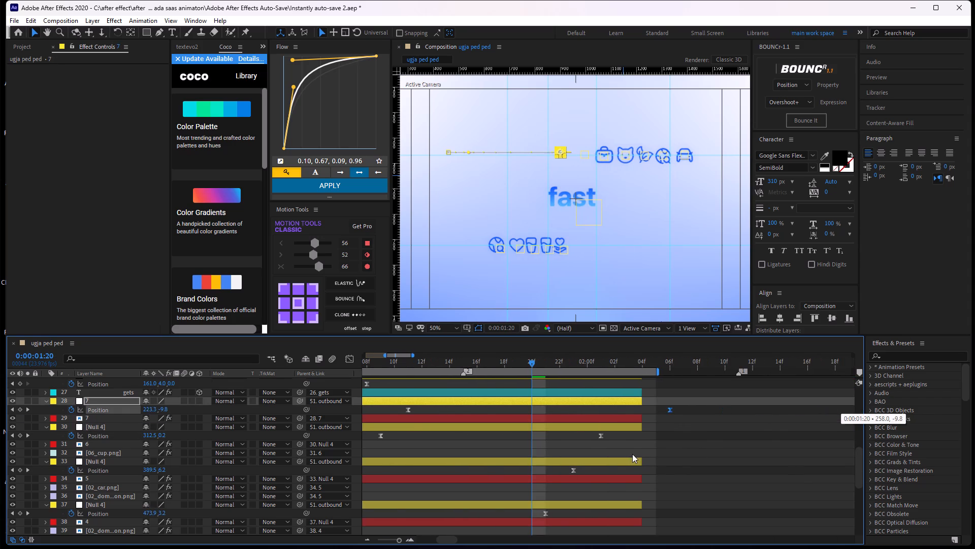
pyautogui.moveTo(632, 454); pyautogui.dragTo(639, 448)
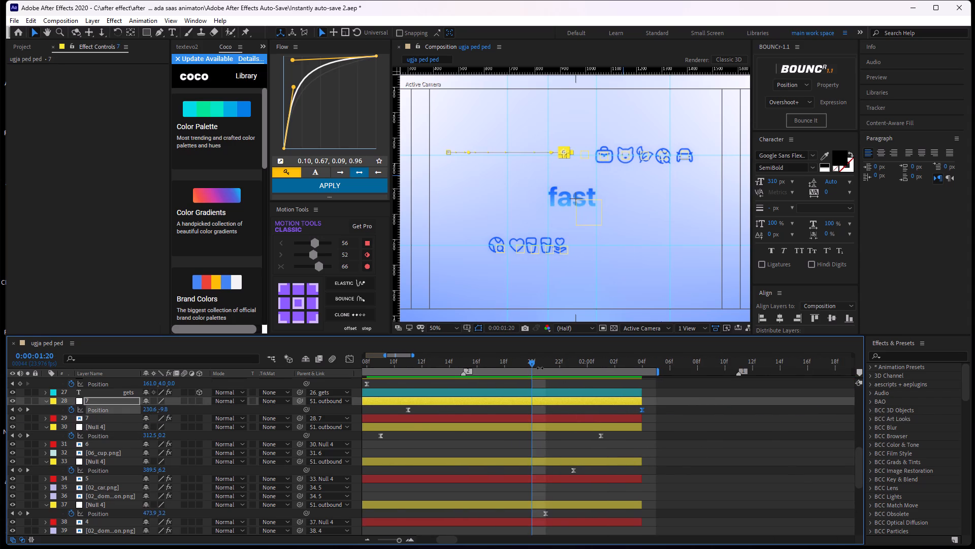
# Scrub the timeline and play back from 0:00:00:20 to examine the upper icon row's staggered slide.
pyautogui.click(529, 355)
pyautogui.moveTo(532, 367); pyautogui.dragTo(352, 485)
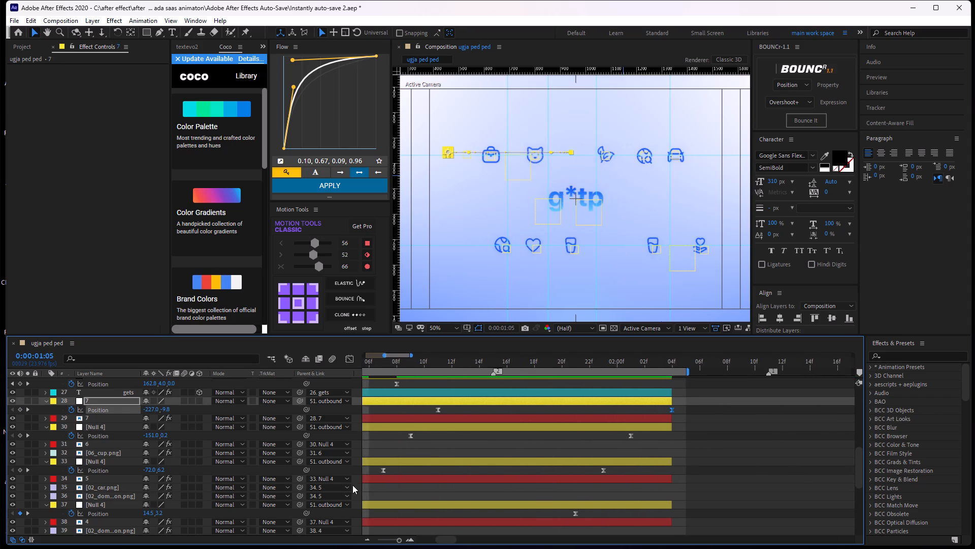
pyautogui.moveTo(352, 485); pyautogui.dragTo(577, 446)
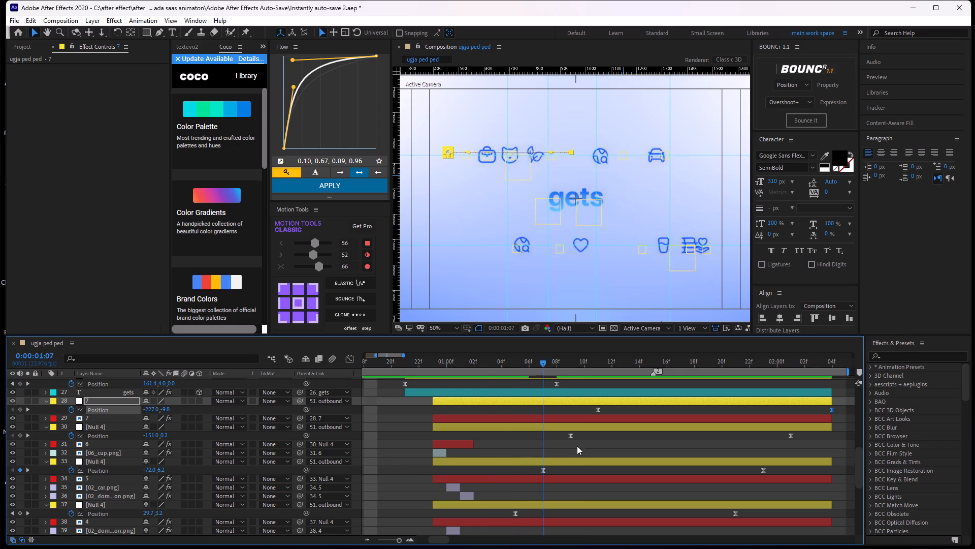
pyautogui.moveTo(577, 446); pyautogui.dragTo(394, 479)
pyautogui.press('space')
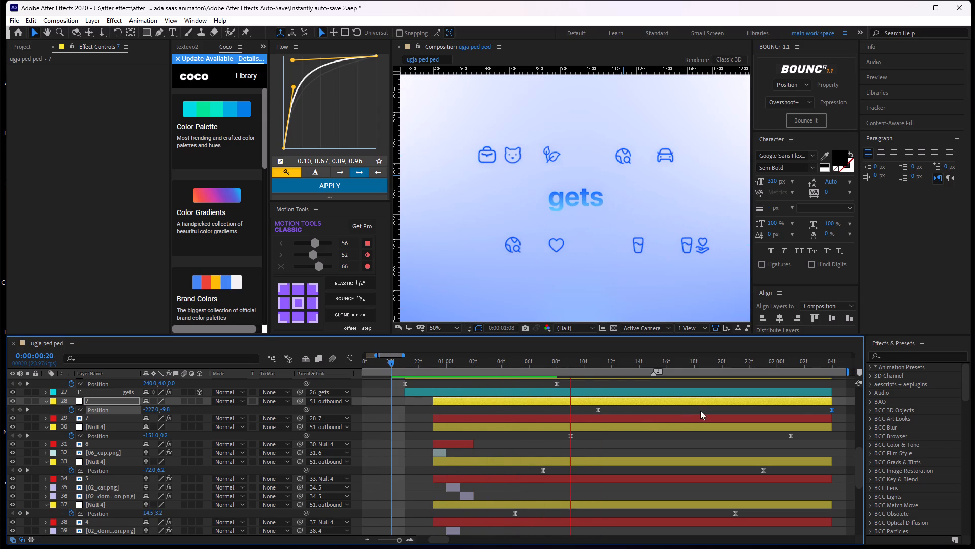
pyautogui.press('space')
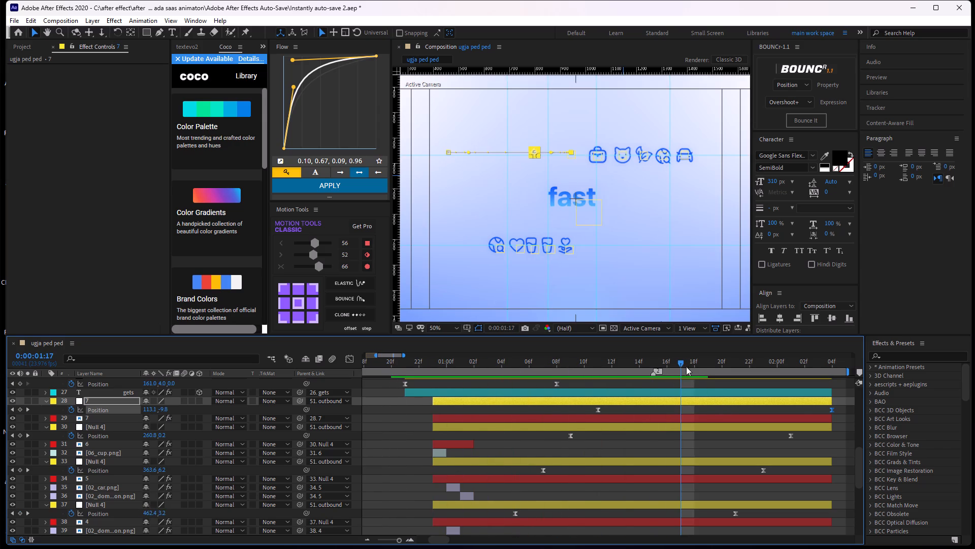
pyautogui.moveTo(685, 362); pyautogui.dragTo(596, 415)
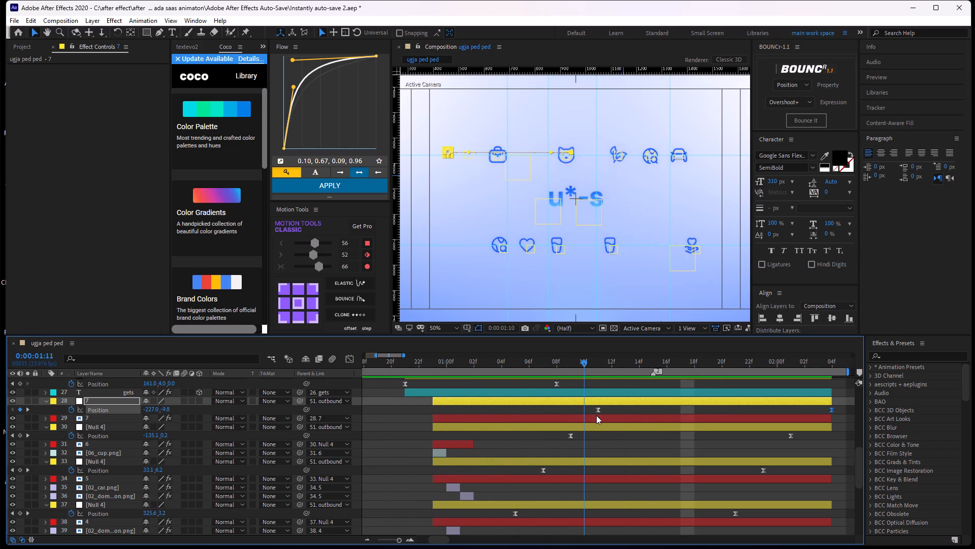
pyautogui.moveTo(596, 415); pyautogui.dragTo(561, 448)
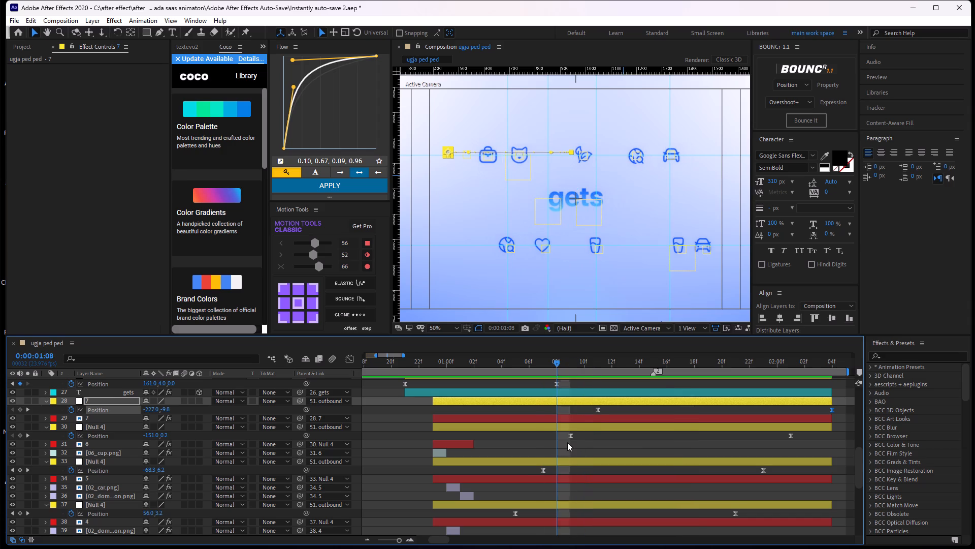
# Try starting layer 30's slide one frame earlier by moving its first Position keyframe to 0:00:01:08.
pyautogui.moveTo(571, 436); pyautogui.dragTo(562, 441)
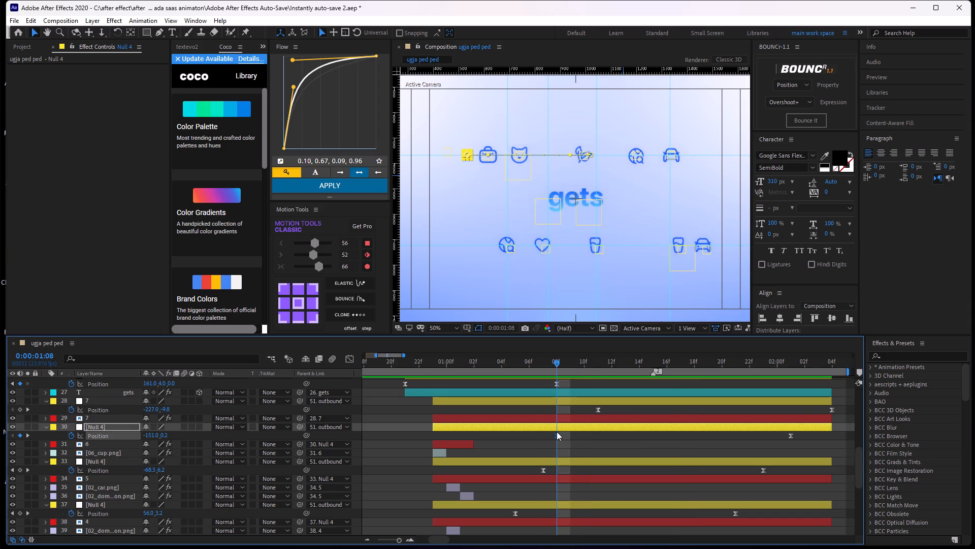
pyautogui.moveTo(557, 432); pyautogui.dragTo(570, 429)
# Play the animation from 0:00:00:23 and again from near the beginning to examine the icon rows' timing against the words.
pyautogui.moveTo(553, 365); pyautogui.dragTo(524, 380)
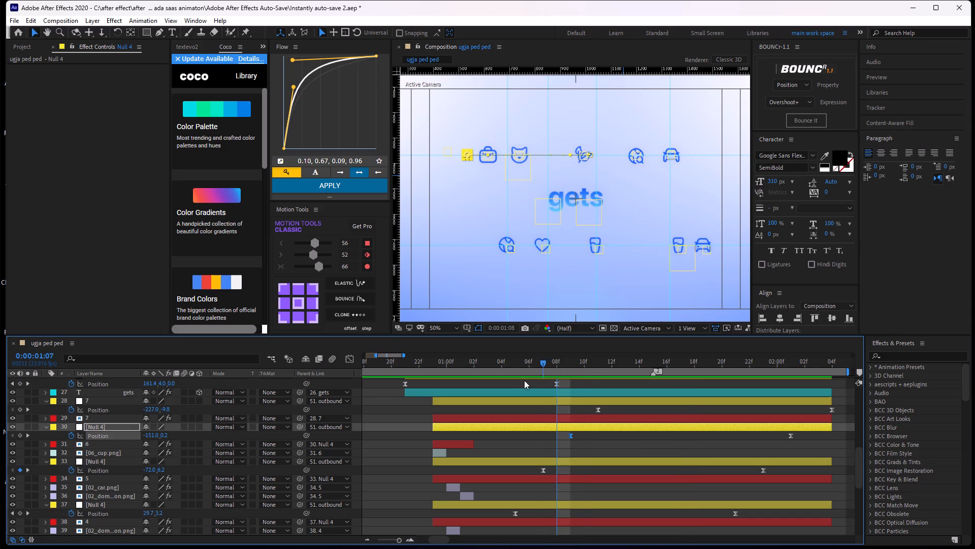
pyautogui.moveTo(524, 380); pyautogui.dragTo(439, 485)
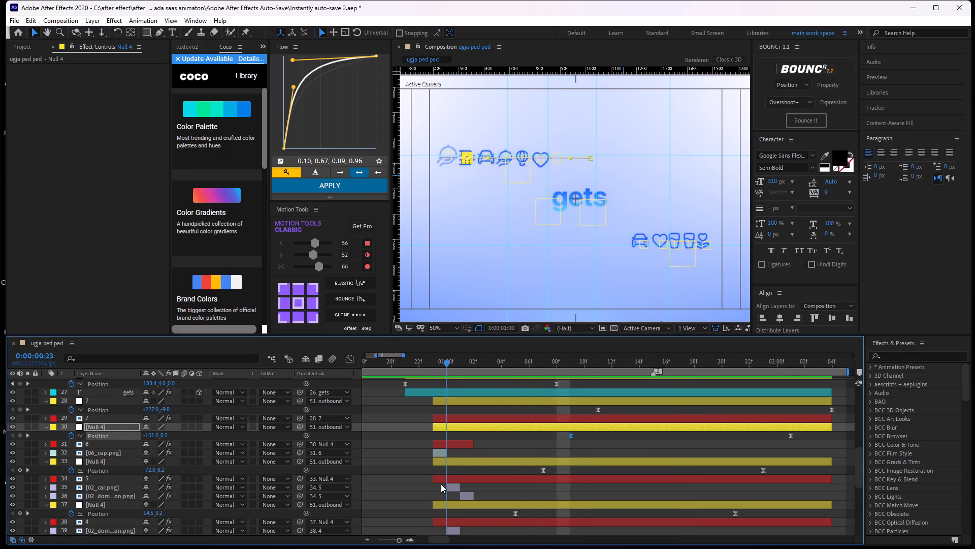
pyautogui.scroll(-4, 462, 467)
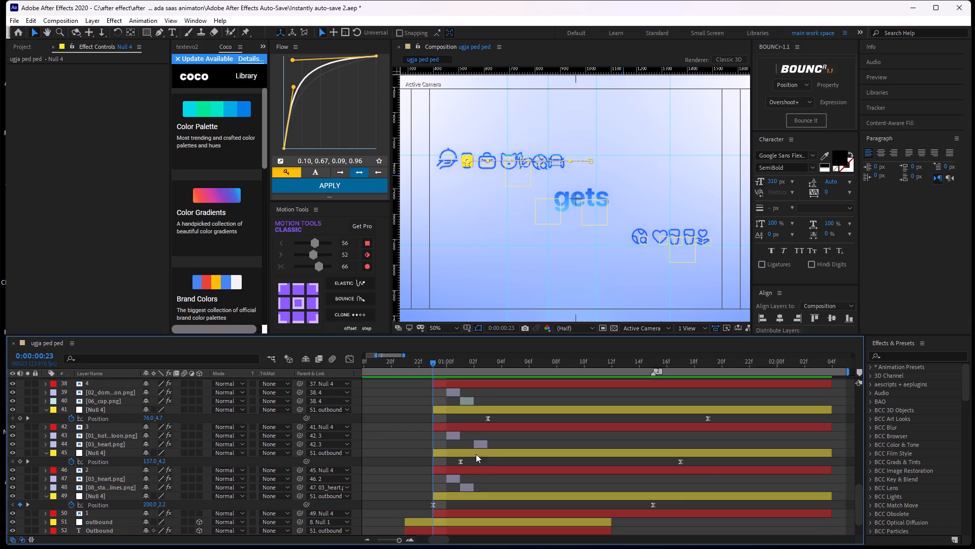
pyautogui.press('space')
pyautogui.press('space')
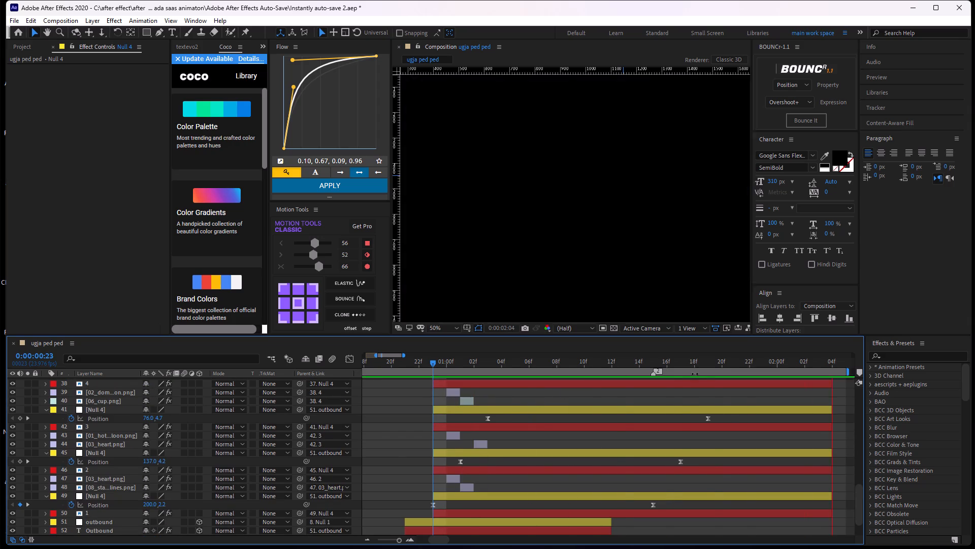
pyautogui.press('space')
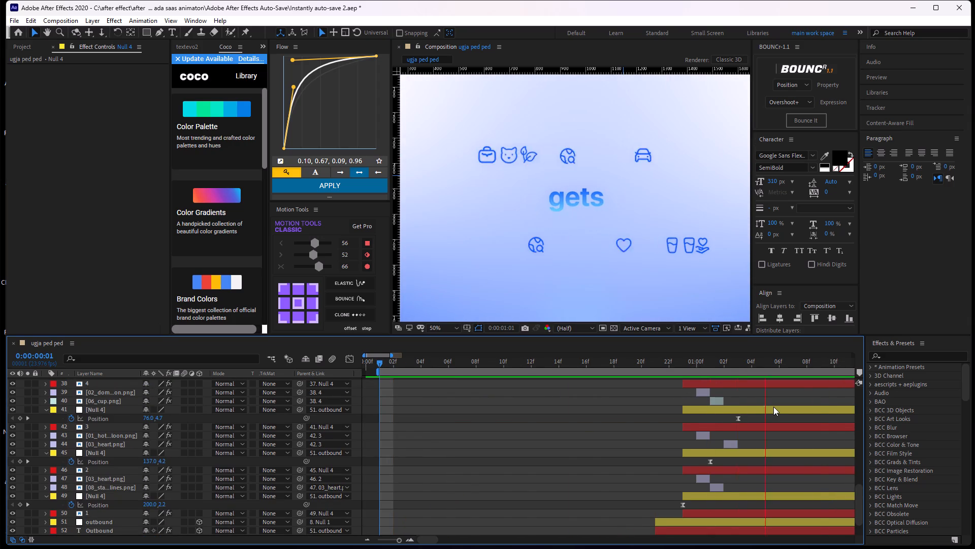
pyautogui.press('space')
# Move the final Position keyframe of null 7 on layer 28 to 0:00:02:03.
pyautogui.keyDown('alt'); pyautogui.scroll(-1, 712, 428); pyautogui.keyUp('alt')
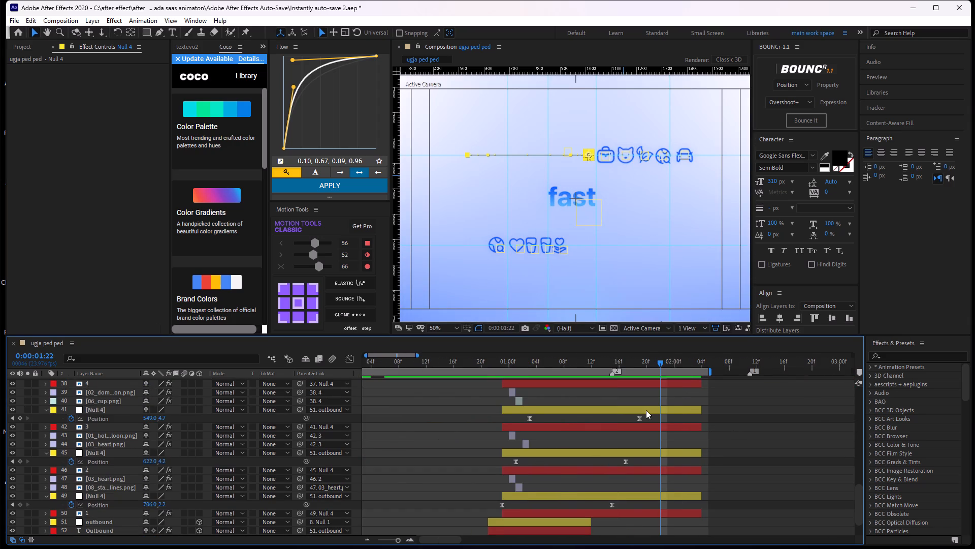
pyautogui.moveTo(646, 410); pyautogui.dragTo(605, 422, button='middle')
pyautogui.keyDown('alt'); pyautogui.scroll(-1, 626, 398); pyautogui.keyUp('alt')
pyautogui.scroll(1, 581, 406)
pyautogui.moveTo(582, 417); pyautogui.dragTo(596, 493, button='middle')
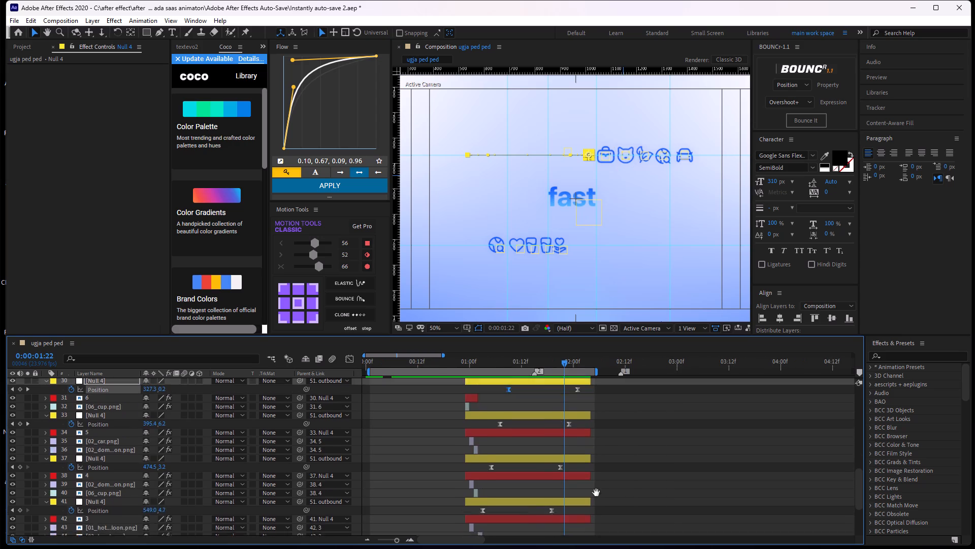
pyautogui.moveTo(596, 493); pyautogui.dragTo(598, 516, button='middle')
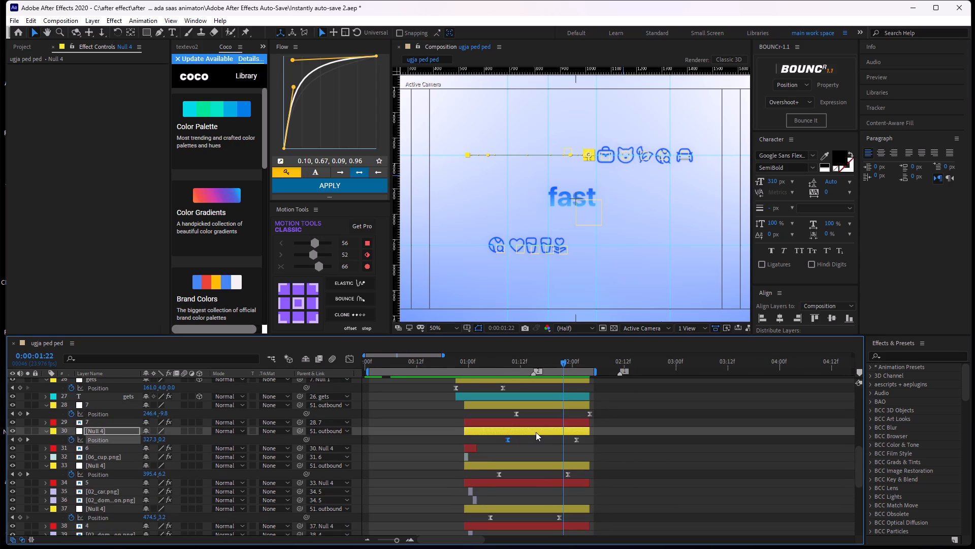
pyautogui.click(536, 432)
pyautogui.click(680, 474)
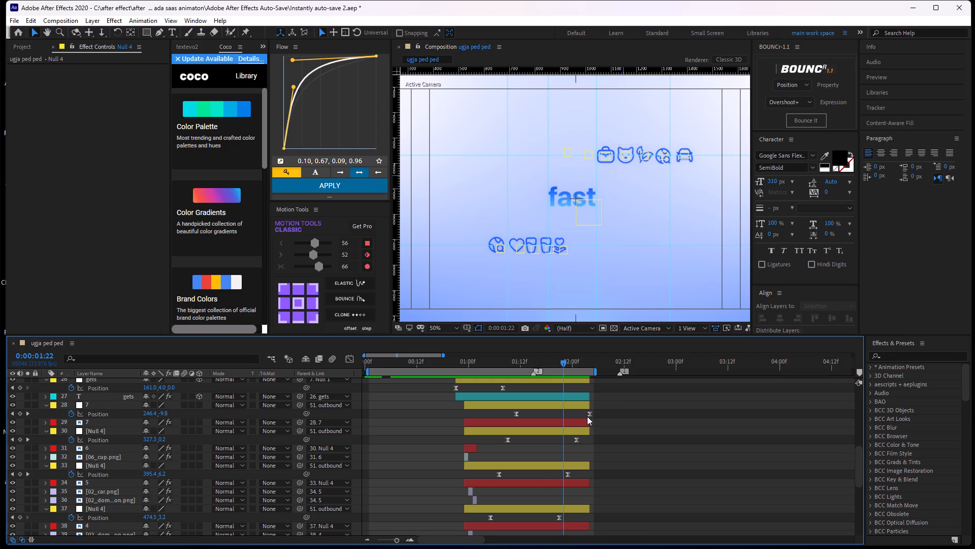
pyautogui.click(590, 414)
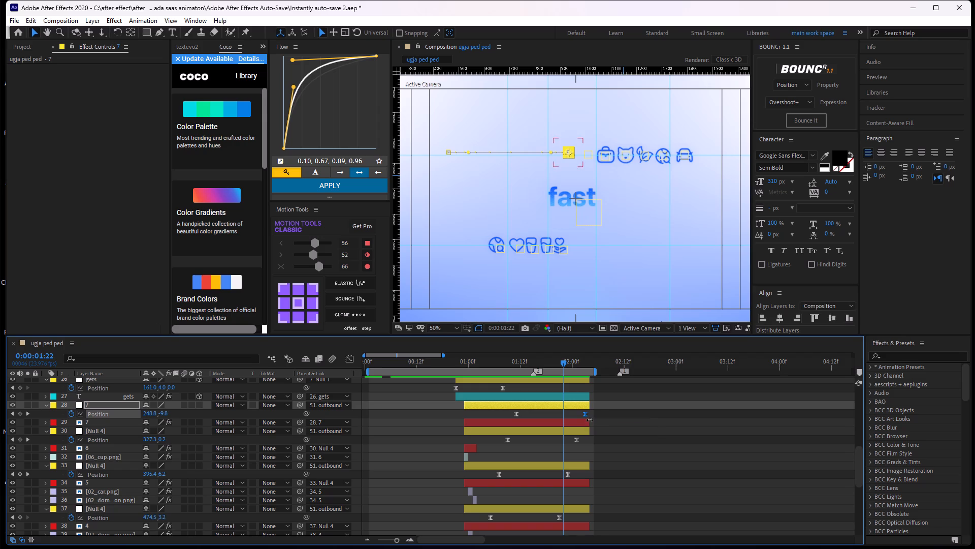
# Select the Position keyframes of the upper-row nulls from layer 28 to 45 and shape the Flow easing curve to 0.29, 0.01, 0.09, 0.96.
pyautogui.moveTo(599, 415); pyautogui.dragTo(471, 542)
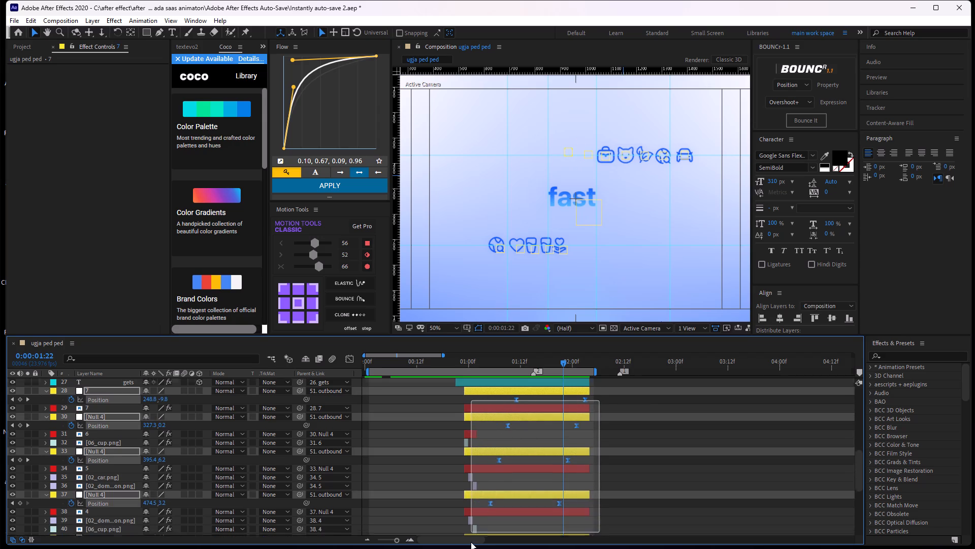
pyautogui.moveTo(471, 542); pyautogui.dragTo(450, 520)
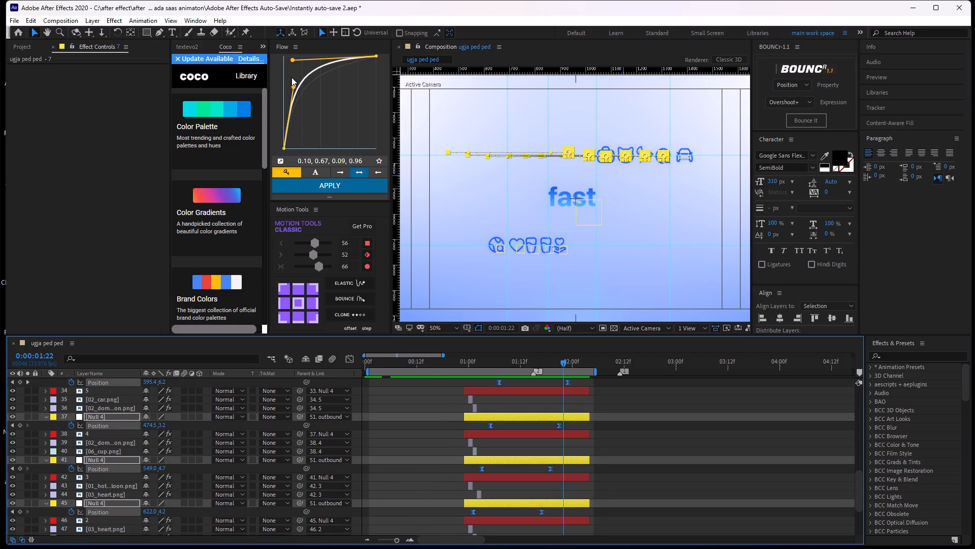
pyautogui.moveTo(294, 85); pyautogui.dragTo(313, 147)
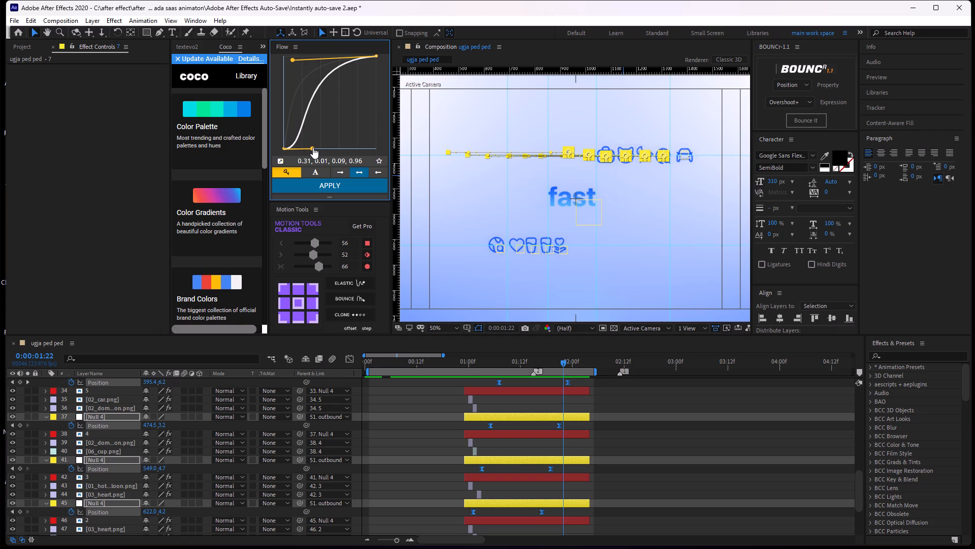
pyautogui.moveTo(313, 147); pyautogui.dragTo(311, 148)
# Widen the Flow panel until its library of easing presets shows beside the curve editor.
pyautogui.scroll(-6, 339, 192)
pyautogui.moveTo(338, 199); pyautogui.dragTo(335, 226)
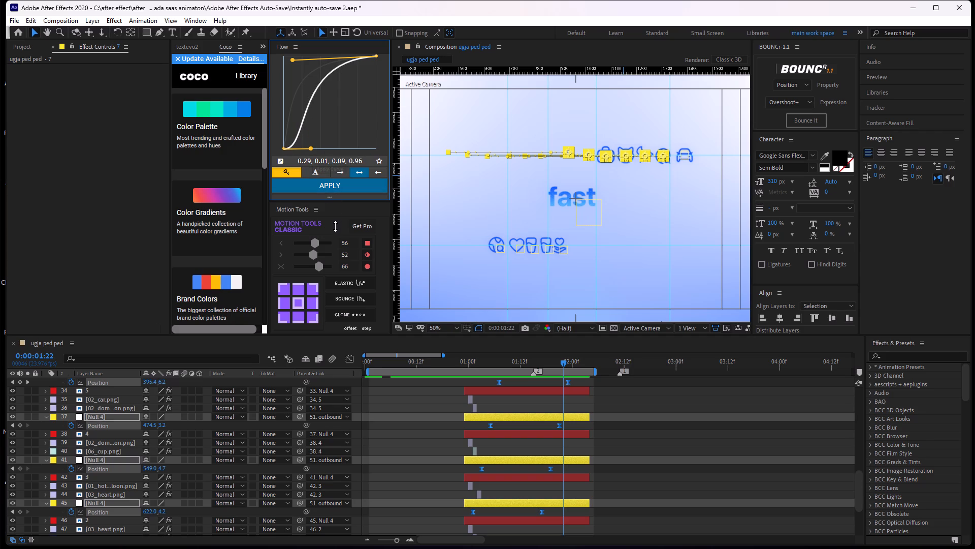
pyautogui.moveTo(335, 226); pyautogui.dragTo(338, 221)
pyautogui.moveTo(349, 199); pyautogui.dragTo(345, 219)
pyautogui.moveTo(346, 202); pyautogui.dragTo(345, 220)
pyautogui.moveTo(351, 197); pyautogui.dragTo(340, 251)
pyautogui.moveTo(392, 85); pyautogui.dragTo(452, 89)
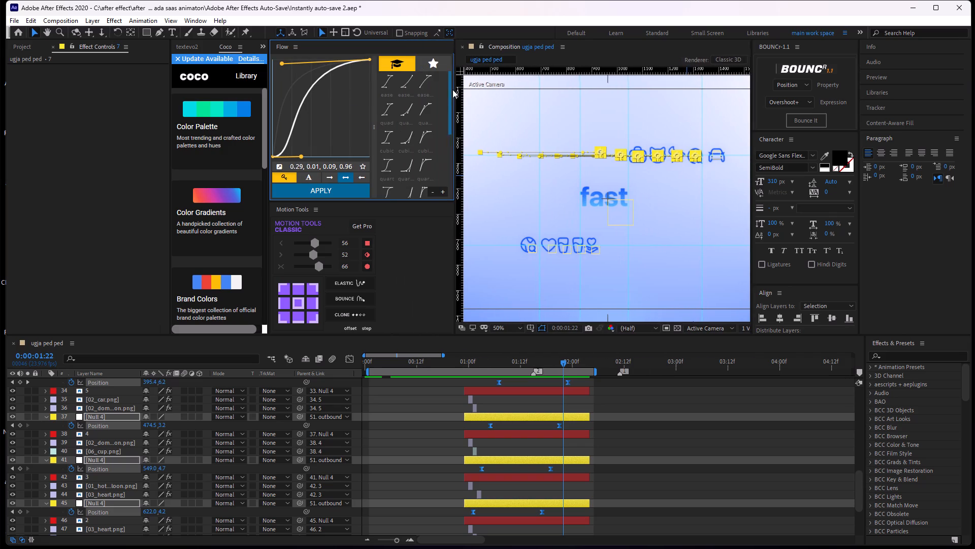
pyautogui.moveTo(452, 89); pyautogui.dragTo(451, 91)
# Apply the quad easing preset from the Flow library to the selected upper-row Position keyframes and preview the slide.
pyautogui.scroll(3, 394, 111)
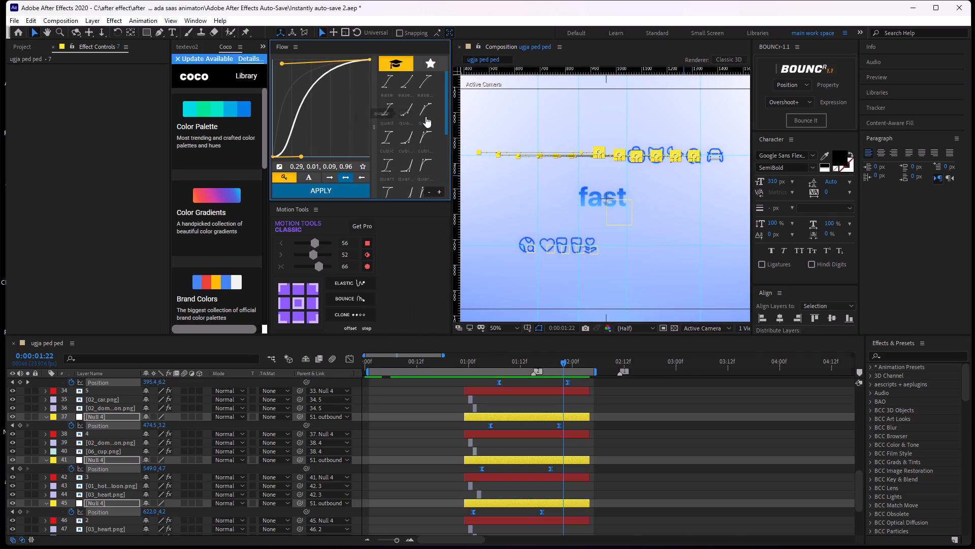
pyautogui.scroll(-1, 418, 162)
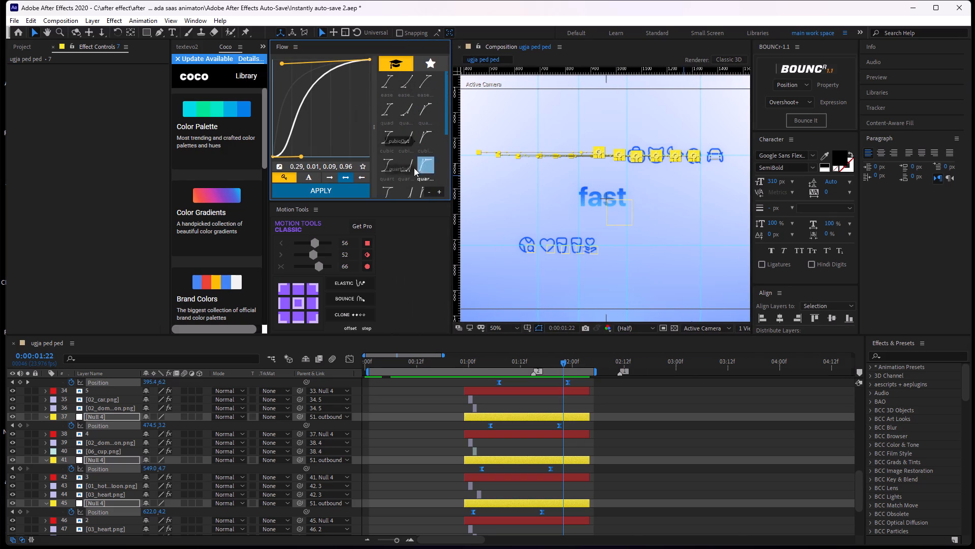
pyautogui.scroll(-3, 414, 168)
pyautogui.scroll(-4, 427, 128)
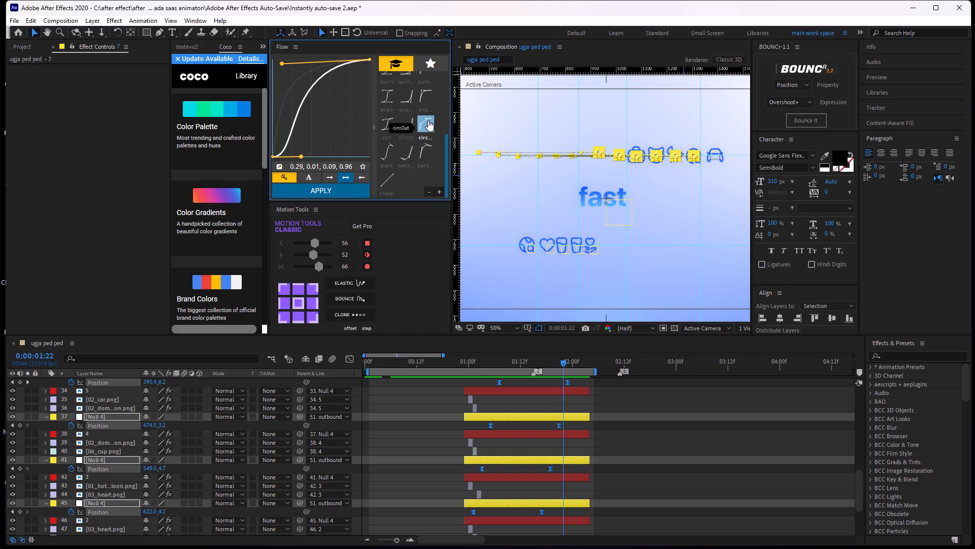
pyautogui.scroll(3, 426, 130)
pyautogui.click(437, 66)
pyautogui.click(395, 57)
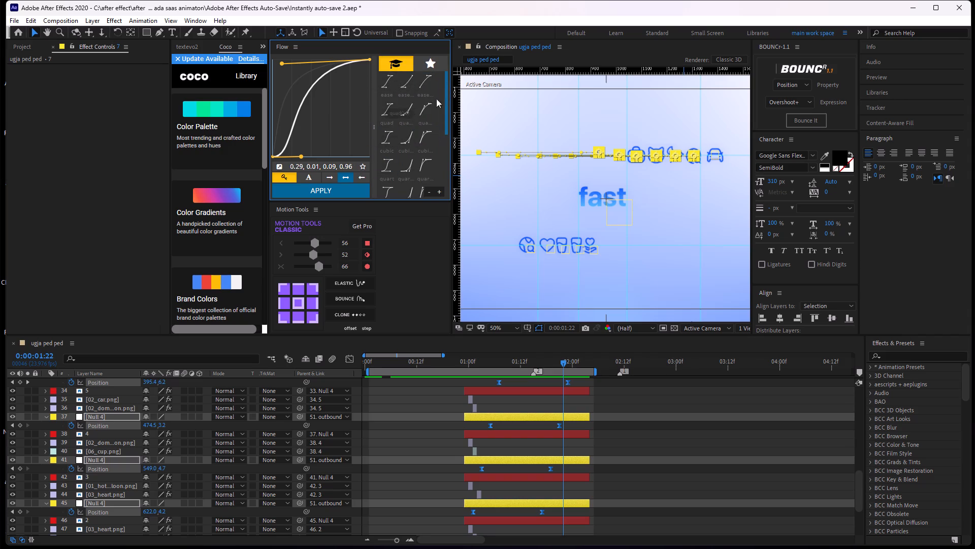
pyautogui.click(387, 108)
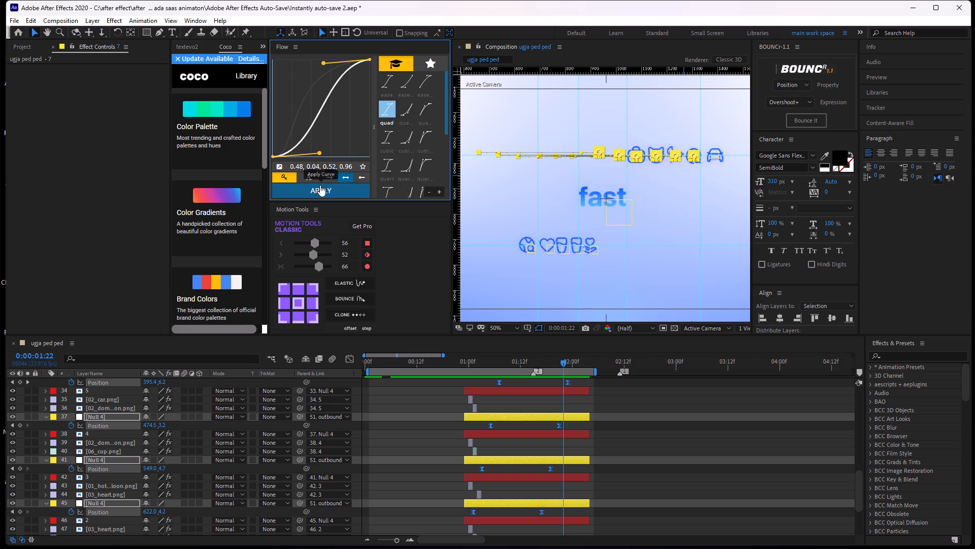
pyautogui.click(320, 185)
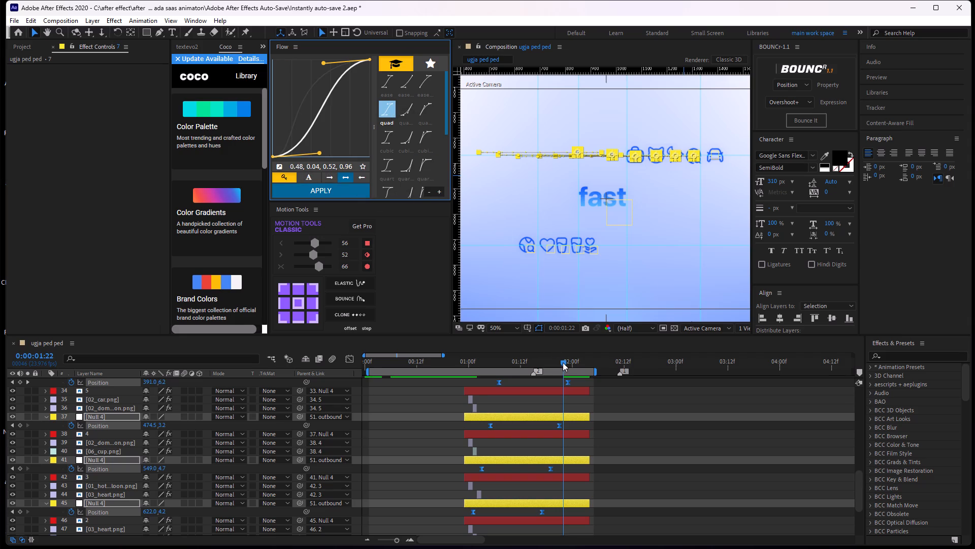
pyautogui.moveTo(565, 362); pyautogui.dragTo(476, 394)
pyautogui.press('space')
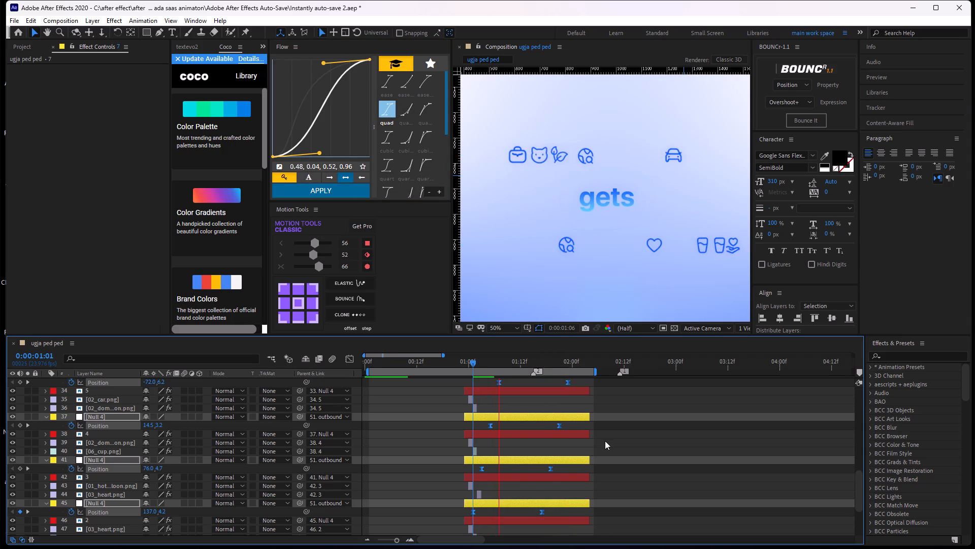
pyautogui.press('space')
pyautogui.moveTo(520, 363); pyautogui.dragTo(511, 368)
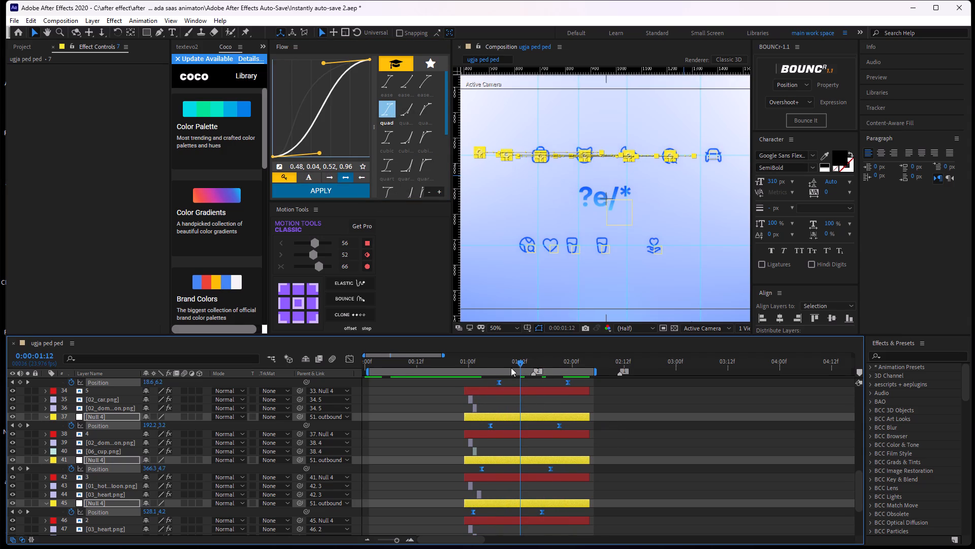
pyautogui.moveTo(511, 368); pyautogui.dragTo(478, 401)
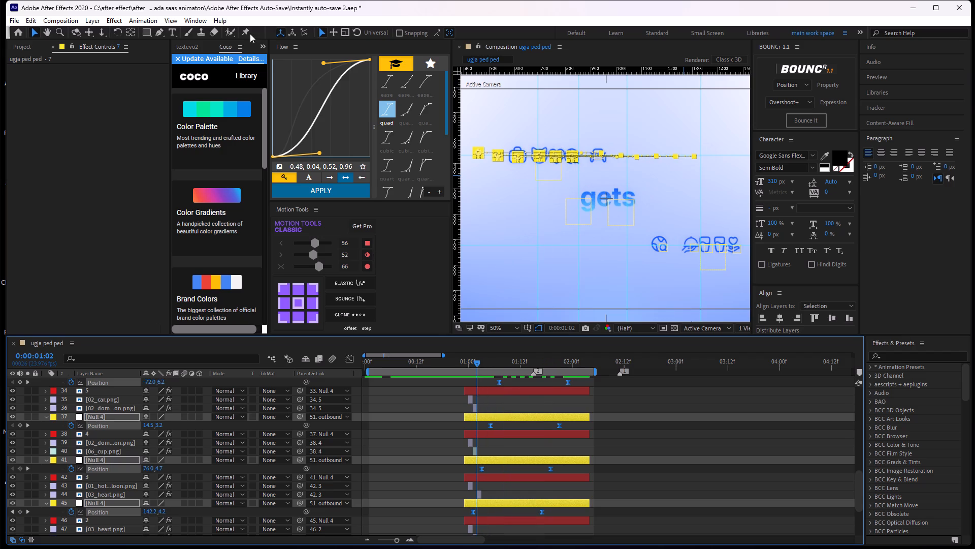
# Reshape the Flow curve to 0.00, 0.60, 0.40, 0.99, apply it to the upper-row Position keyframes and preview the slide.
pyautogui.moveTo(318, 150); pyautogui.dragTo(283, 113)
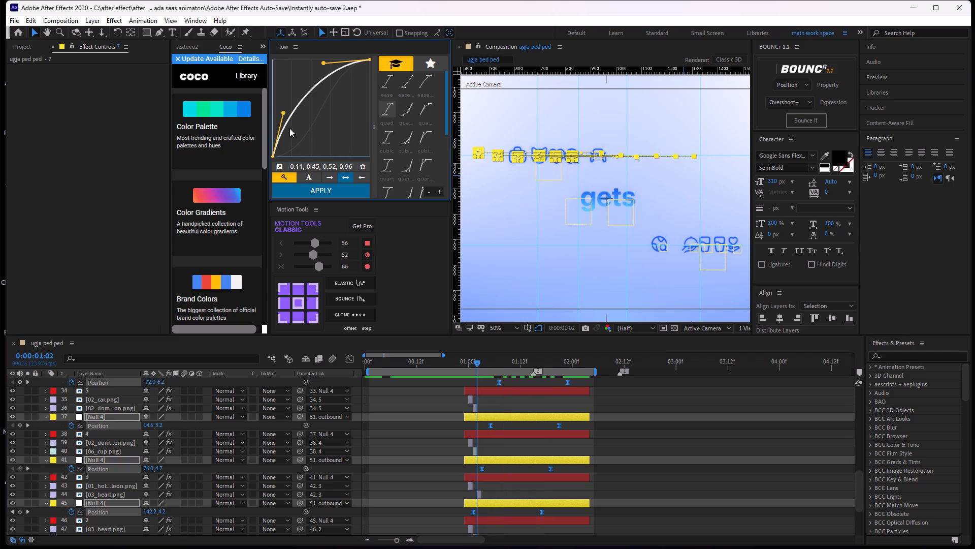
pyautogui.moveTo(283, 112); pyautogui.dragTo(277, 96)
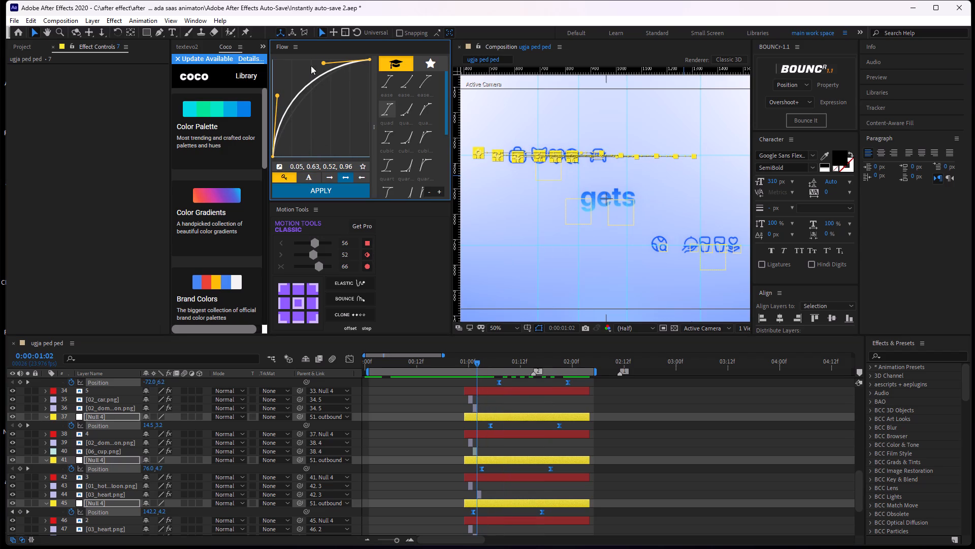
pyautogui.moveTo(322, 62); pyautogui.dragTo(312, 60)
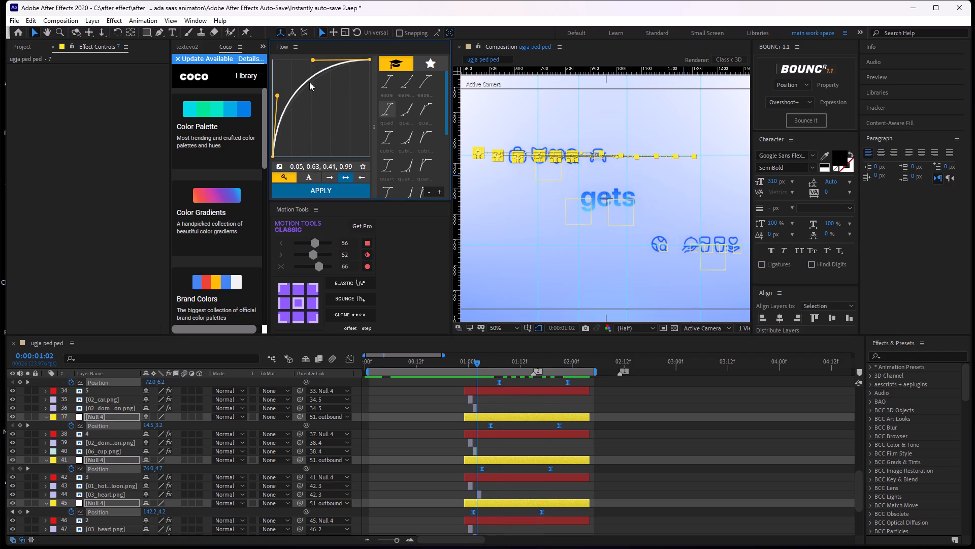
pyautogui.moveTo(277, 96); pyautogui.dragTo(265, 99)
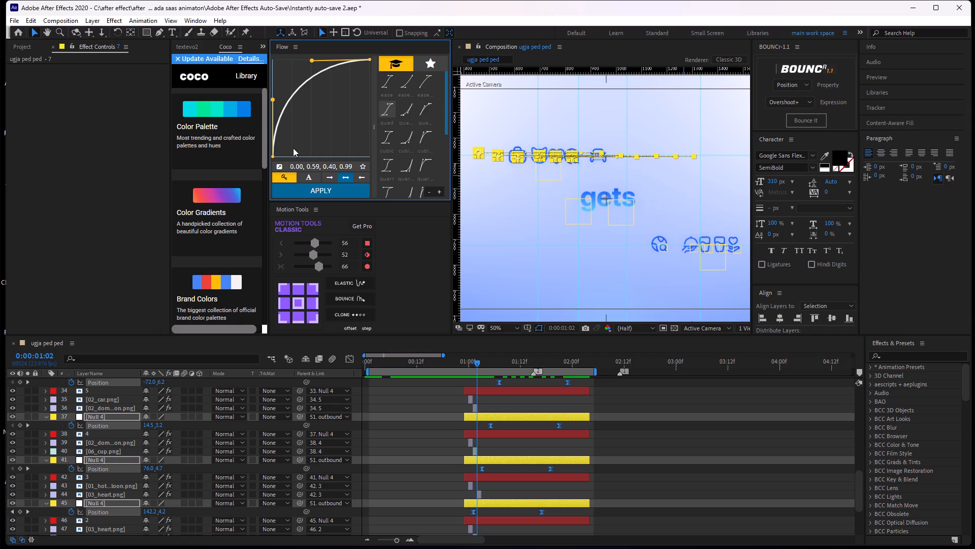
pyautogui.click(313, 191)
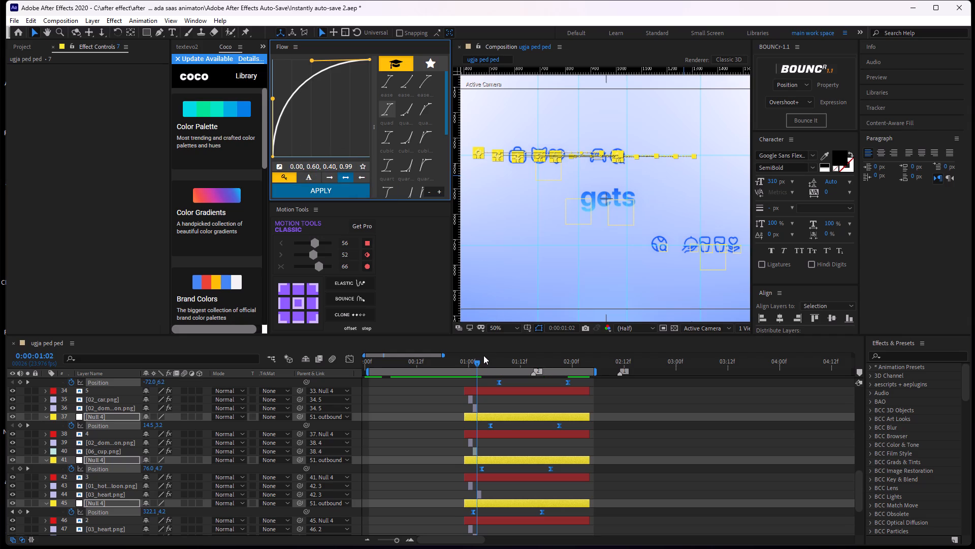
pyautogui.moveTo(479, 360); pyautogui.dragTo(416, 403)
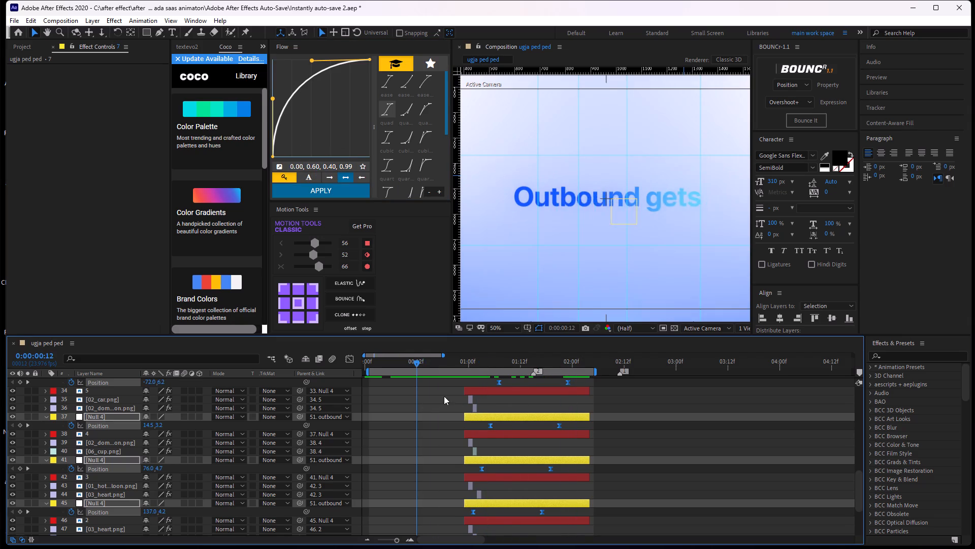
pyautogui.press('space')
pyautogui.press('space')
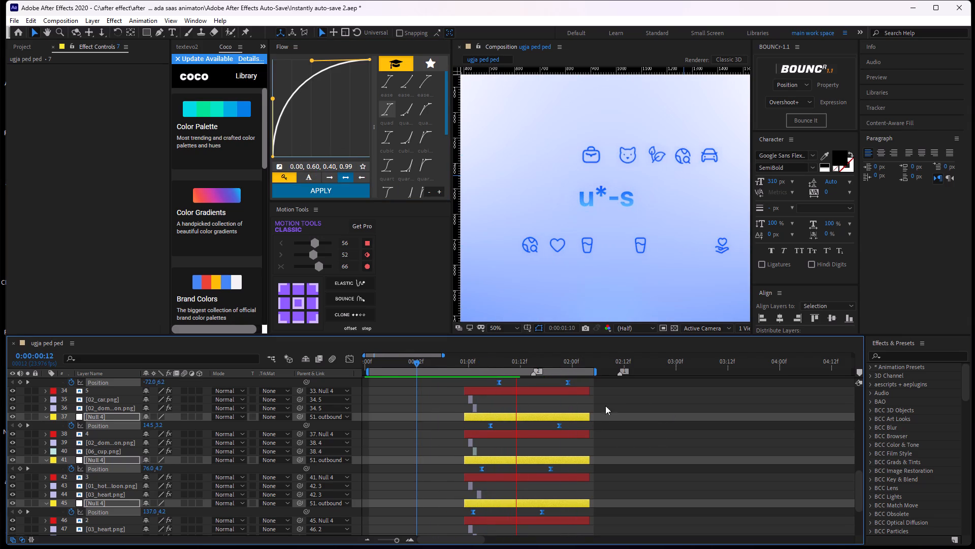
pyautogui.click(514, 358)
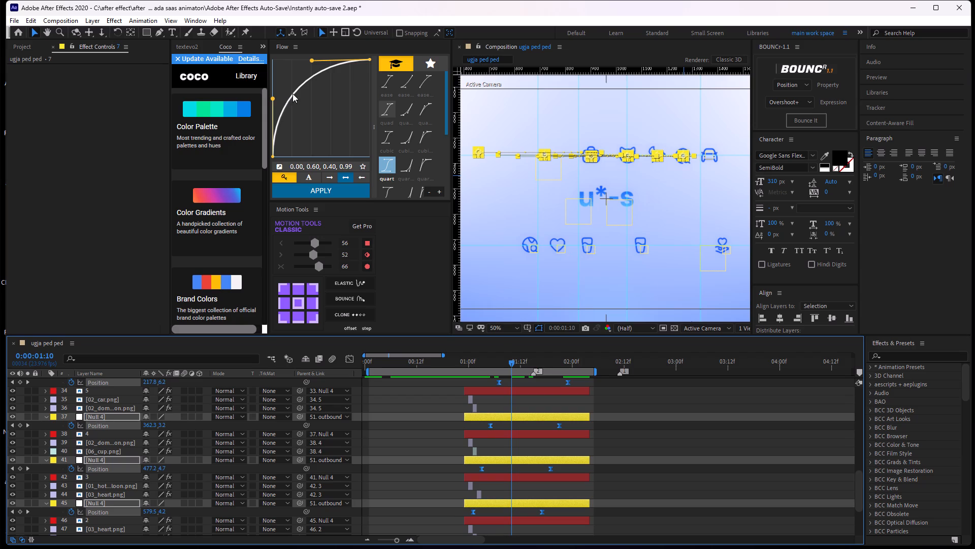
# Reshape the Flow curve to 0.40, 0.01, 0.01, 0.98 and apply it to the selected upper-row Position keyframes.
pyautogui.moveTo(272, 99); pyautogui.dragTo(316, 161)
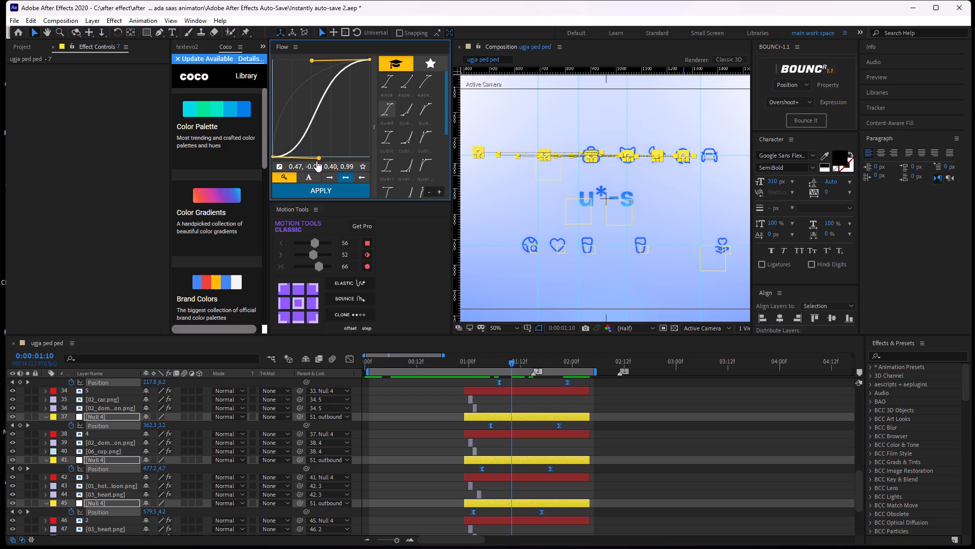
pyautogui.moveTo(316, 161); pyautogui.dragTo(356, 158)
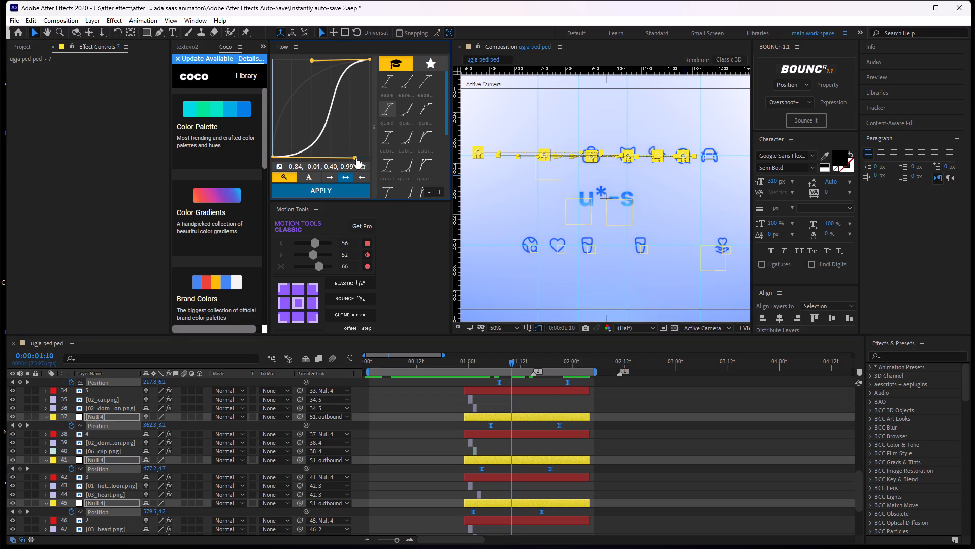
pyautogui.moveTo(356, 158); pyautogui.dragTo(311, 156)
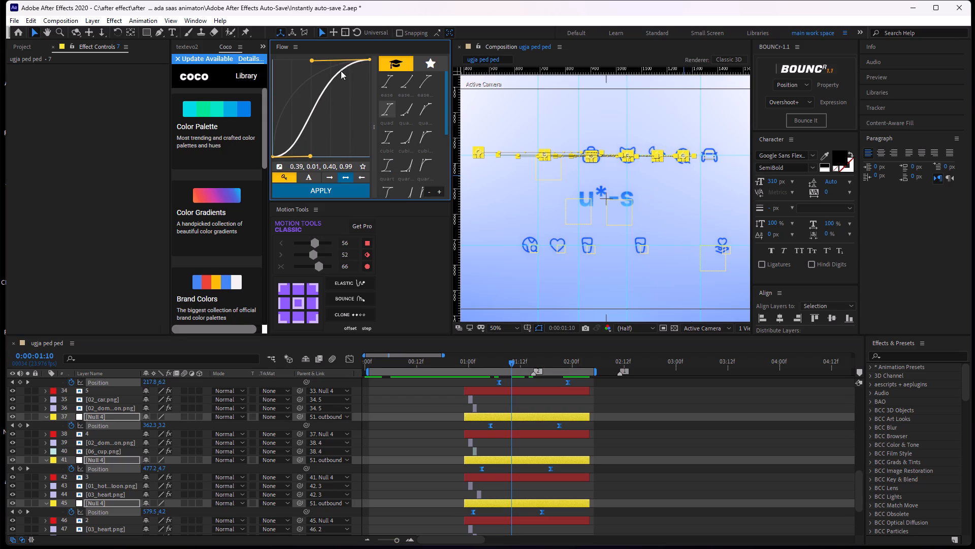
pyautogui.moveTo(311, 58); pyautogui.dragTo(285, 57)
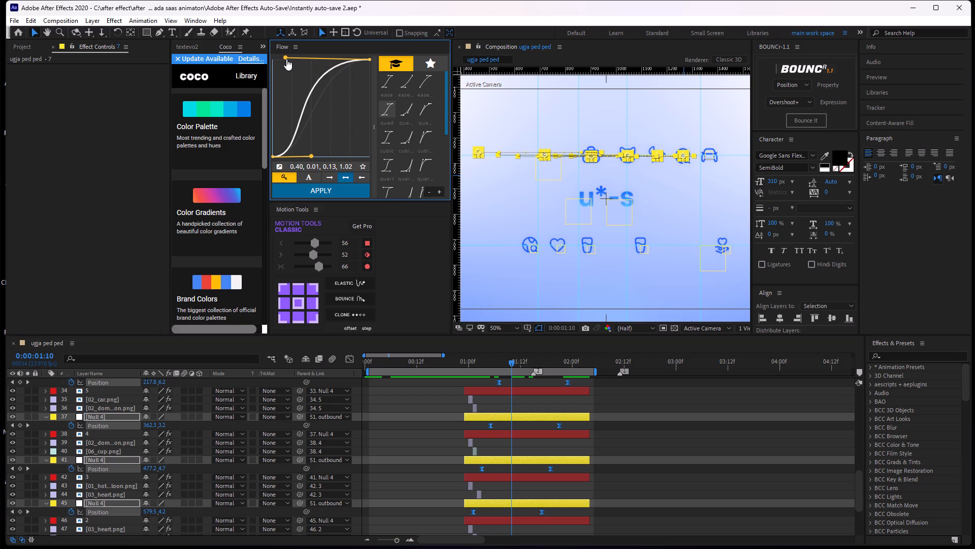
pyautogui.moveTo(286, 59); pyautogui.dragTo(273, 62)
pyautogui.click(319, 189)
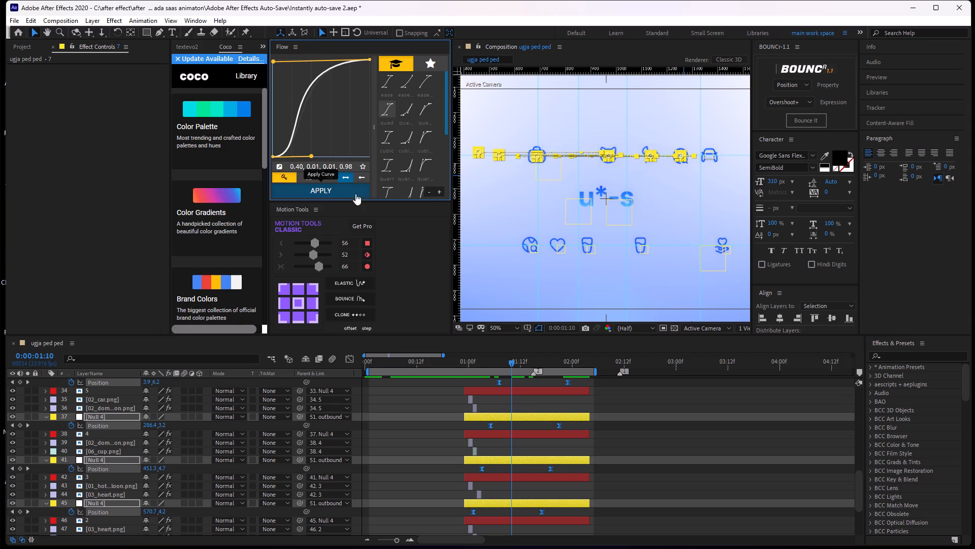
# Replay the animation from several points, including 0:00:00:22 and 0:00:00:17, to examine the easing of the upper icon row's slide.
pyautogui.moveTo(511, 364); pyautogui.dragTo(464, 382)
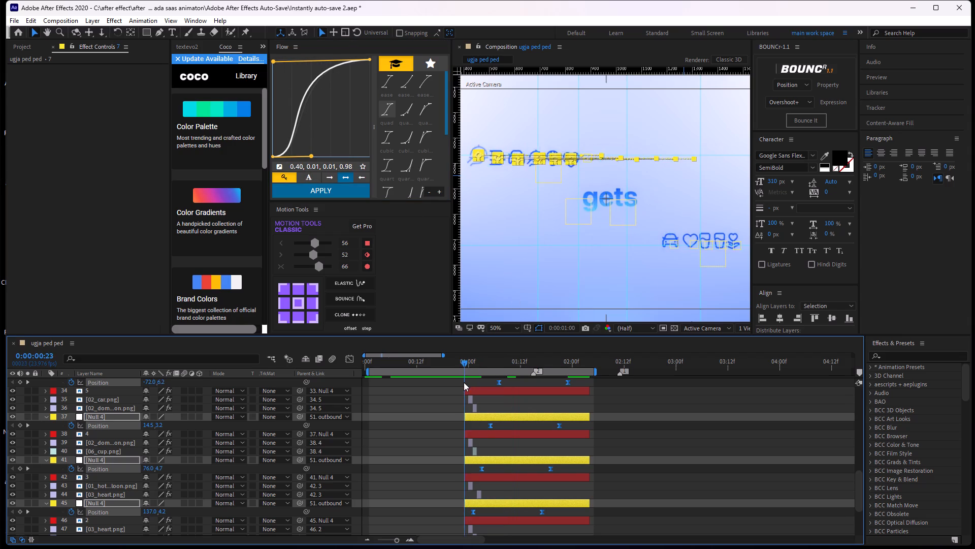
pyautogui.moveTo(464, 382); pyautogui.dragTo(460, 383)
pyautogui.press('space')
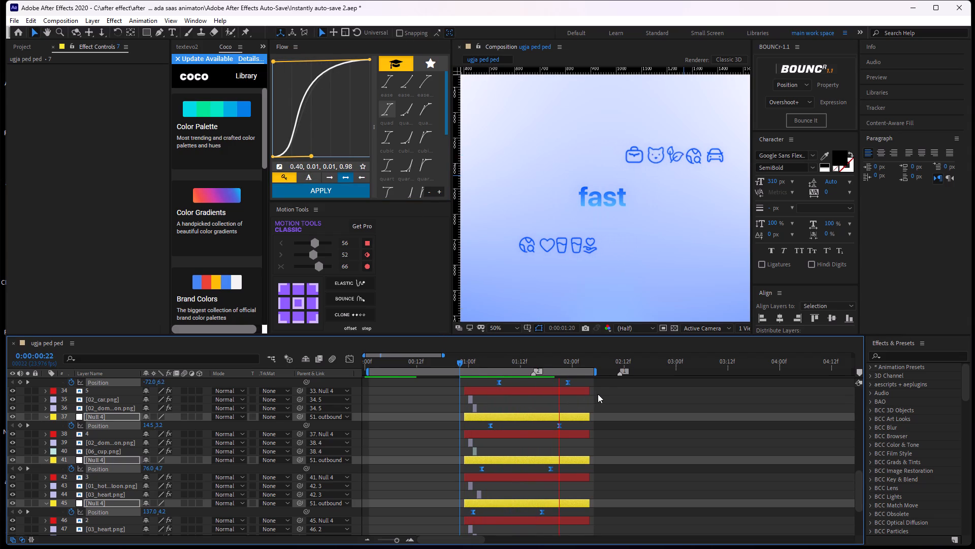
pyautogui.press('space')
pyautogui.moveTo(554, 367); pyautogui.dragTo(462, 399)
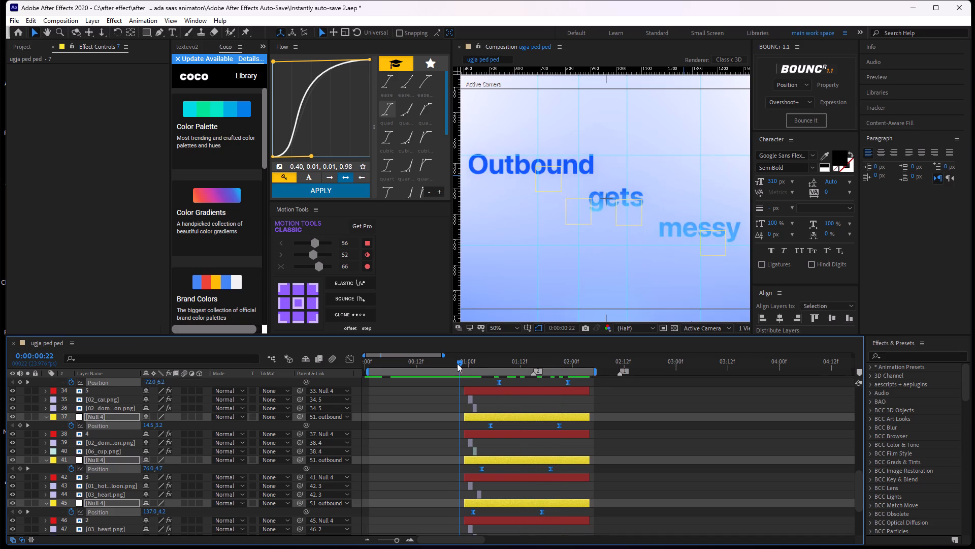
pyautogui.press('space')
pyautogui.press('space')
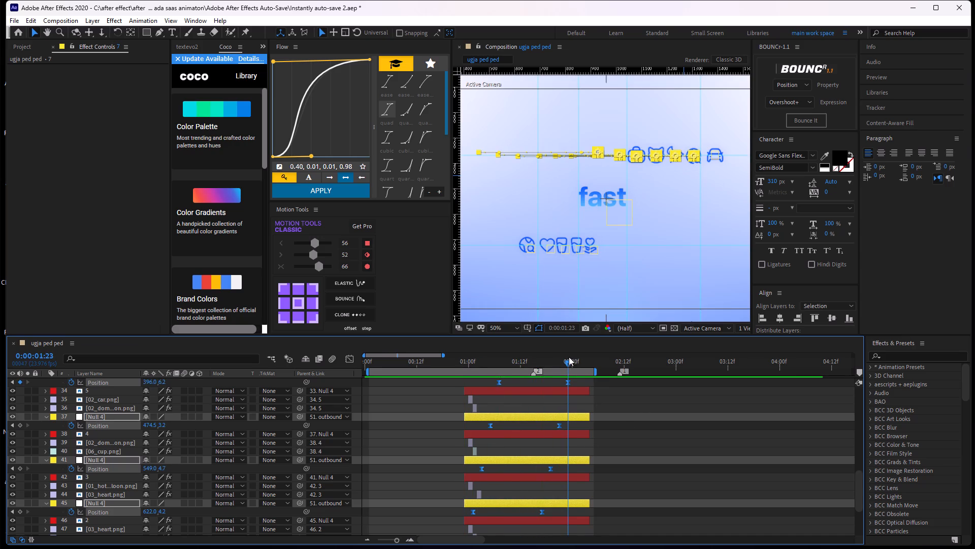
pyautogui.moveTo(569, 359); pyautogui.dragTo(437, 392)
pyautogui.press('space')
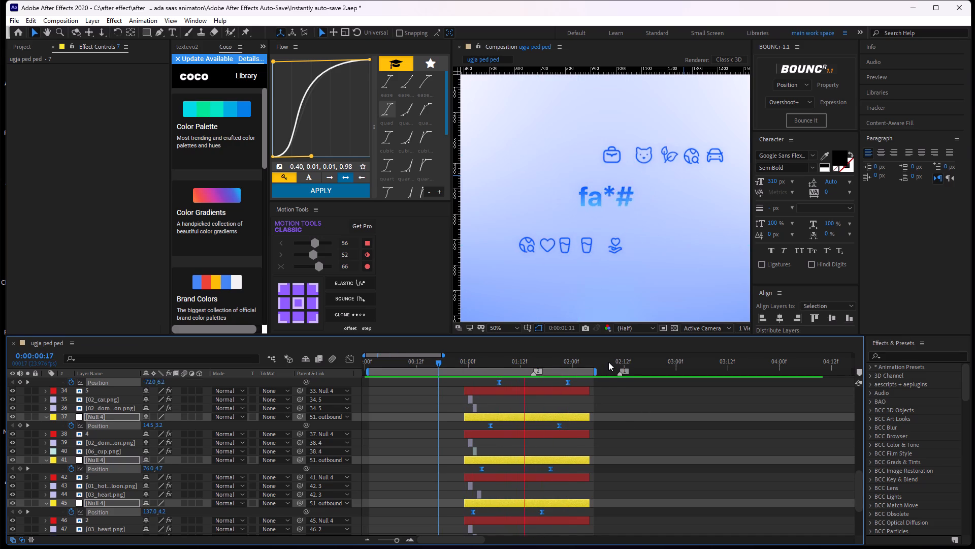
pyautogui.press('space')
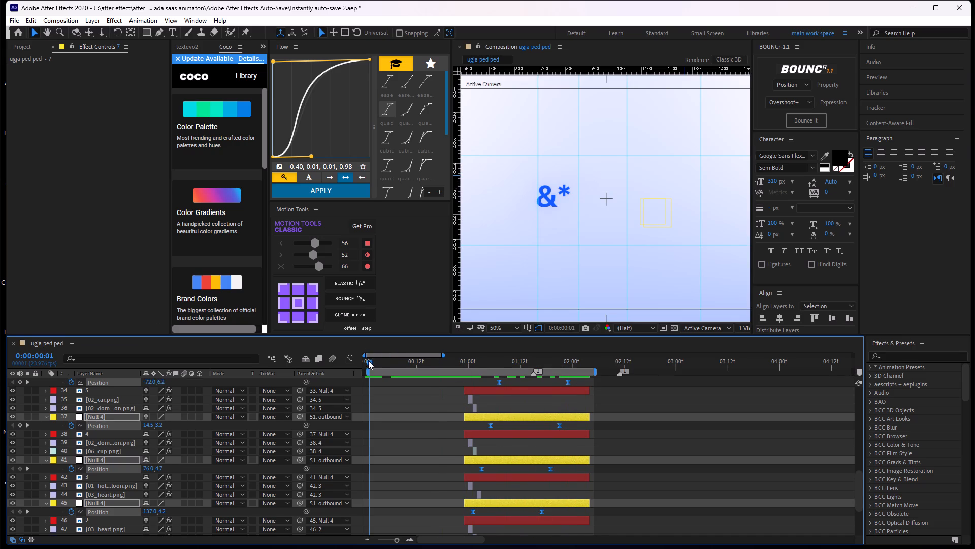
pyautogui.moveTo(371, 361); pyautogui.dragTo(487, 368)
pyautogui.press('space')
pyautogui.press('space')
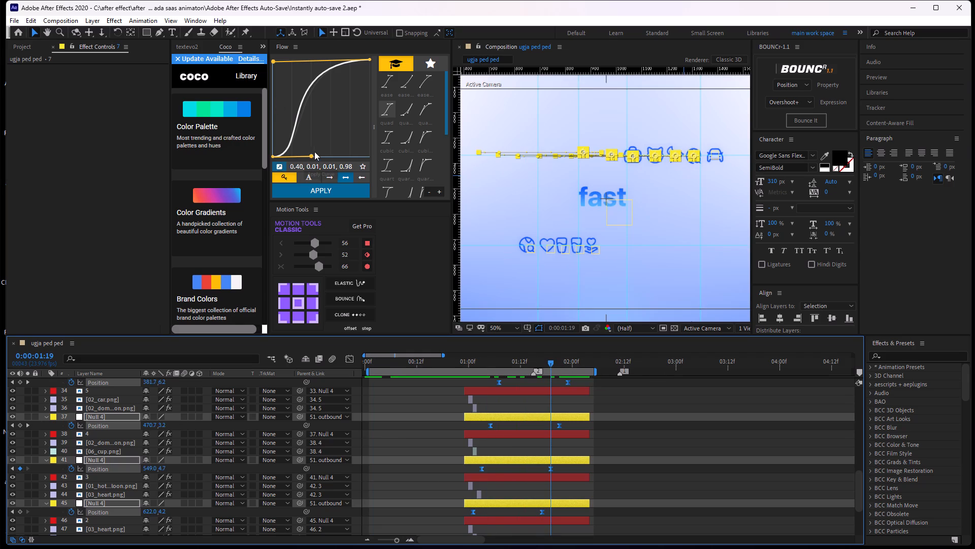
# Reshape the Flow curve to 0.00, 0.77, 0.01, 0.98, apply it to the upper-row Position keyframes and play from 0:00:01:02.
pyautogui.moveTo(310, 158); pyautogui.dragTo(263, 82)
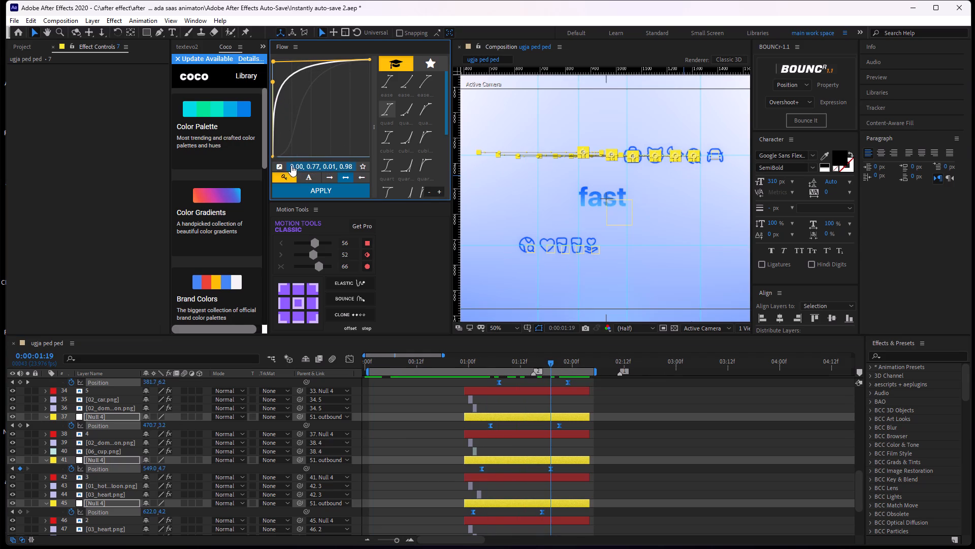
pyautogui.click(293, 188)
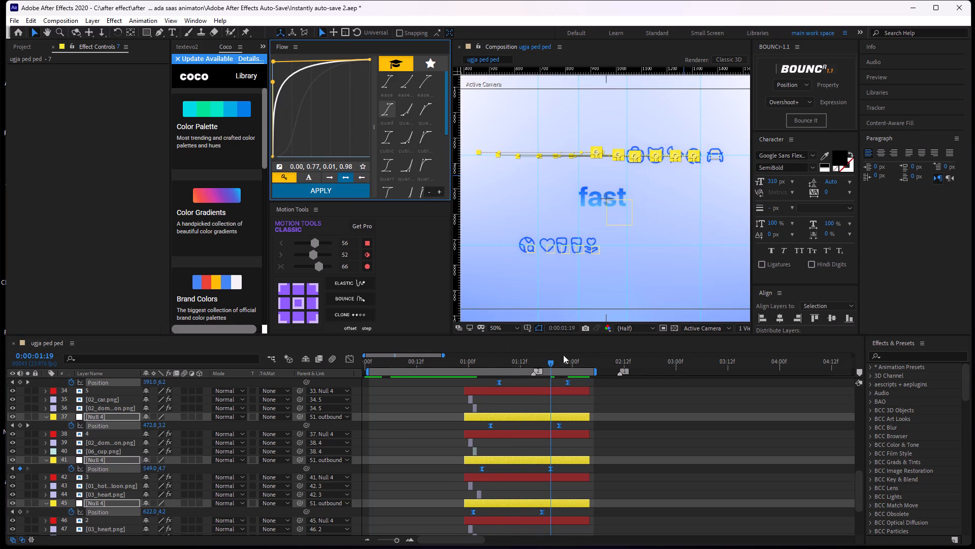
pyautogui.moveTo(556, 361); pyautogui.dragTo(479, 392)
pyautogui.press('space')
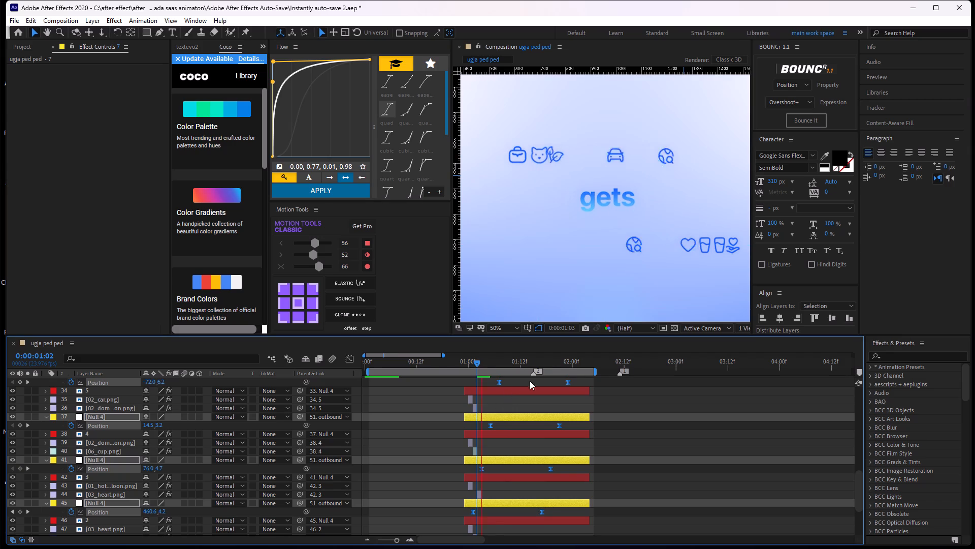
# Reshape the Flow curve to 0.34, 0.14, 0.01, 0.98, apply it to the upper-row Position keyframes and preview the slide.
pyautogui.press('space')
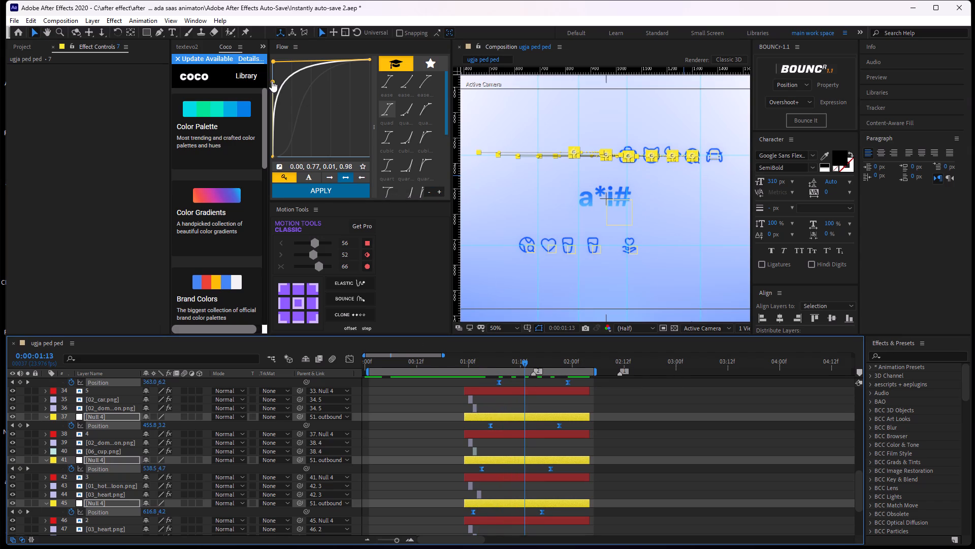
pyautogui.moveTo(272, 81); pyautogui.dragTo(300, 154)
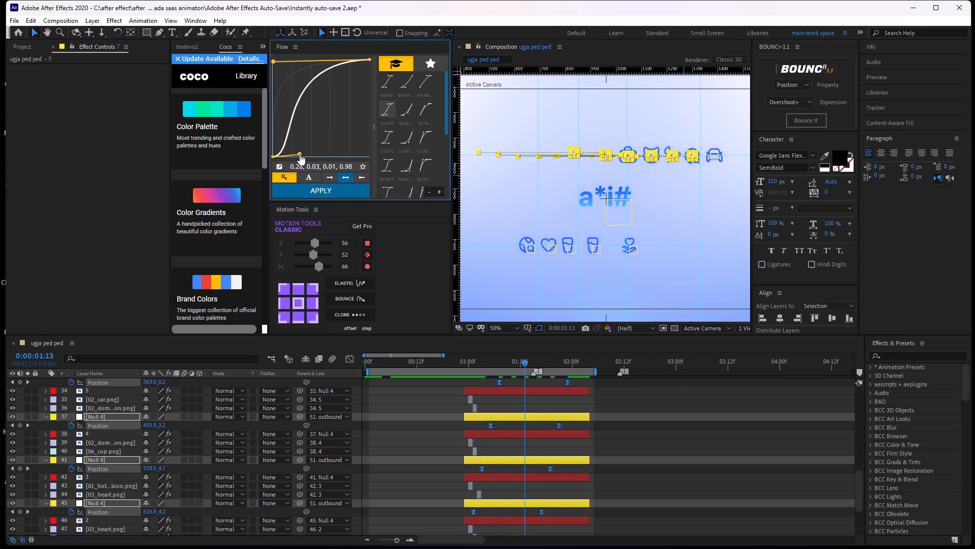
pyautogui.moveTo(300, 154); pyautogui.dragTo(310, 155)
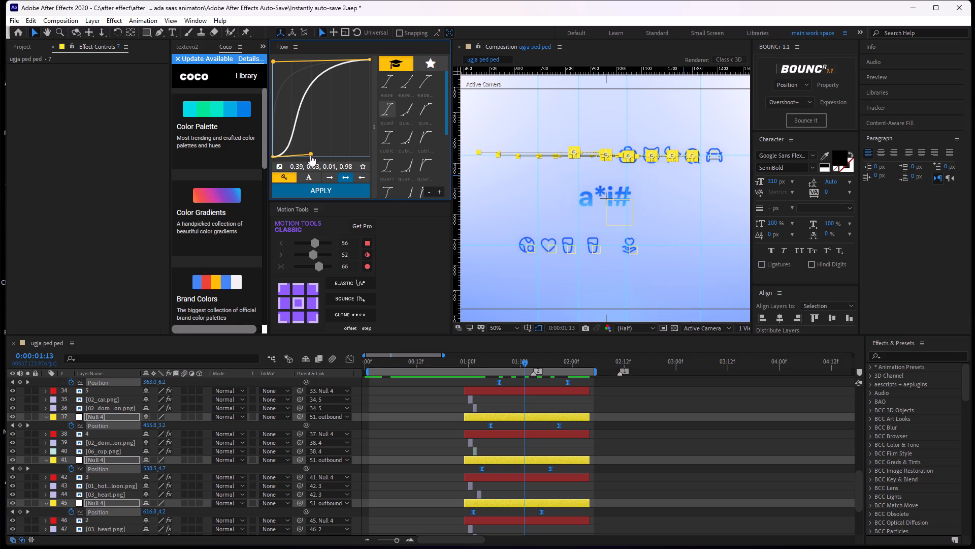
pyautogui.moveTo(310, 155); pyautogui.dragTo(305, 96)
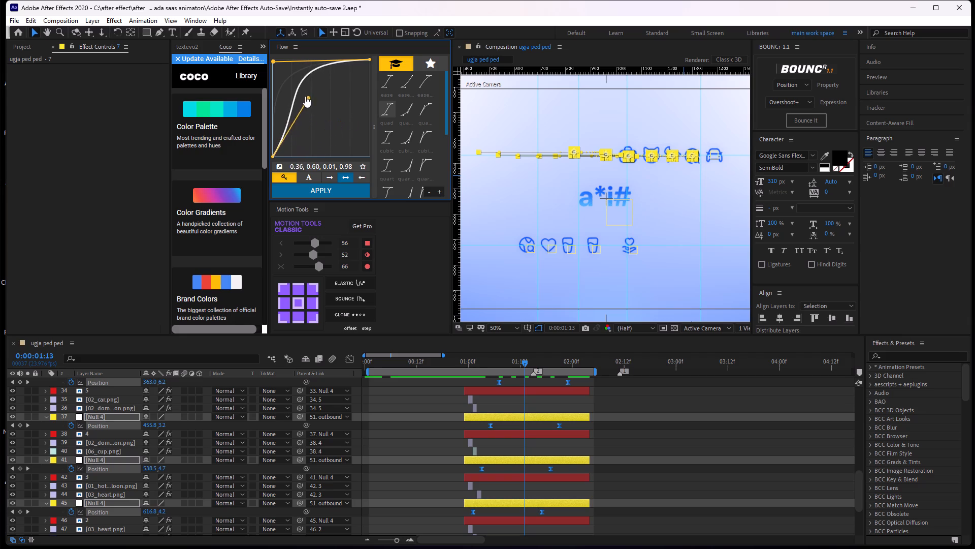
pyautogui.moveTo(305, 96); pyautogui.dragTo(297, 157)
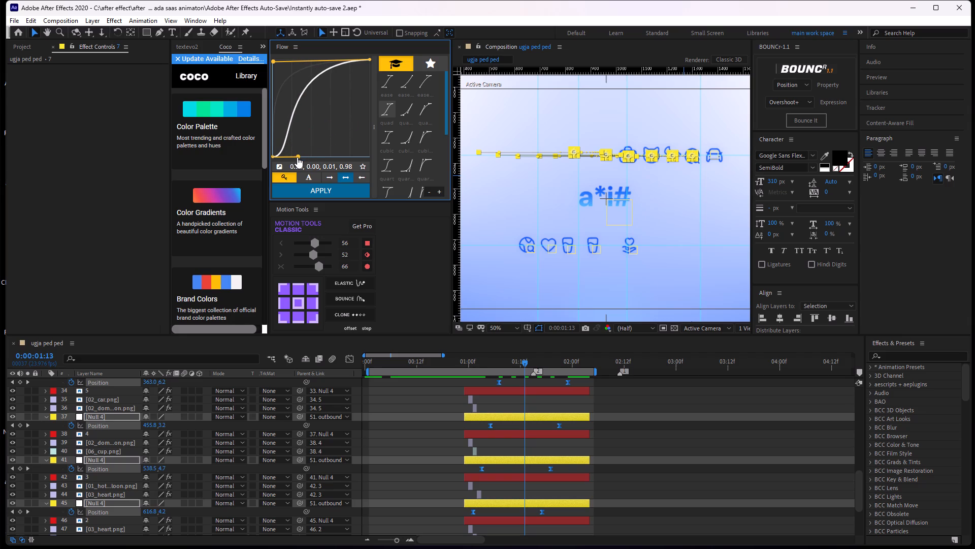
pyautogui.moveTo(297, 157); pyautogui.dragTo(306, 143)
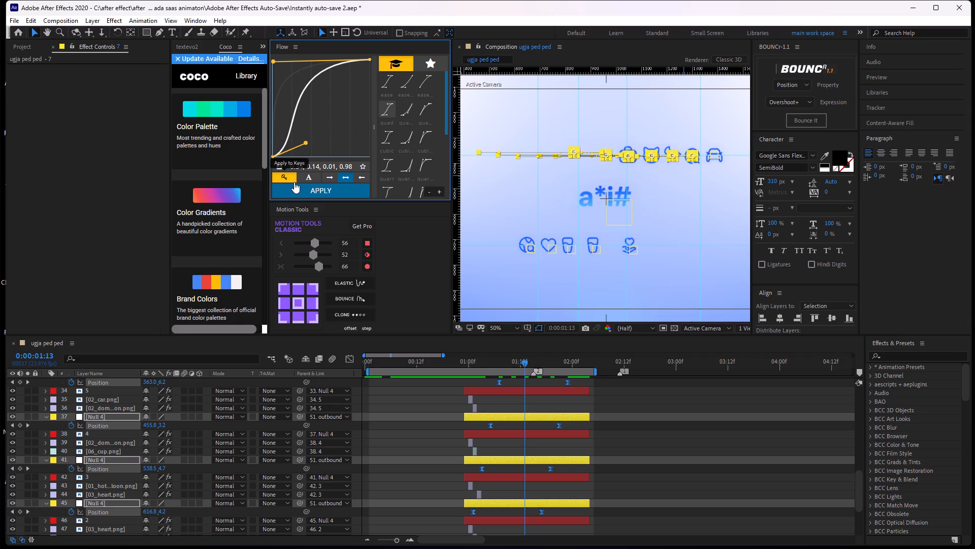
pyautogui.click(294, 182)
pyautogui.click(292, 189)
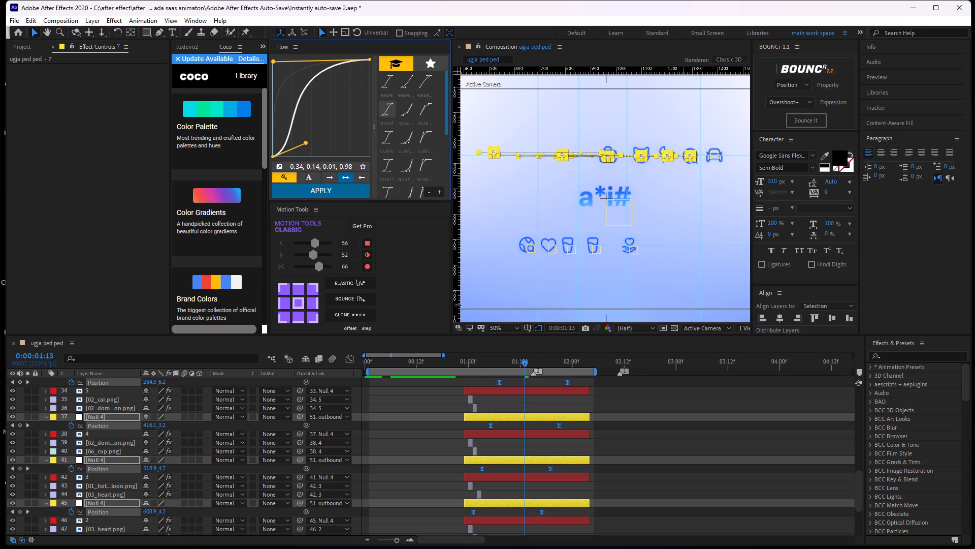
pyautogui.moveTo(525, 365); pyautogui.dragTo(478, 390)
pyautogui.press('space')
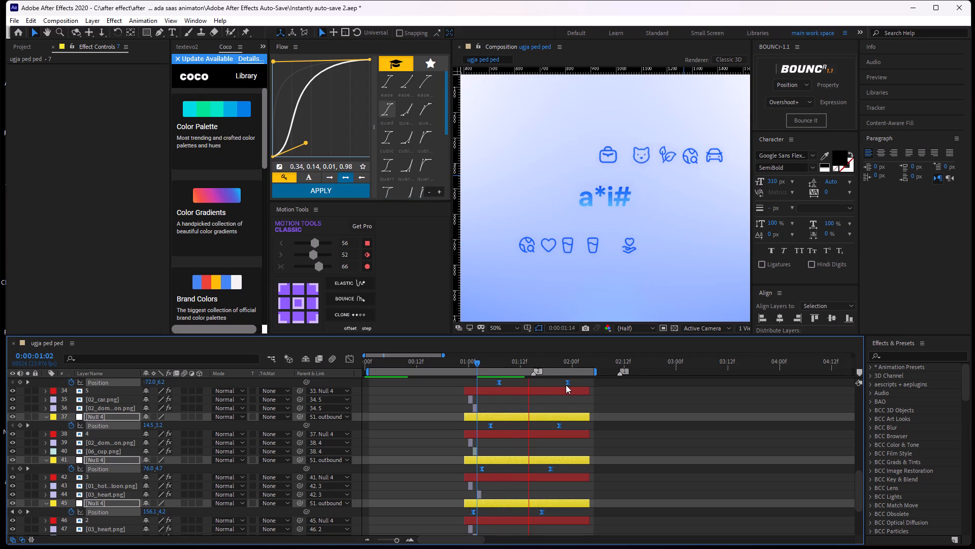
pyautogui.press('space')
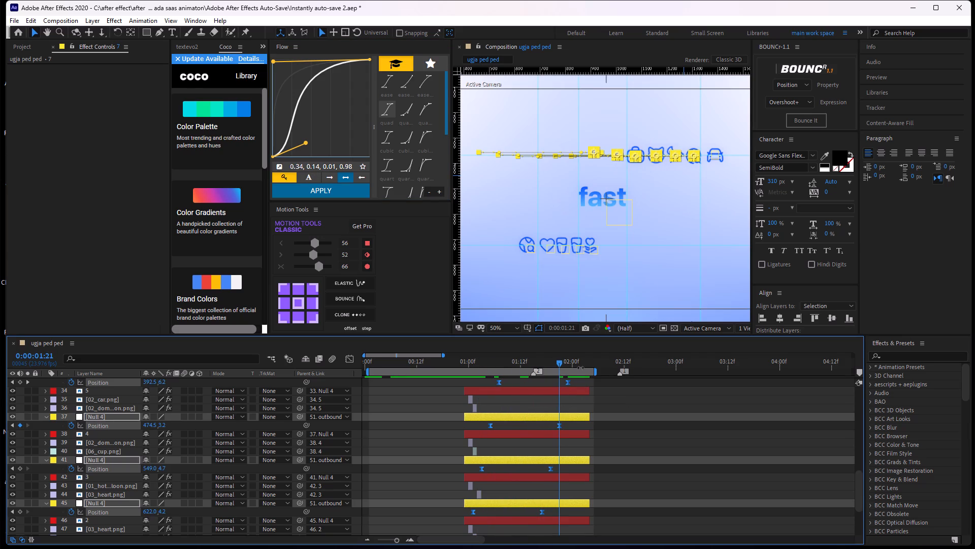
pyautogui.moveTo(560, 361); pyautogui.dragTo(467, 400)
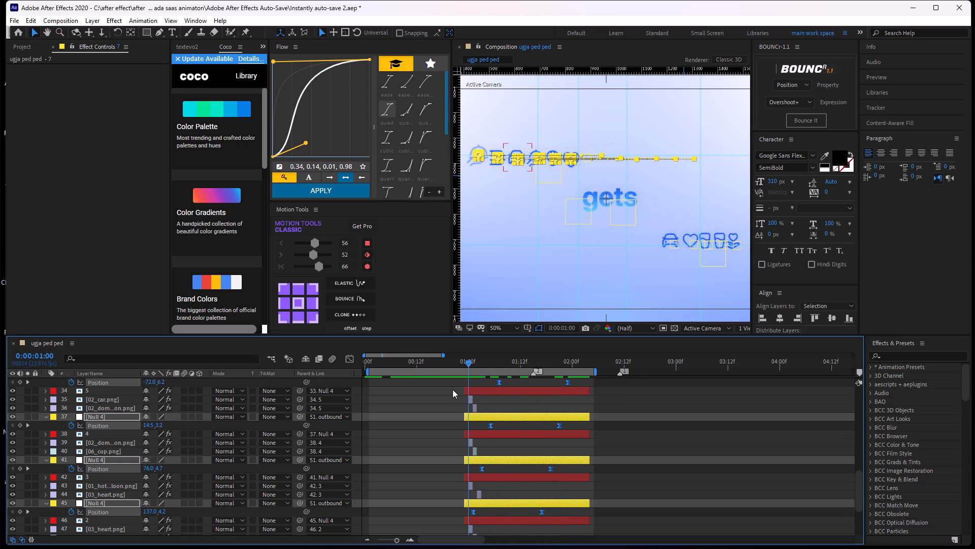
pyautogui.press('space')
pyautogui.press('space')
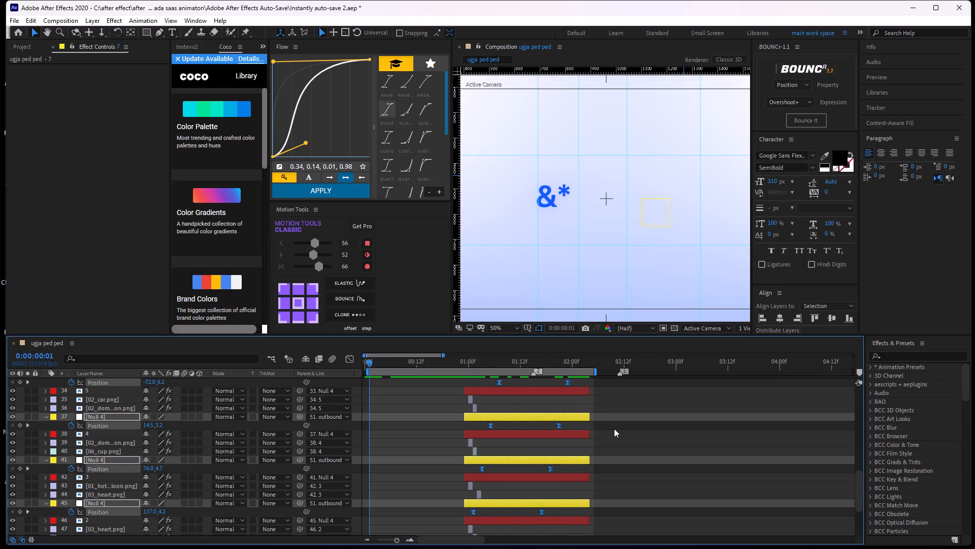
# Collapse the expanded keyframe properties of all layers in the timeline.
pyautogui.scroll(3, 533, 422)
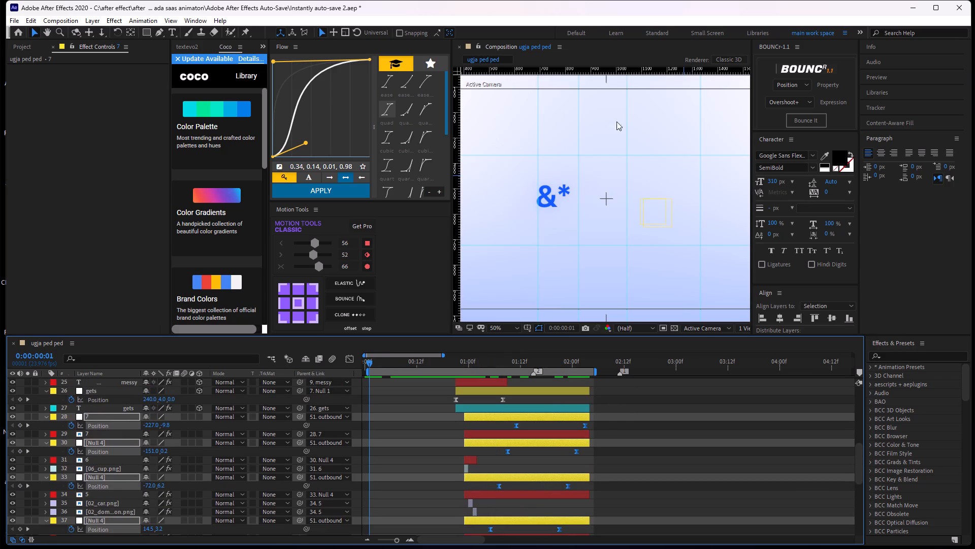
pyautogui.click(677, 413)
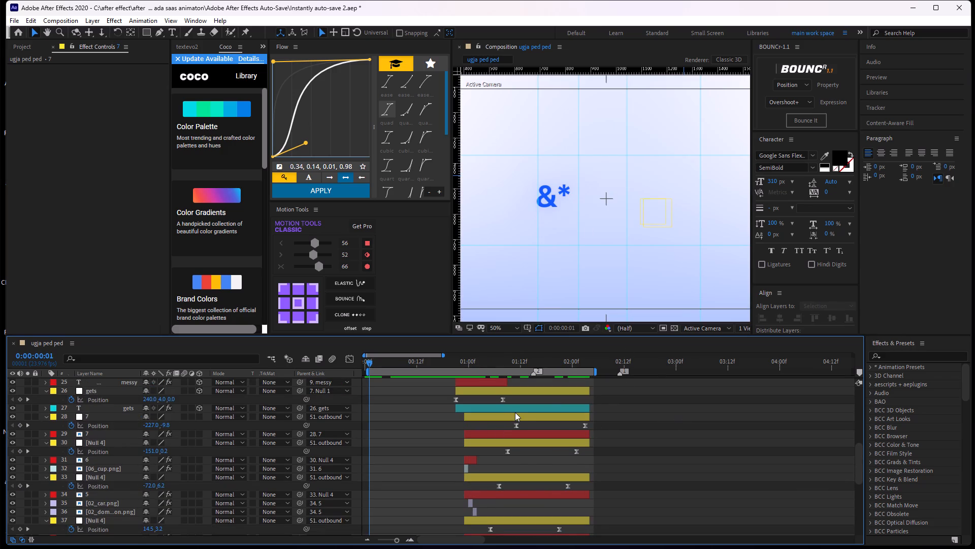
pyautogui.hotkey('ctrl', 'a')
pyautogui.press('u')
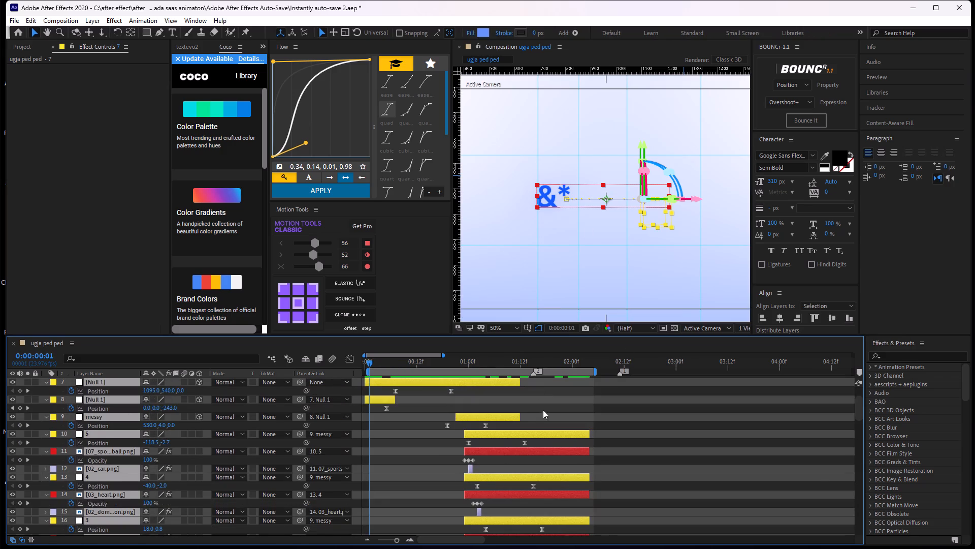
pyautogui.press('u')
pyautogui.press('u')
pyautogui.scroll(-3, 562, 418)
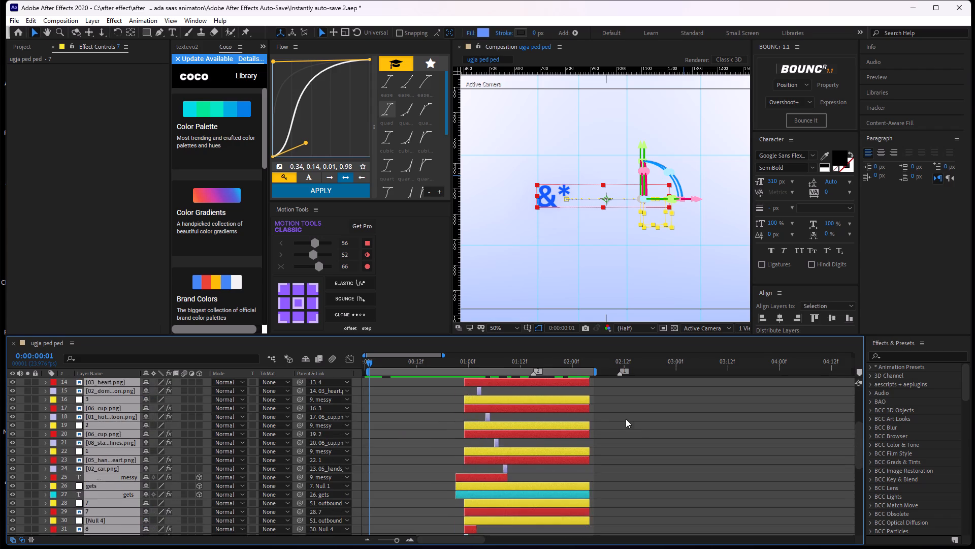
pyautogui.click(637, 423)
# Apply the same Flow curve to the Position keyframes of lower-row nulls 1 to 5 and preview from 0:00:00:23.
pyautogui.moveTo(370, 361); pyautogui.dragTo(485, 384)
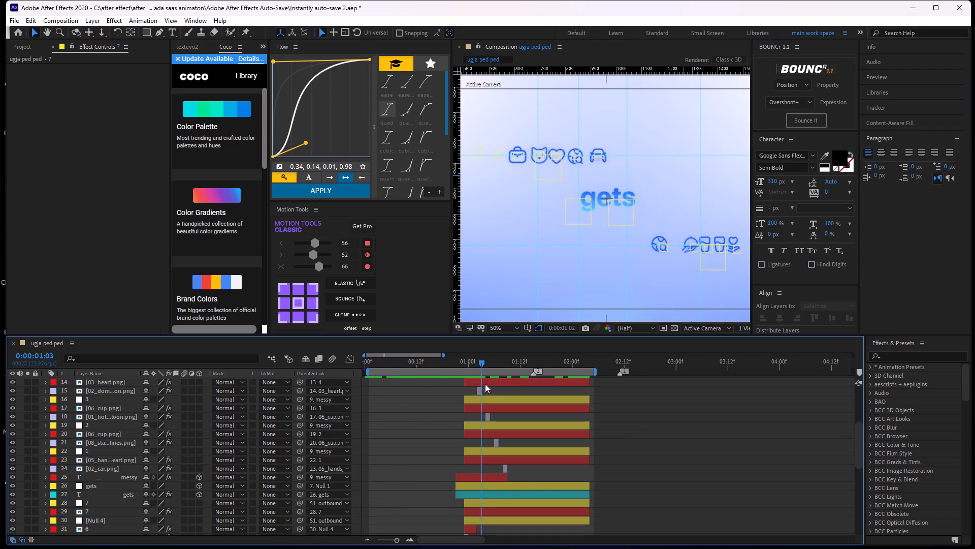
pyautogui.moveTo(485, 384); pyautogui.dragTo(489, 384)
pyautogui.click(478, 449)
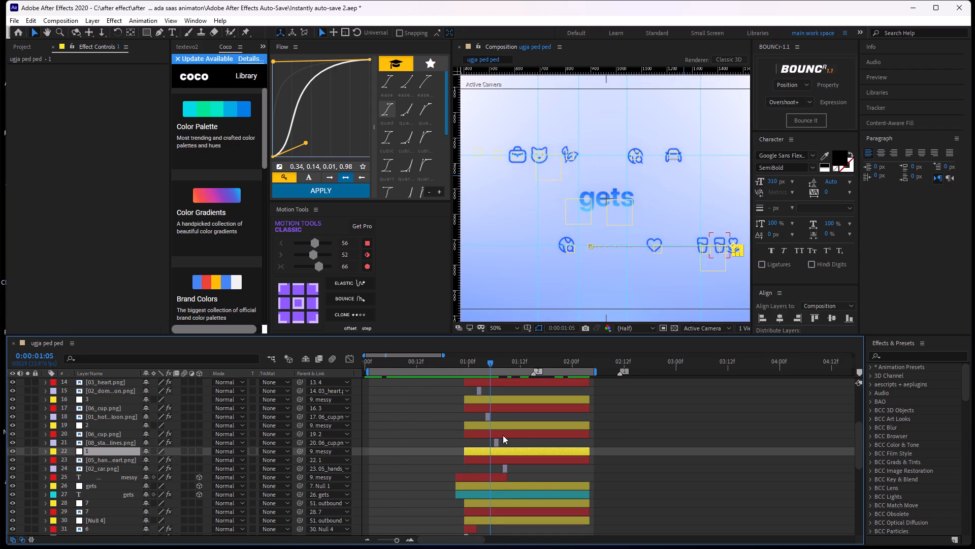
pyautogui.keyDown('ctrl'); pyautogui.click(506, 425); pyautogui.keyUp('ctrl')
pyautogui.keyDown('ctrl'); pyautogui.click(505, 398); pyautogui.keyUp('ctrl')
pyautogui.keyDown('ctrl'); pyautogui.scroll(1, 511, 394); pyautogui.keyUp('ctrl')
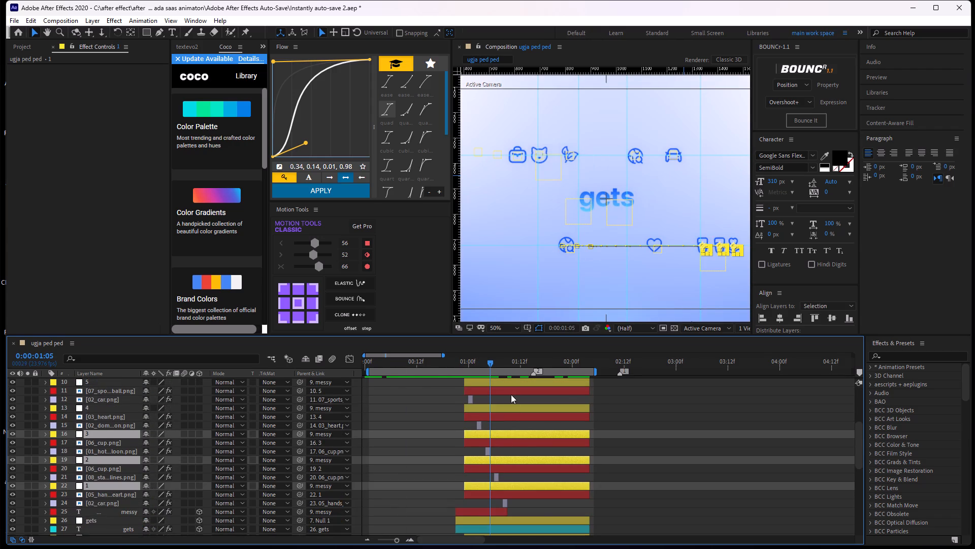
pyautogui.keyDown('ctrl'); pyautogui.click(506, 407); pyautogui.keyUp('ctrl')
pyautogui.keyDown('ctrl'); pyautogui.scroll(1, 513, 391); pyautogui.keyUp('ctrl')
pyautogui.keyDown('ctrl'); pyautogui.click(506, 417); pyautogui.keyUp('ctrl')
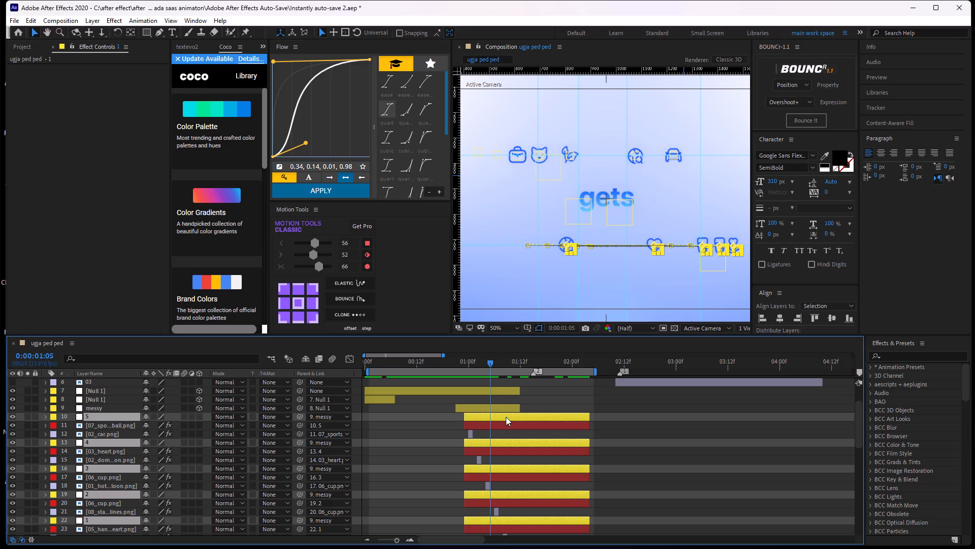
pyautogui.press('u')
pyautogui.moveTo(445, 384); pyautogui.dragTo(453, 390)
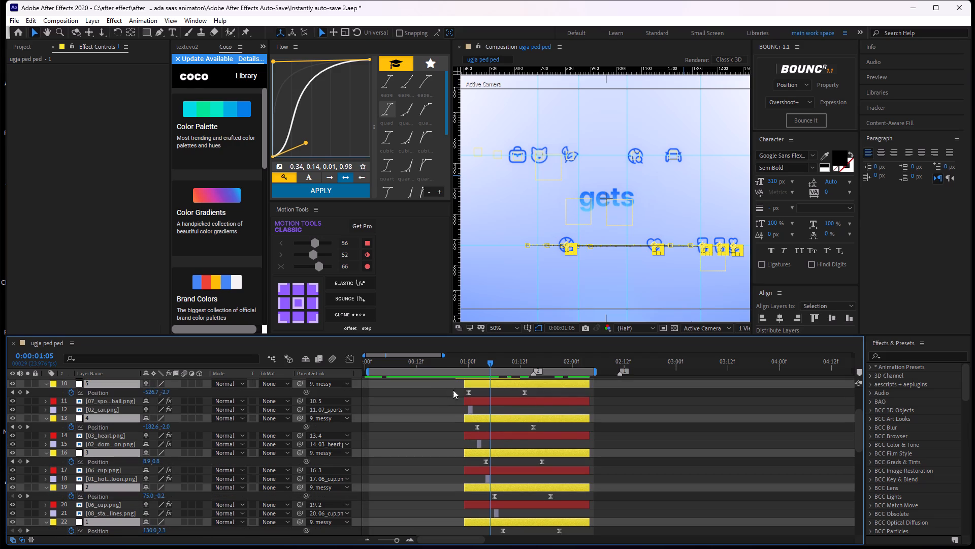
pyautogui.moveTo(453, 390); pyautogui.dragTo(580, 484)
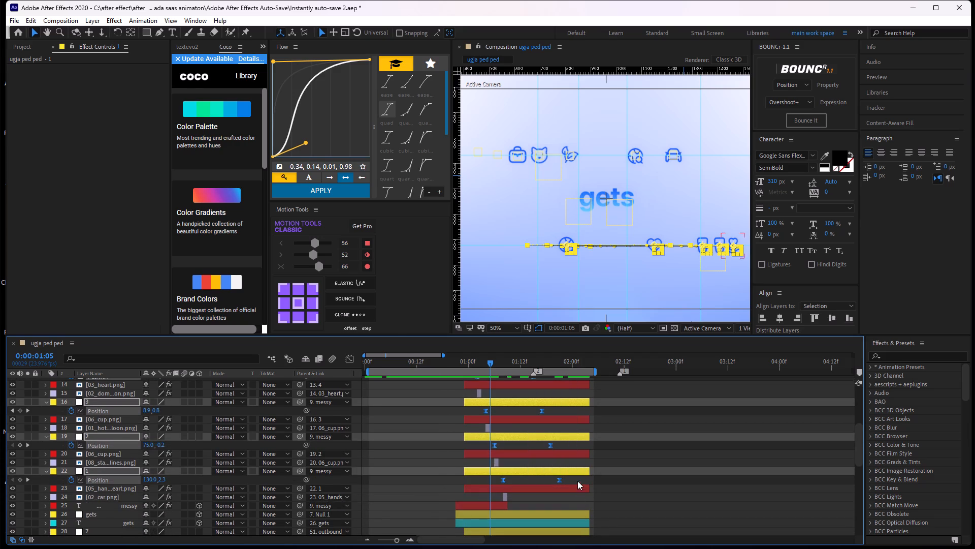
pyautogui.click(319, 190)
pyautogui.click(617, 410)
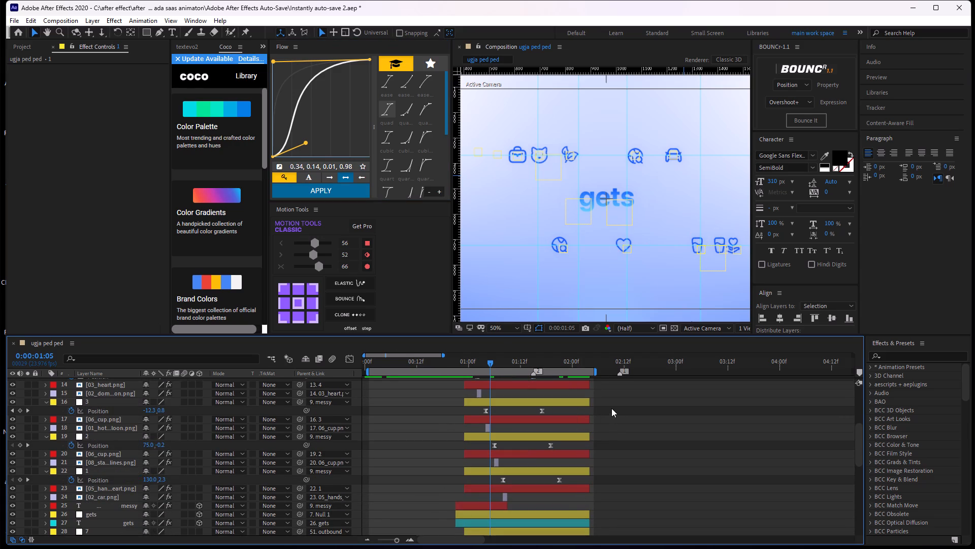
pyautogui.moveTo(489, 358); pyautogui.dragTo(467, 375)
pyautogui.press('space')
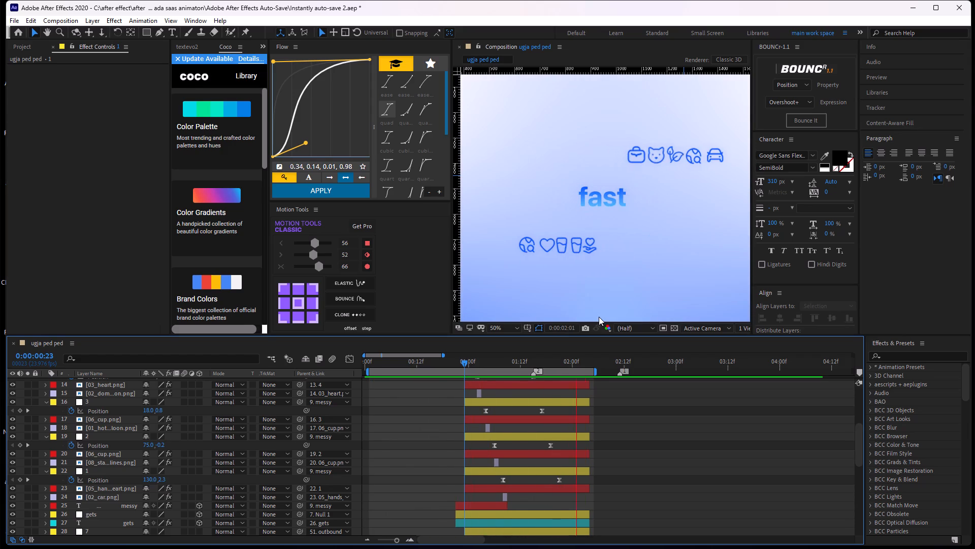
pyautogui.press('space')
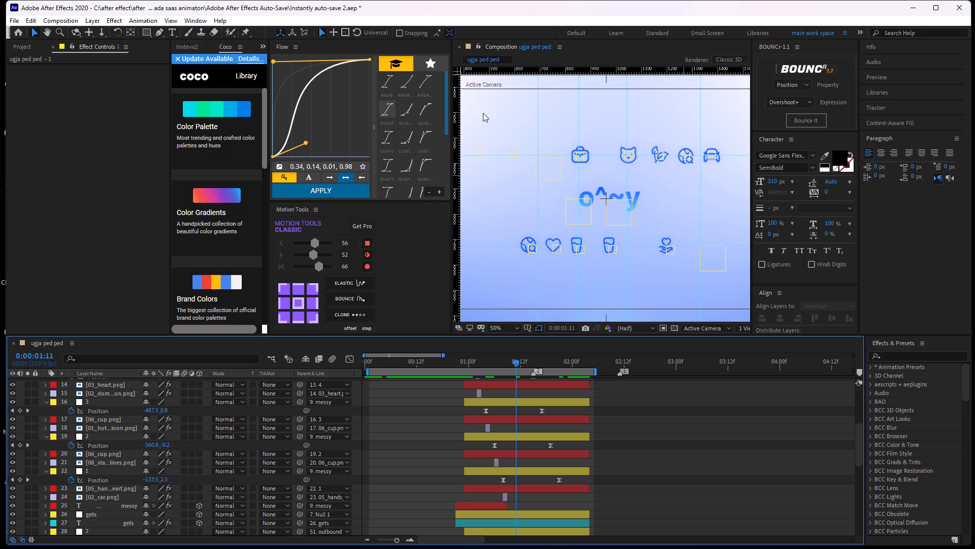
# Widen the Composition panel and fit the whole frame in the viewer.
pyautogui.moveTo(449, 120); pyautogui.dragTo(402, 133)
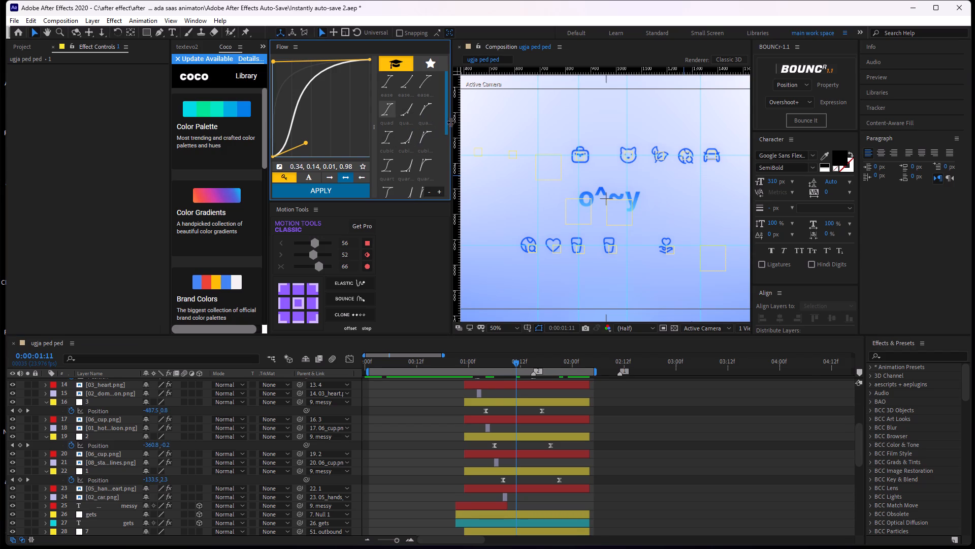
pyautogui.moveTo(452, 121); pyautogui.dragTo(376, 128)
pyautogui.click(428, 328)
pyautogui.click(426, 340)
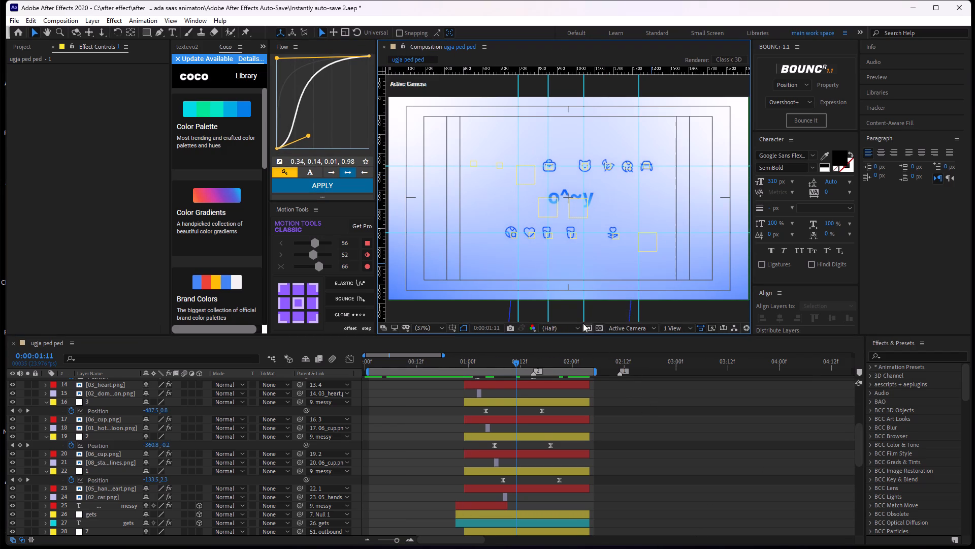
# Move the end Position keyframes of lower-row nulls 2 and 3 to 0:00:01:21, in line with null 1's end keyframe.
pyautogui.moveTo(516, 365); pyautogui.dragTo(565, 376)
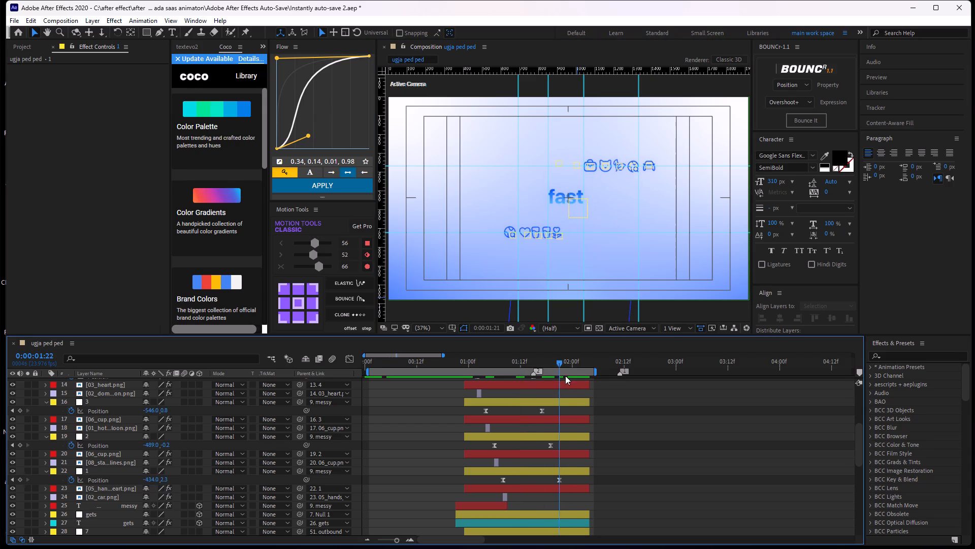
pyautogui.moveTo(565, 376); pyautogui.dragTo(556, 399)
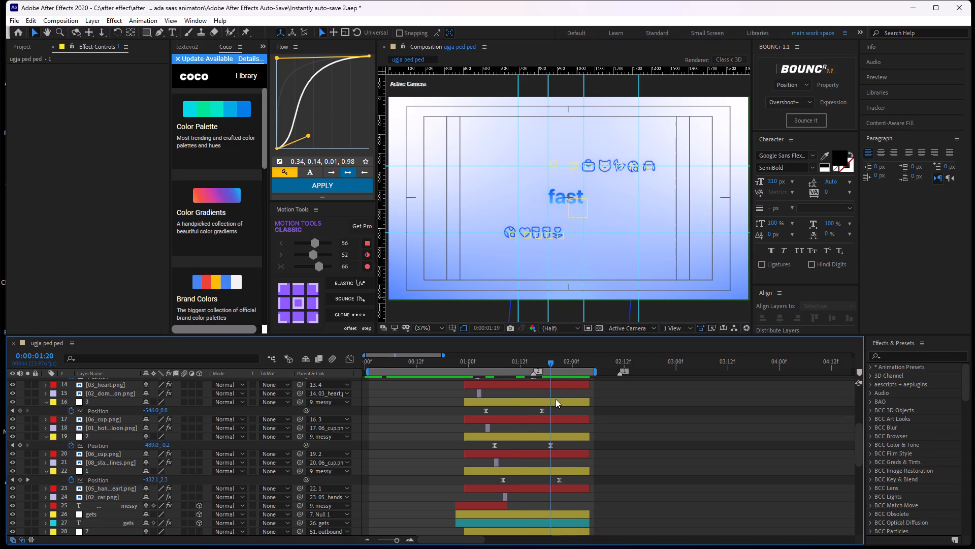
pyautogui.moveTo(556, 399); pyautogui.dragTo(561, 421)
pyautogui.click(560, 481)
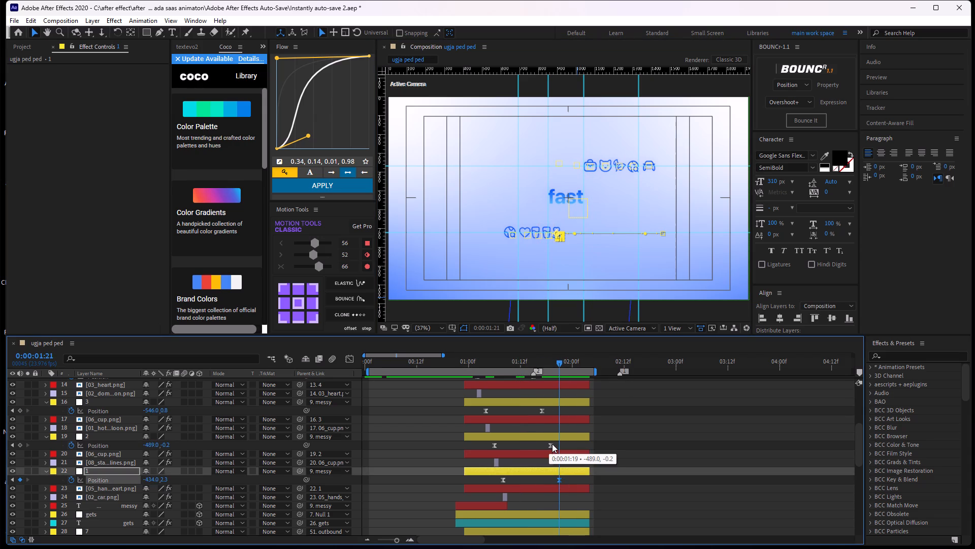
pyautogui.keyDown('alt'); pyautogui.scroll(1, 561, 463); pyautogui.keyUp('alt')
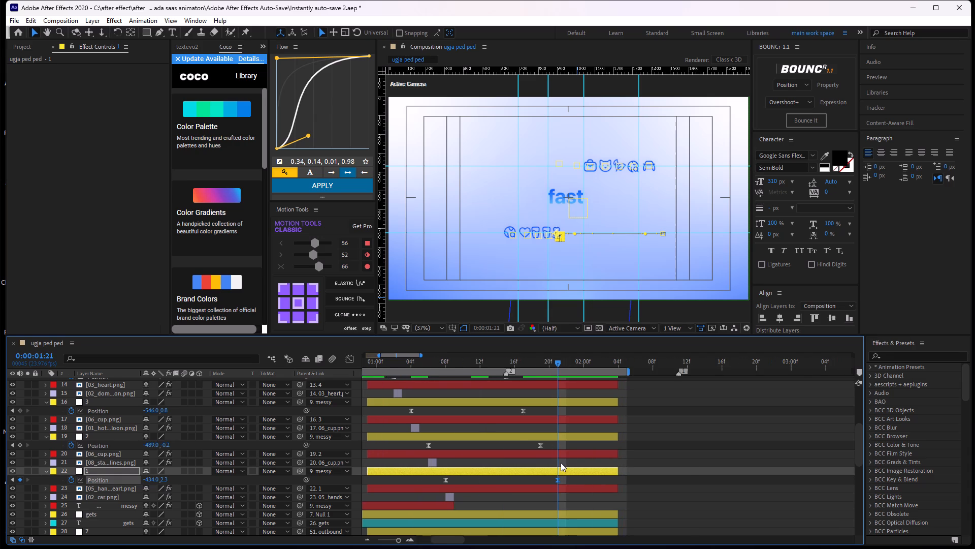
pyautogui.keyDown('alt'); pyautogui.scroll(1, 561, 463); pyautogui.keyUp('alt')
pyautogui.moveTo(519, 444); pyautogui.dragTo(554, 443)
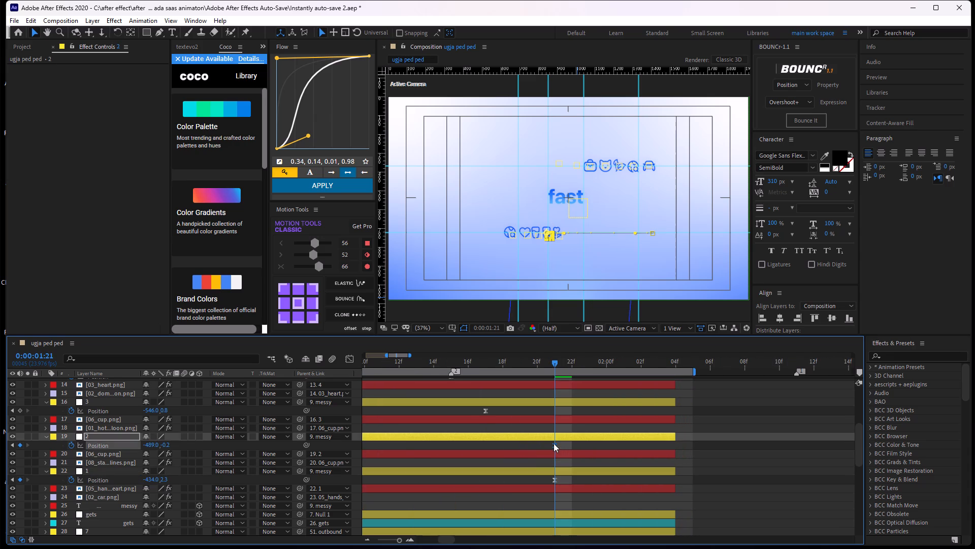
pyautogui.moveTo(554, 443); pyautogui.dragTo(559, 446)
pyautogui.moveTo(486, 410); pyautogui.dragTo(548, 422)
# Move the end Position keyframes of lower-row nulls 4 and 5 to 0:00:01:21.
pyautogui.keyDown('alt'); pyautogui.scroll(-1, 548, 422); pyautogui.keyUp('alt')
pyautogui.moveTo(542, 405); pyautogui.dragTo(559, 471, button='middle')
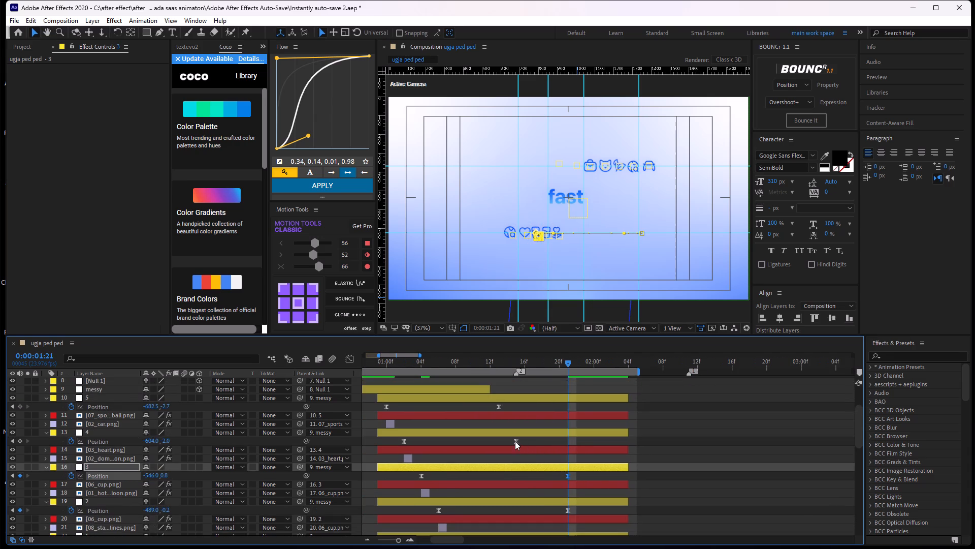
pyautogui.click(515, 441)
pyautogui.moveTo(515, 440); pyautogui.dragTo(566, 453)
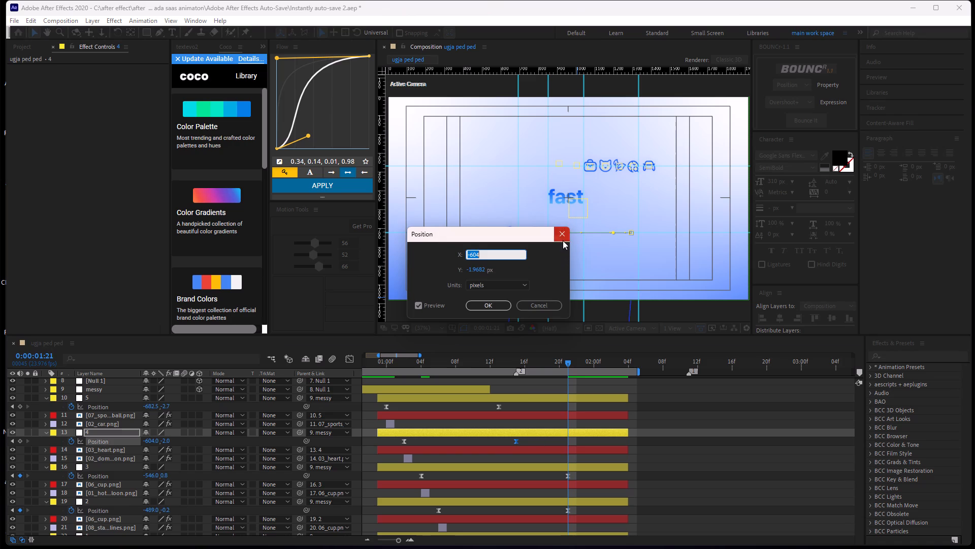
pyautogui.click(563, 235)
pyautogui.moveTo(517, 441); pyautogui.dragTo(573, 443)
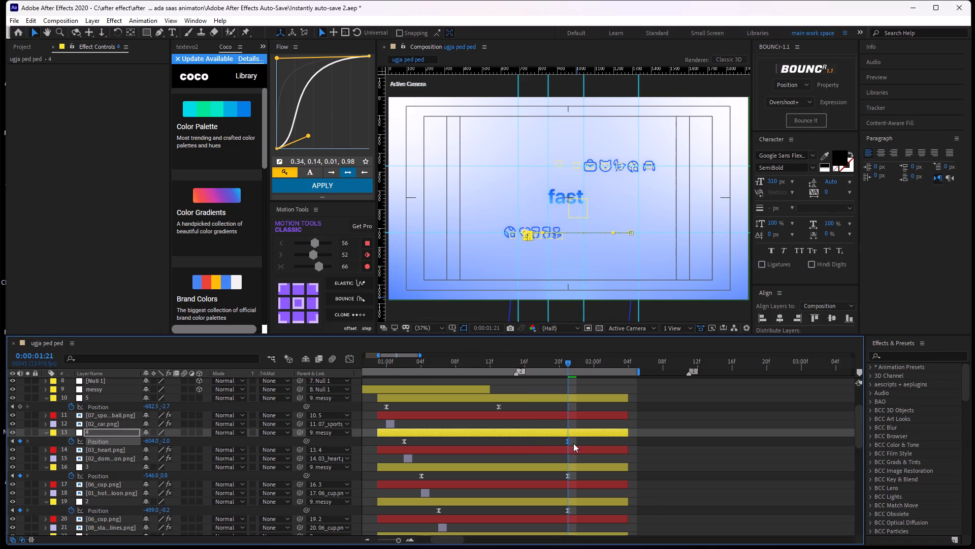
pyautogui.moveTo(573, 443); pyautogui.dragTo(566, 443)
pyautogui.moveTo(497, 406); pyautogui.dragTo(565, 416)
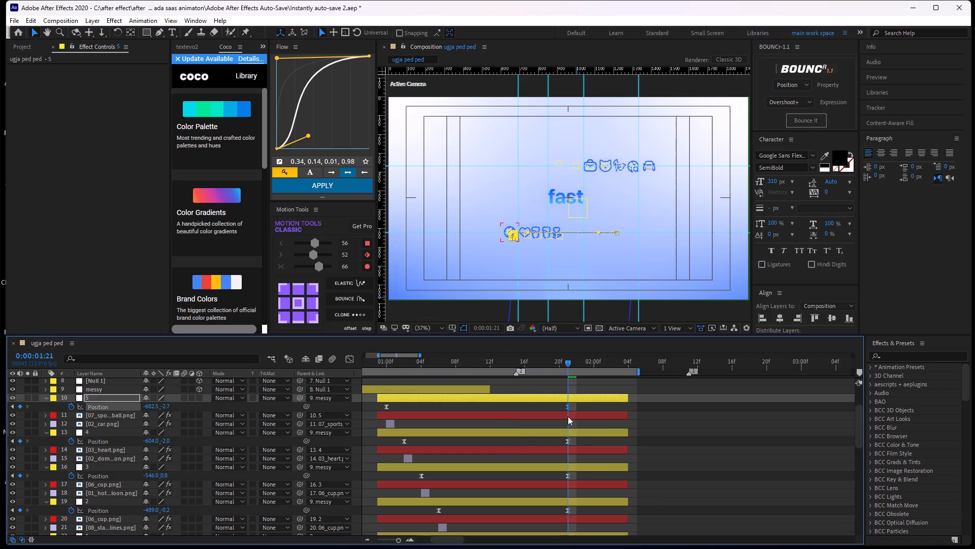
# Shift the end Position keyframes of lower-row nulls 1 to 5 together further left, bringing null 5's X to -768.5.
pyautogui.moveTo(584, 405); pyautogui.dragTo(552, 463)
pyautogui.moveTo(630, 415); pyautogui.dragTo(628, 516, button='middle')
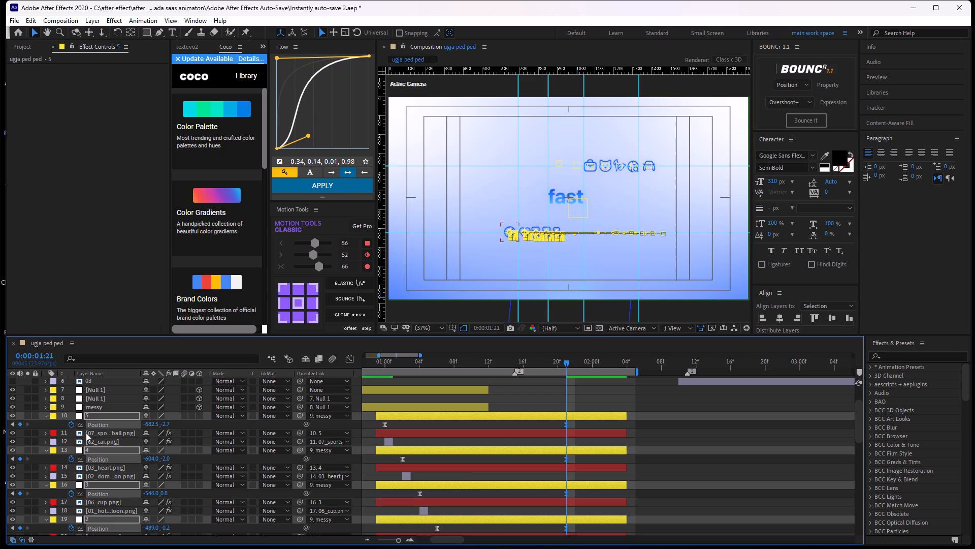
pyautogui.moveTo(154, 423); pyautogui.dragTo(146, 423)
pyautogui.moveTo(146, 423); pyautogui.dragTo(127, 431)
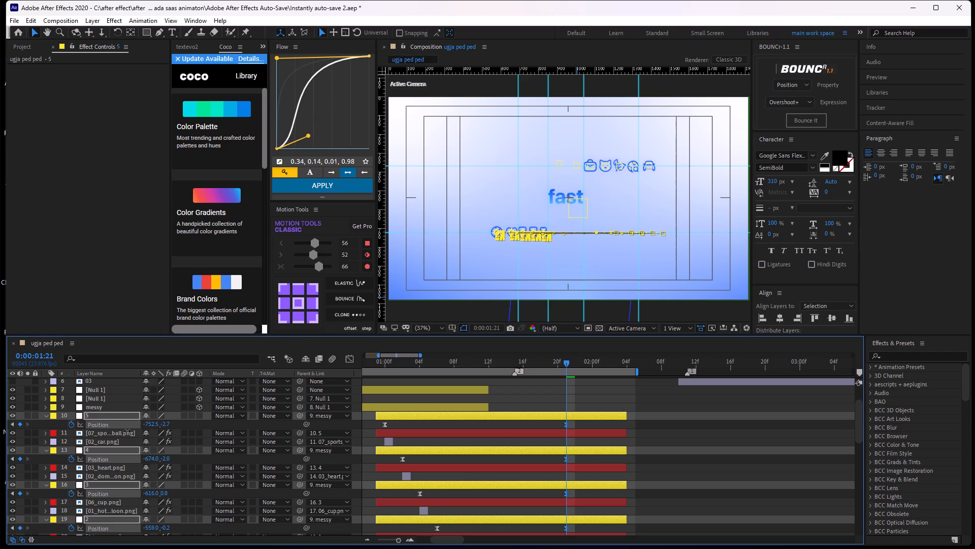
pyautogui.moveTo(127, 431); pyautogui.dragTo(128, 432)
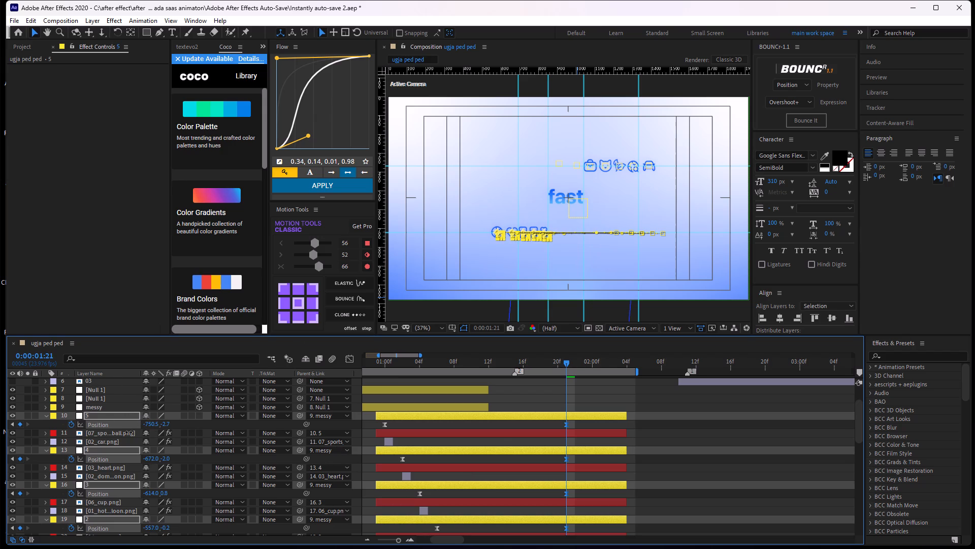
pyautogui.moveTo(128, 432); pyautogui.dragTo(128, 423)
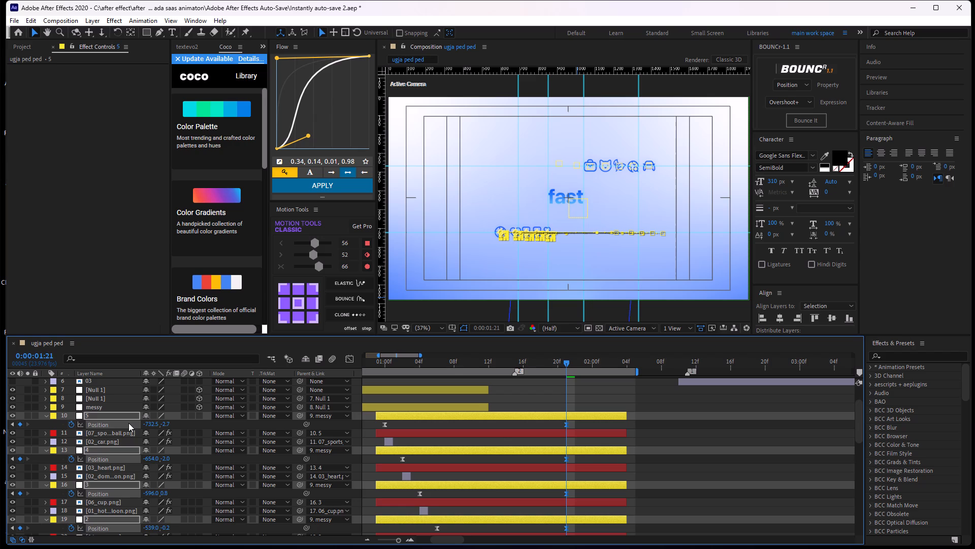
pyautogui.moveTo(149, 427); pyautogui.dragTo(143, 429)
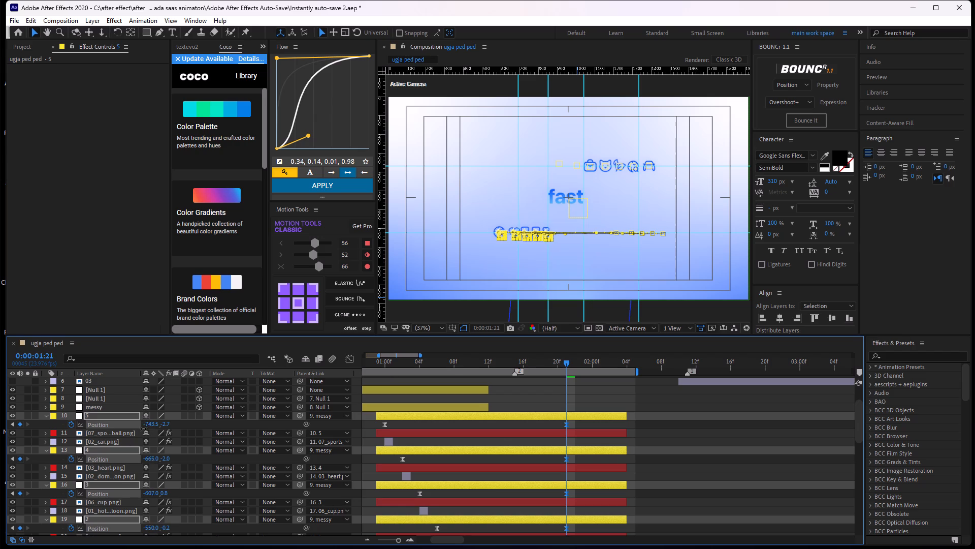
pyautogui.moveTo(143, 429); pyautogui.dragTo(140, 432)
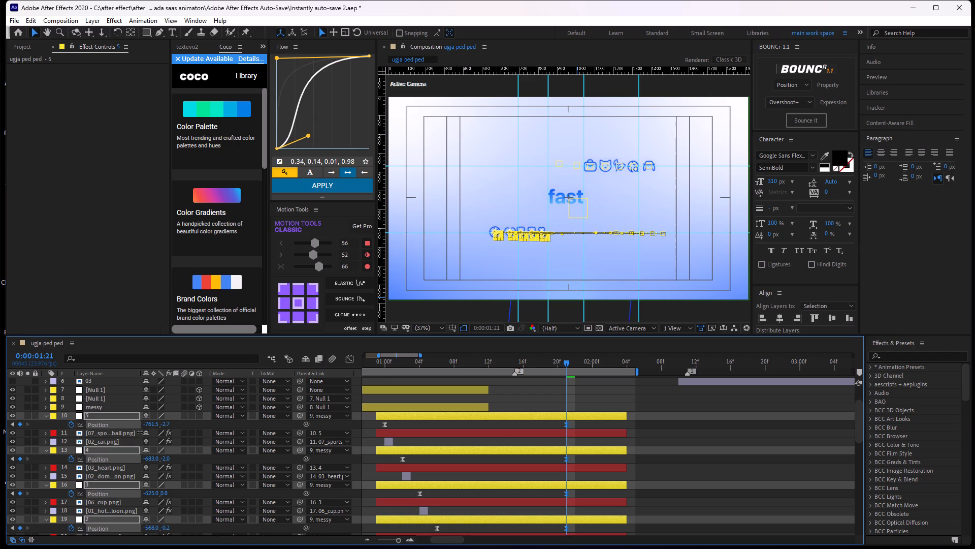
pyautogui.moveTo(140, 432); pyautogui.dragTo(136, 432)
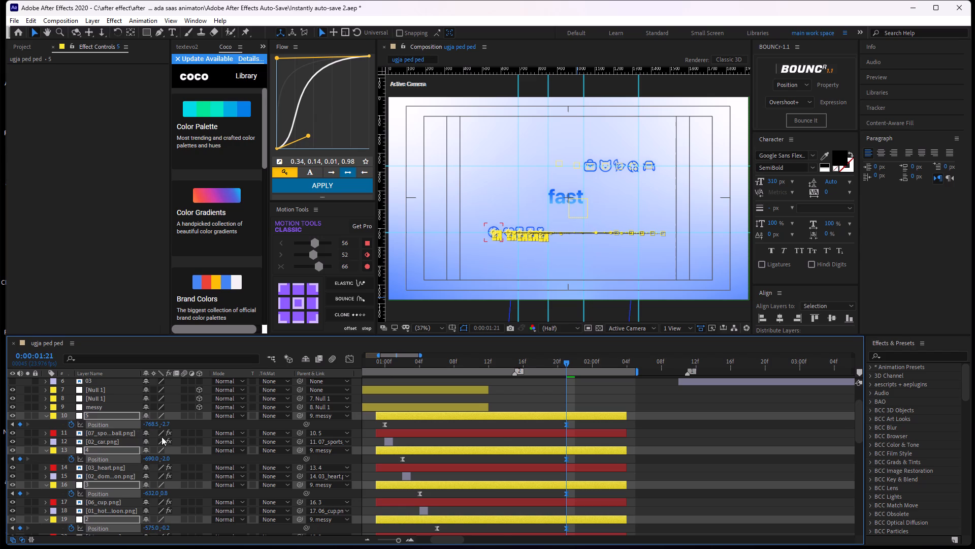
pyautogui.click(677, 453)
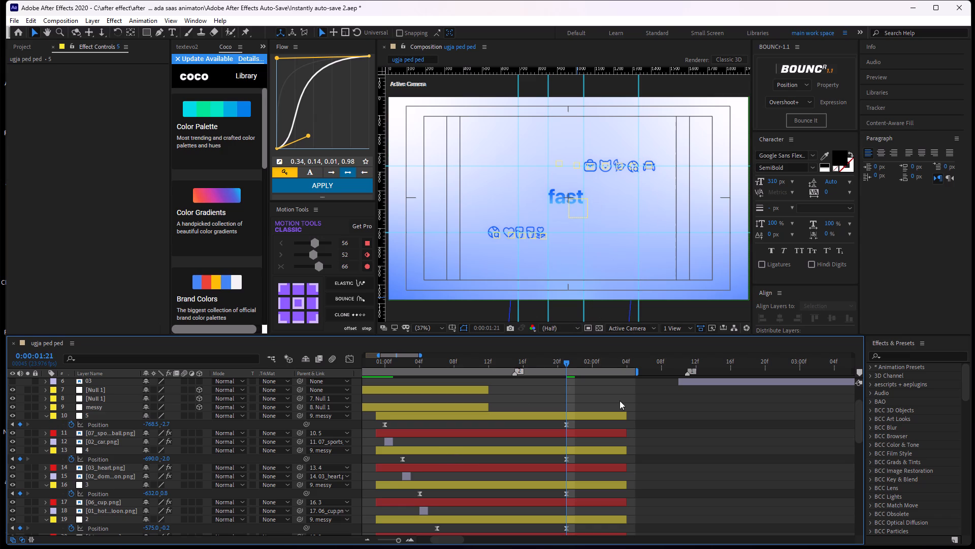
# Stagger the end Position keyframes of lower-row nulls 2 and 3, moving null 2's to 0:00:01:19 and null 3's to 0:00:01:17.
pyautogui.scroll(-5, 569, 449)
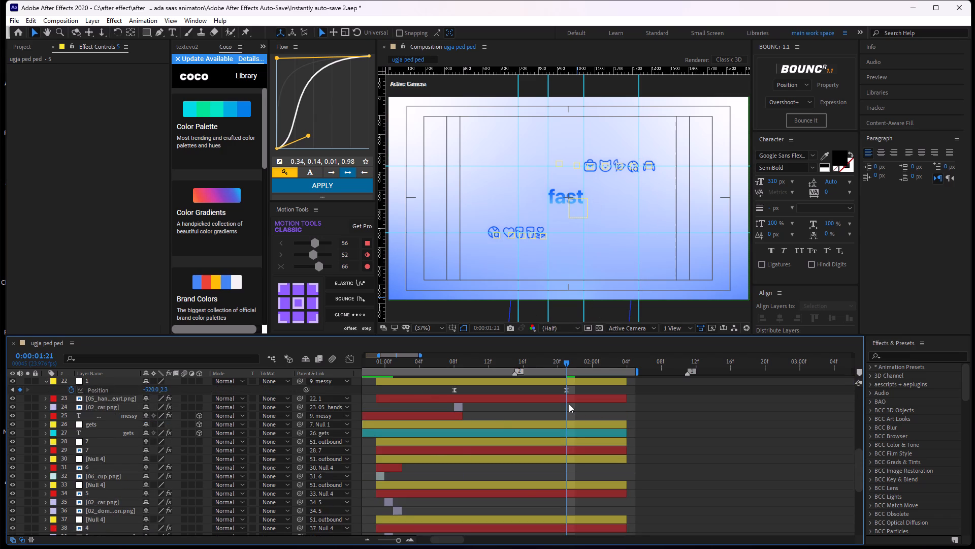
pyautogui.scroll(2, 569, 404)
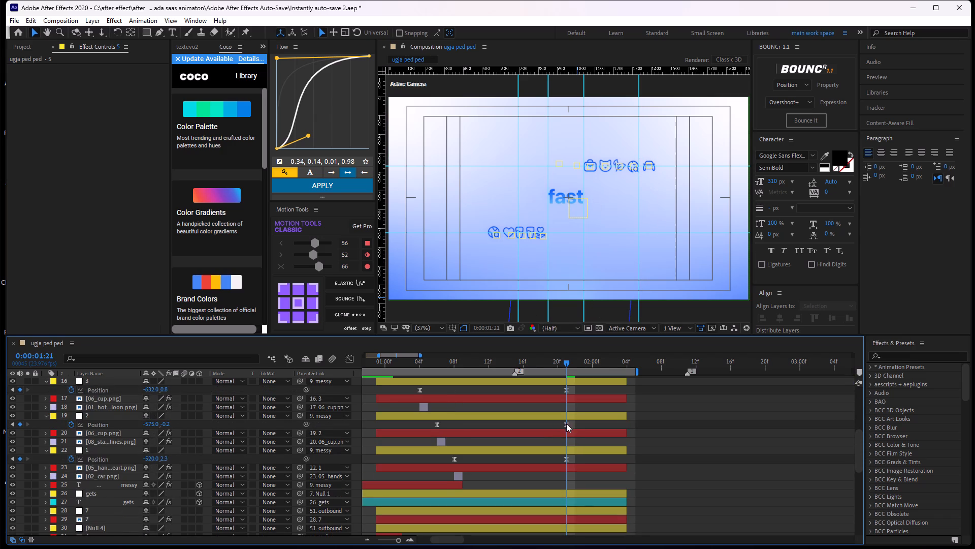
pyautogui.moveTo(567, 424); pyautogui.dragTo(550, 430)
pyautogui.keyDown('alt'); pyautogui.scroll(1, 566, 421); pyautogui.keyUp('alt')
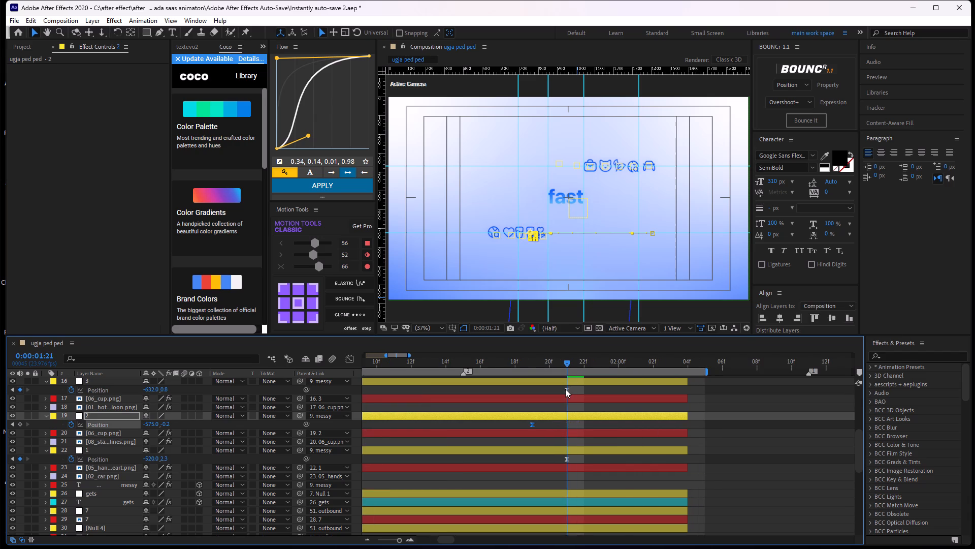
pyautogui.click(561, 389)
pyautogui.moveTo(566, 388); pyautogui.dragTo(481, 411)
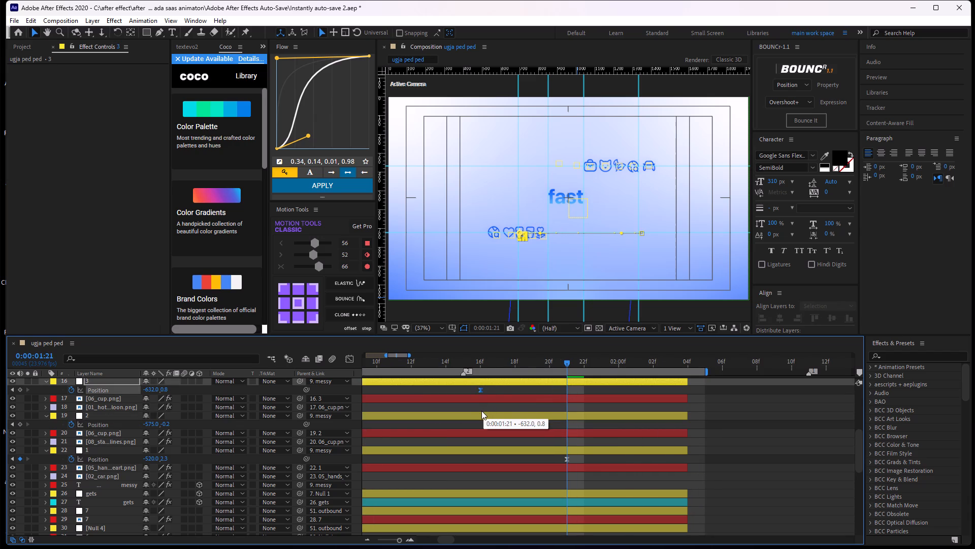
pyautogui.moveTo(481, 411); pyautogui.dragTo(503, 418)
# Continue the two-frame stagger, moving null 4's end Position keyframe to 0:00:01:15 and null 5's to 0:00:01:13.
pyautogui.scroll(1, 550, 403)
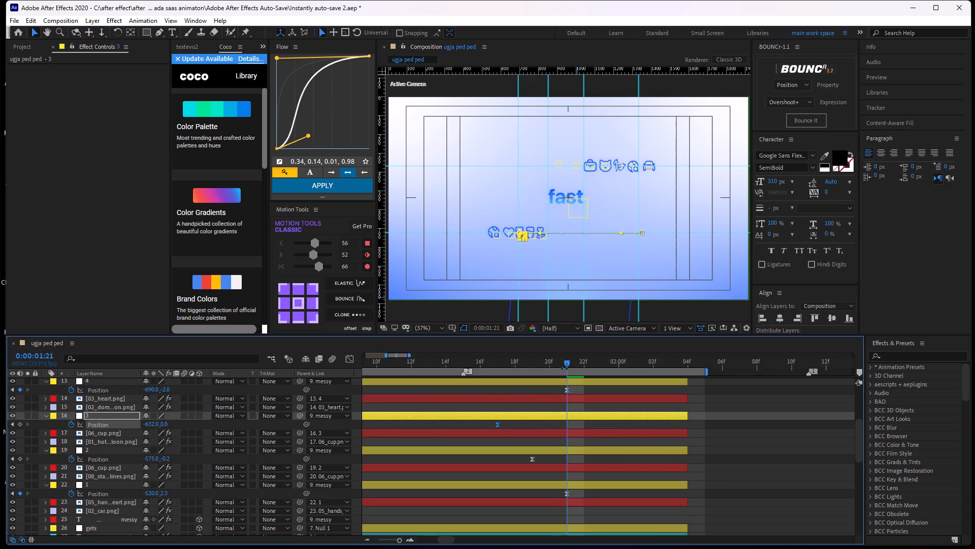
pyautogui.moveTo(570, 360); pyautogui.dragTo(506, 411)
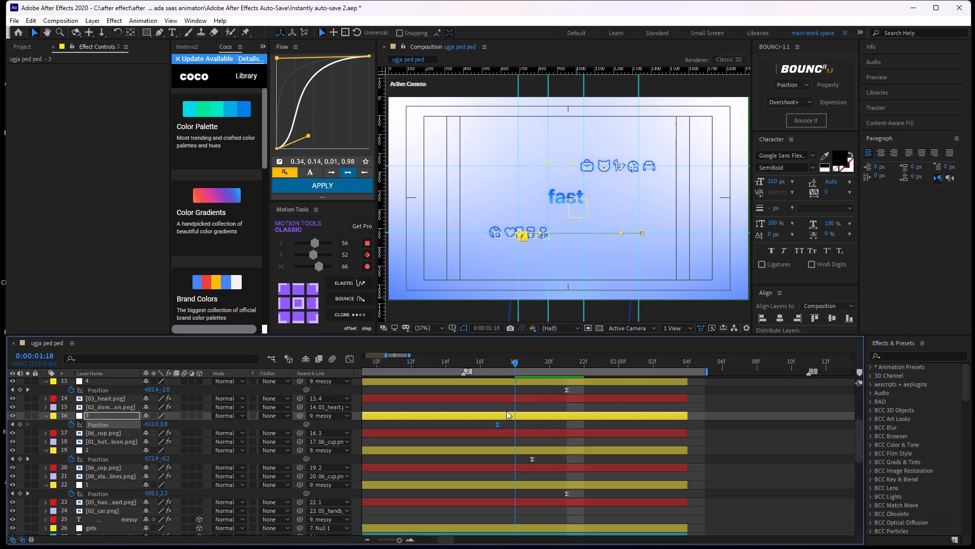
pyautogui.moveTo(506, 411); pyautogui.dragTo(506, 411)
pyautogui.moveTo(568, 389); pyautogui.dragTo(465, 405)
pyautogui.scroll(1, 500, 390)
pyautogui.moveTo(566, 387); pyautogui.dragTo(464, 404)
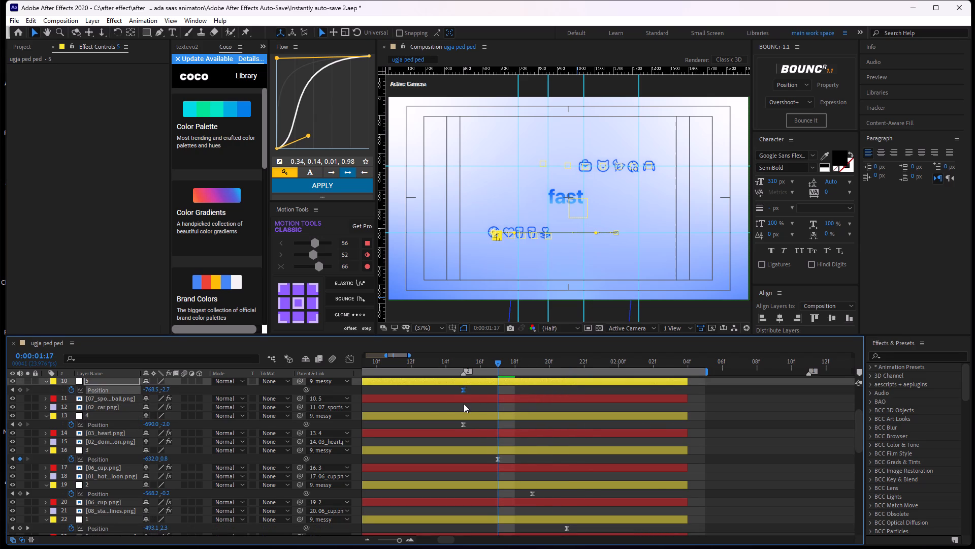
pyautogui.moveTo(464, 404); pyautogui.dragTo(431, 404)
pyautogui.moveTo(497, 362); pyautogui.dragTo(443, 385)
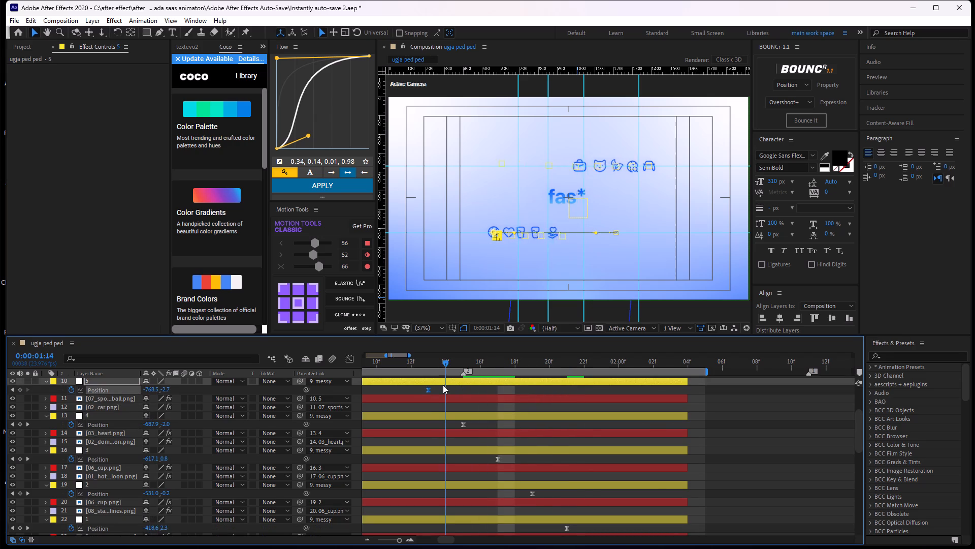
pyautogui.moveTo(443, 385); pyautogui.dragTo(425, 394)
# Apply the 0.34, 0.14, 0.01, 0.98 Flow curve to all Position keyframes of lower-row nulls 1 to 5.
pyautogui.scroll(1, 460, 386)
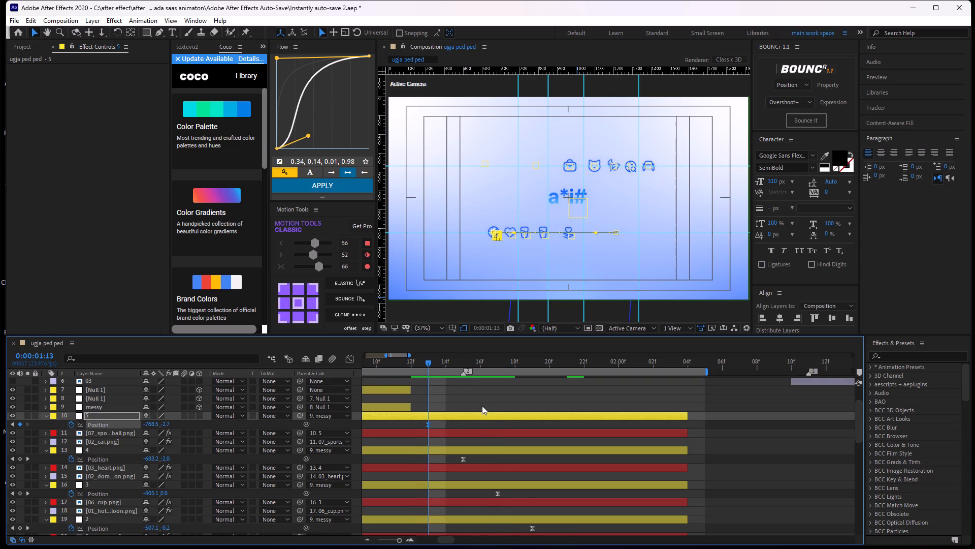
pyautogui.moveTo(423, 361); pyautogui.dragTo(379, 424)
pyautogui.moveTo(368, 423); pyautogui.dragTo(741, 542)
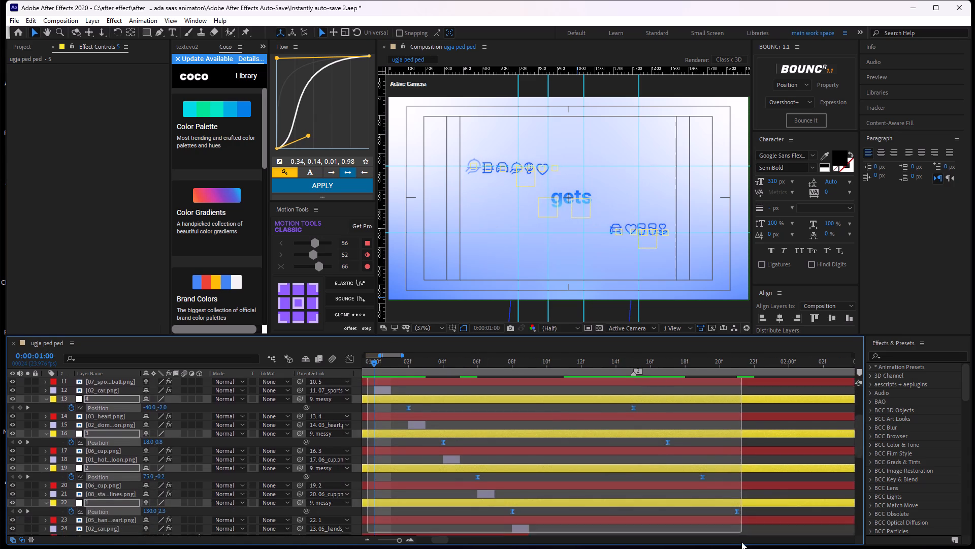
pyautogui.moveTo(741, 542); pyautogui.dragTo(764, 489)
pyautogui.click(341, 180)
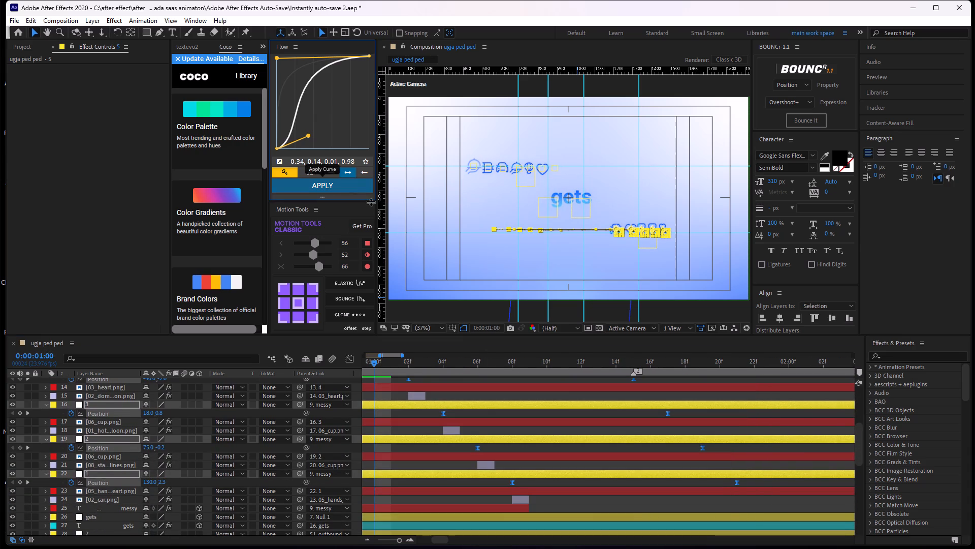
# Preview the icon slides around "fast" from 0:00:01:00, and play the whole animation from 0:00:00:00.
pyautogui.press('space')
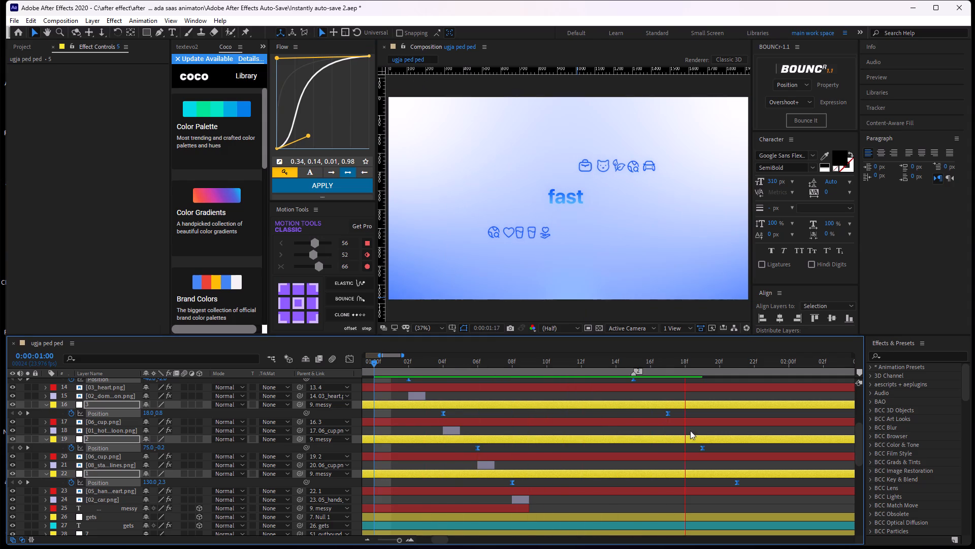
pyautogui.press('space')
pyautogui.moveTo(719, 364); pyautogui.dragTo(385, 408)
pyautogui.press('space')
pyautogui.press('space')
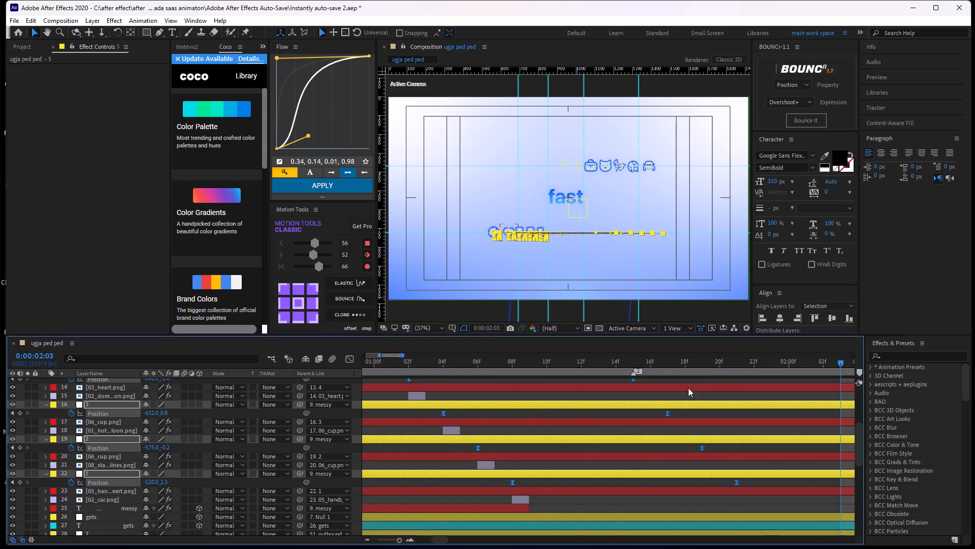
pyautogui.keyDown('alt'); pyautogui.scroll(-1, 697, 384); pyautogui.keyUp('alt')
pyautogui.moveTo(766, 362); pyautogui.dragTo(82, 497)
pyautogui.press('space')
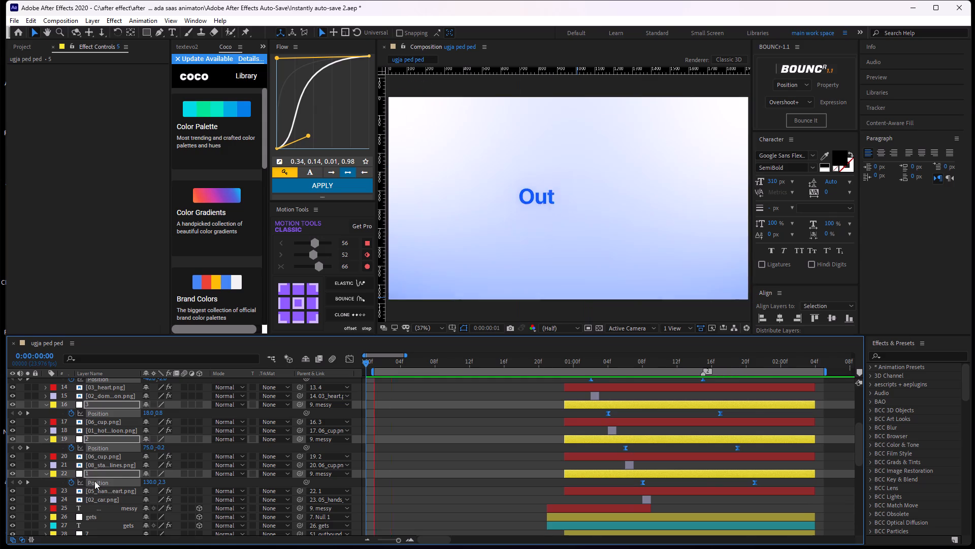
pyautogui.press('space')
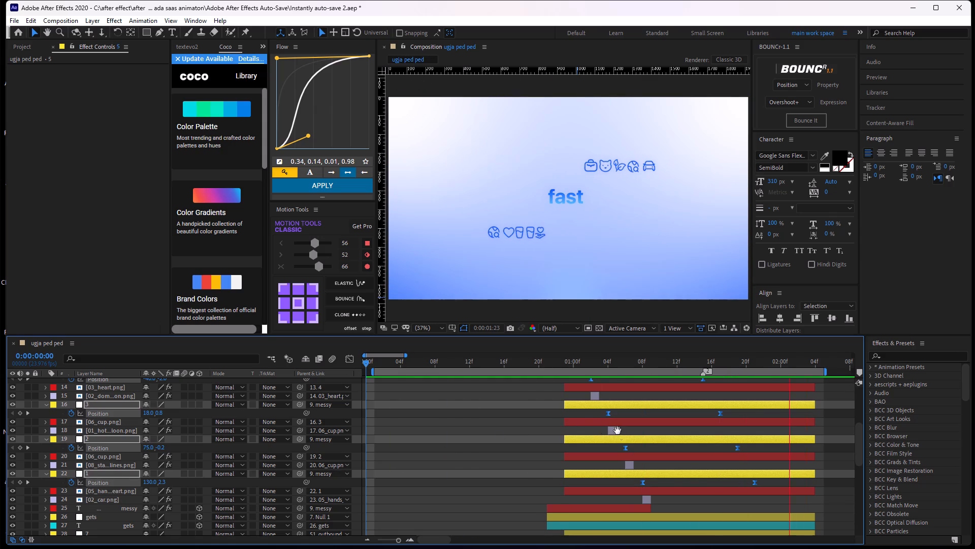
pyautogui.moveTo(802, 364); pyautogui.dragTo(235, 520)
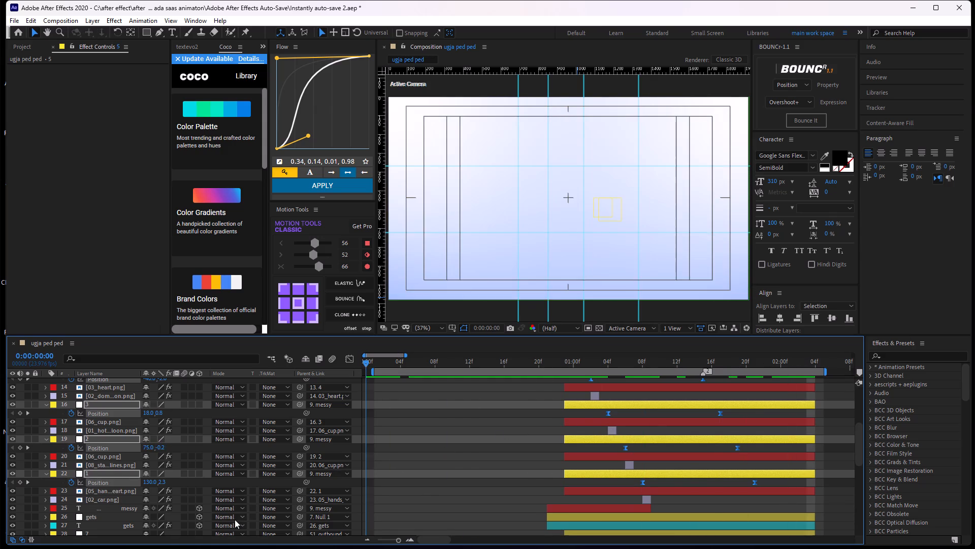
pyautogui.moveTo(235, 520); pyautogui.dragTo(234, 520)
pyautogui.press('space')
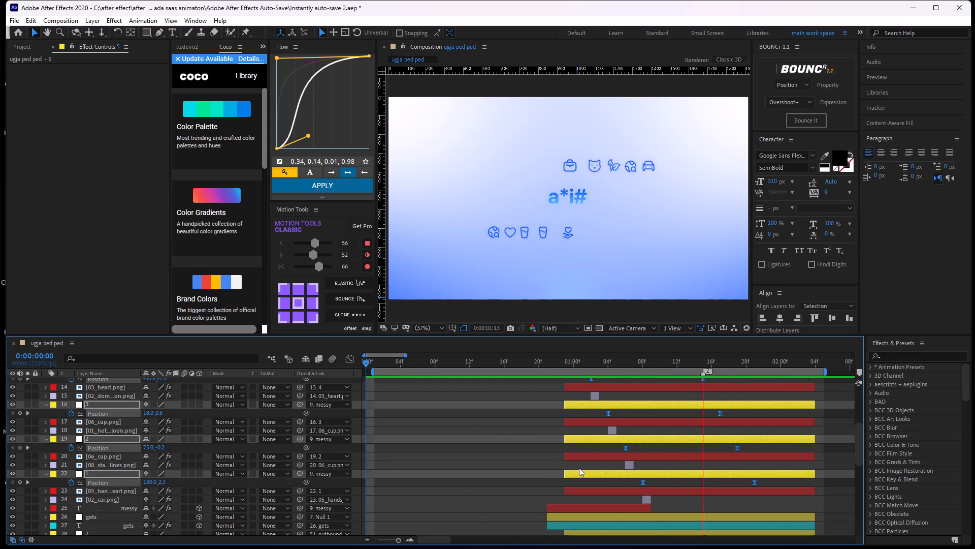
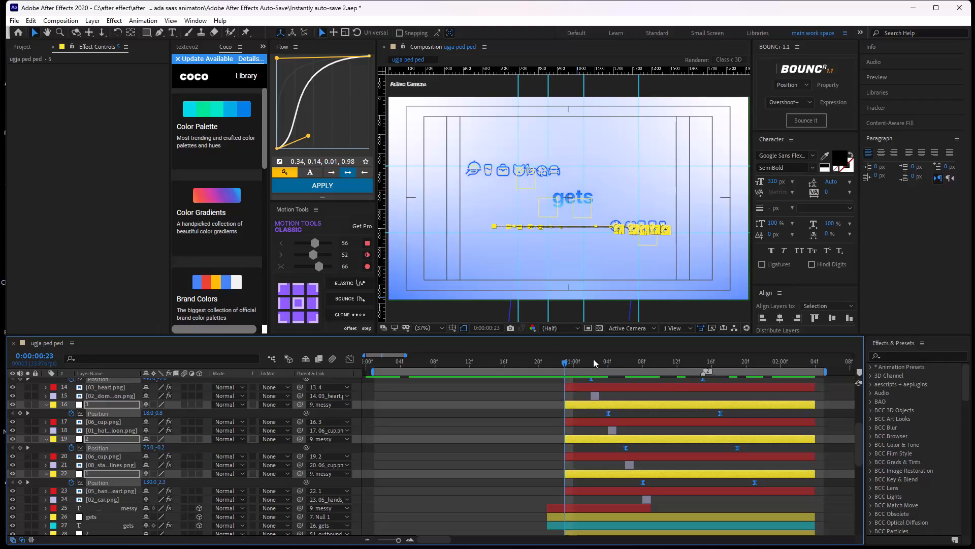
# Preview the text-to-icon animation from 0:00:00:21 through the icon rows around "fast".
pyautogui.moveTo(564, 364); pyautogui.dragTo(516, 380)
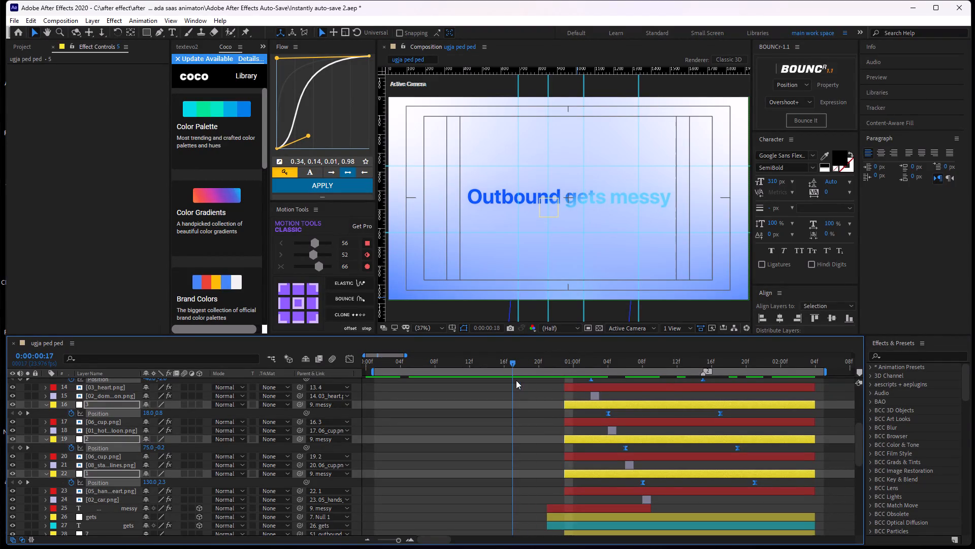
pyautogui.moveTo(516, 380); pyautogui.dragTo(549, 381)
pyautogui.click(537, 445)
pyautogui.scroll(-3, 554, 433)
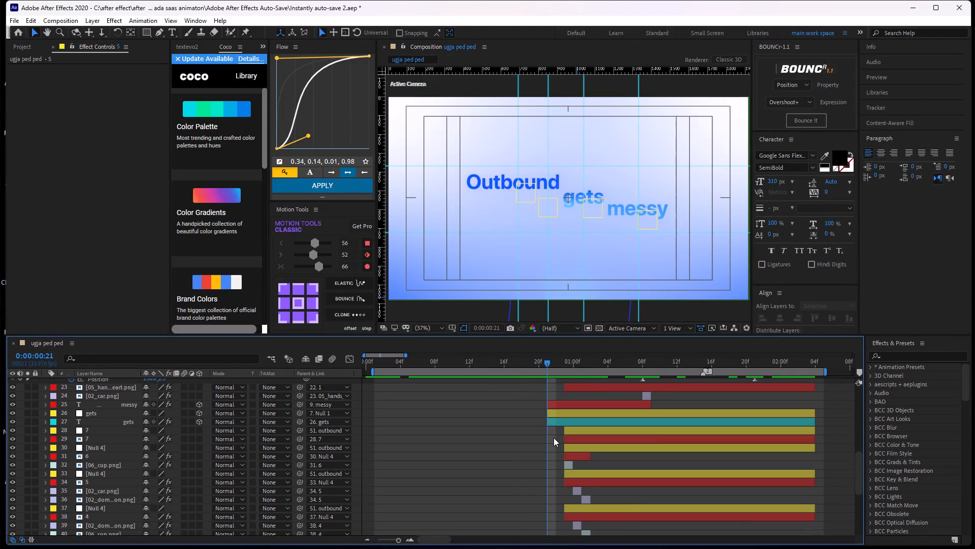
pyautogui.press('space')
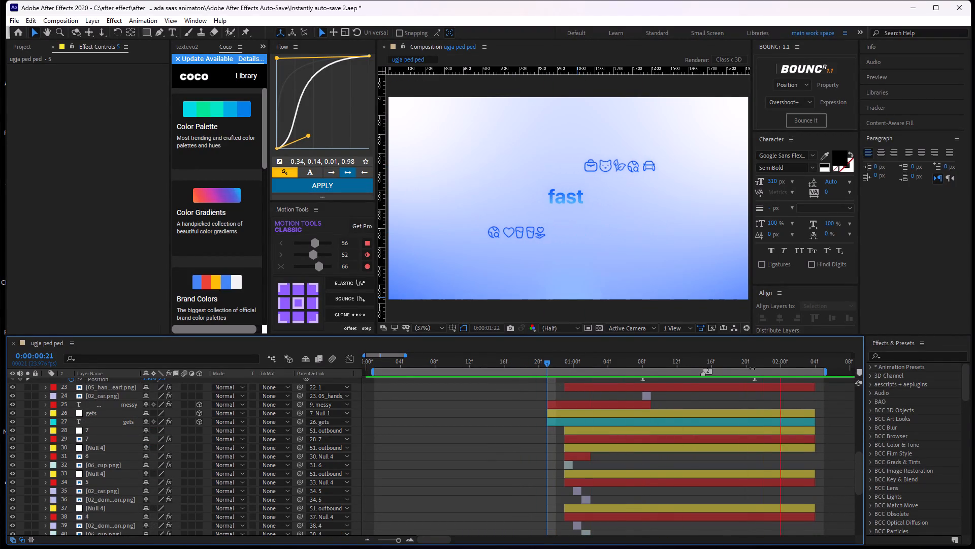
pyautogui.press('space')
# Extend the end of the composition's work area to 0:00:12:00, at the "29 october" marker.
pyautogui.moveTo(820, 391); pyautogui.dragTo(653, 422, button='middle')
pyautogui.keyDown('alt'); pyautogui.scroll(-1, 635, 405); pyautogui.keyUp('alt')
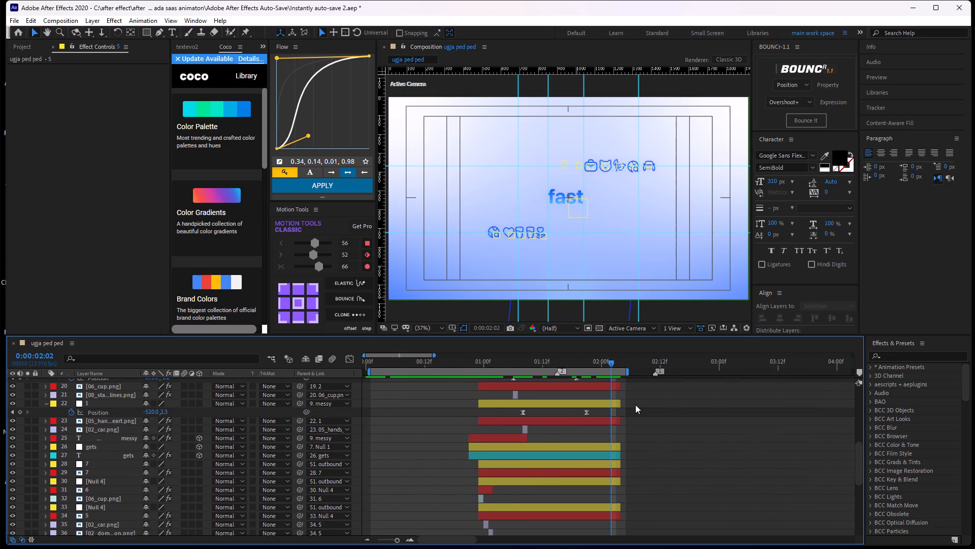
pyautogui.moveTo(629, 372); pyautogui.dragTo(670, 402)
pyautogui.keyDown('alt'); pyautogui.scroll(-2, 615, 423); pyautogui.keyUp('alt')
pyautogui.keyDown('alt'); pyautogui.moveTo(440, 426); pyautogui.dragTo(579, 463, button='middle'); pyautogui.keyUp('alt')
pyautogui.keyDown('alt'); pyautogui.scroll(-1, 571, 464); pyautogui.keyUp('alt')
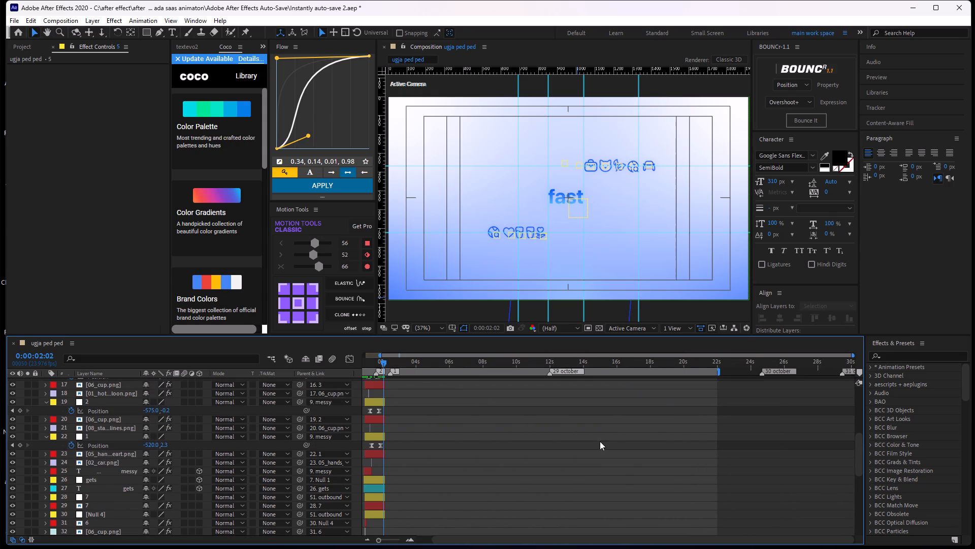
pyautogui.moveTo(721, 370); pyautogui.dragTo(713, 373)
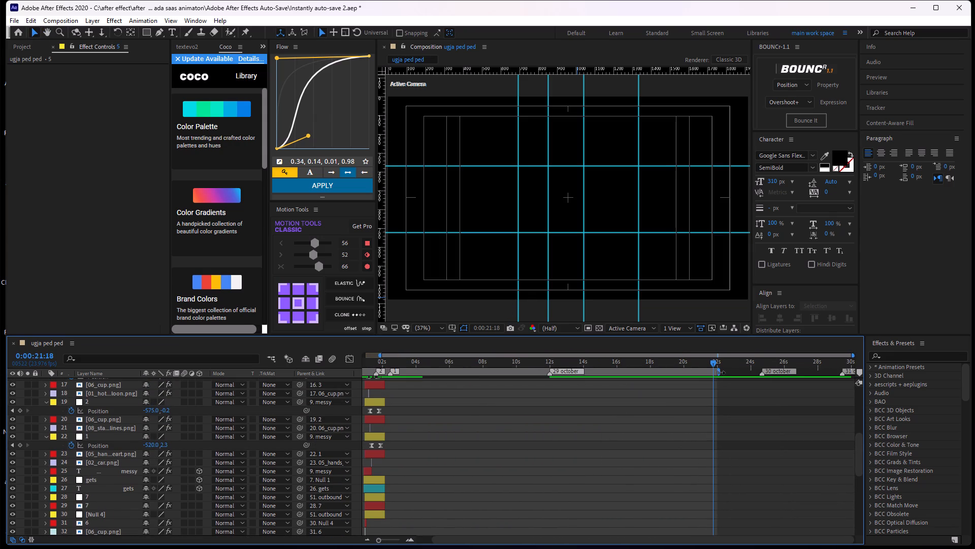
pyautogui.moveTo(721, 373); pyautogui.dragTo(563, 436)
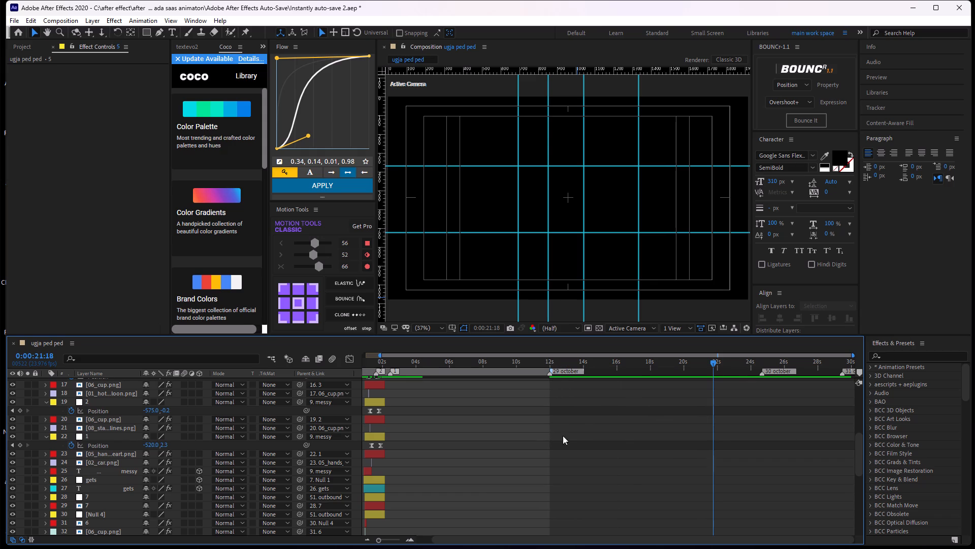
pyautogui.moveTo(563, 436); pyautogui.dragTo(554, 443)
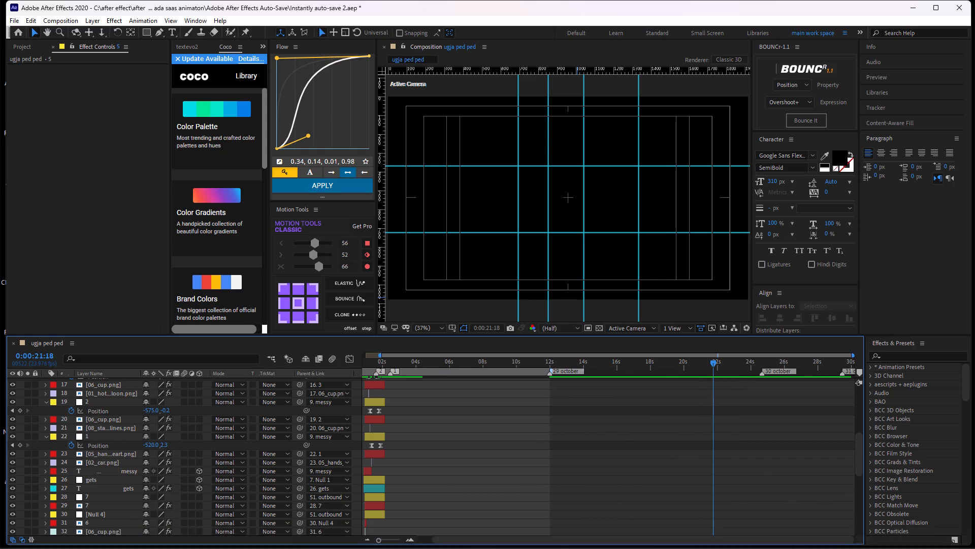
# Return to 0:00:01:17 and collapse the revealed keyframe properties of all layers.
pyautogui.moveTo(712, 365); pyautogui.dragTo(397, 411)
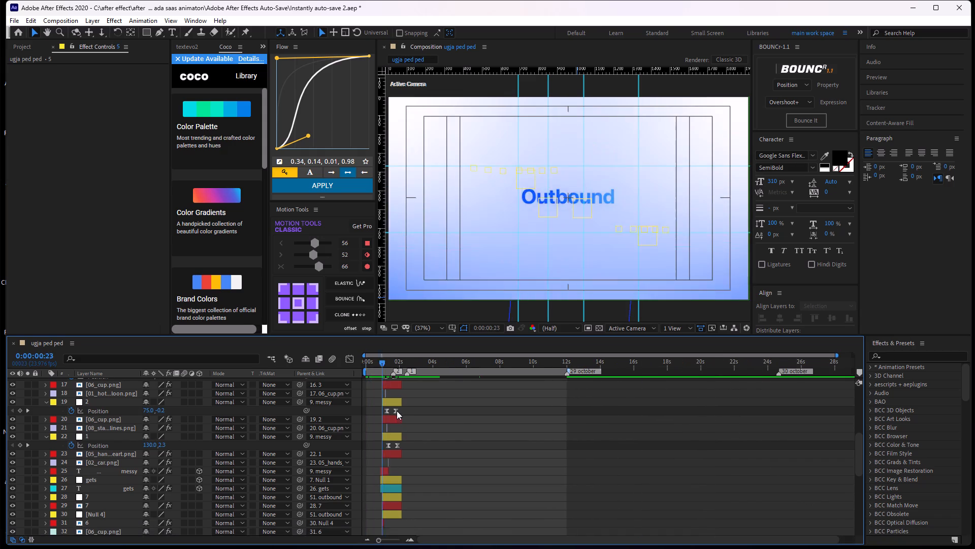
pyautogui.moveTo(397, 411); pyautogui.dragTo(394, 412)
pyautogui.hotkey('ctrl', 'a')
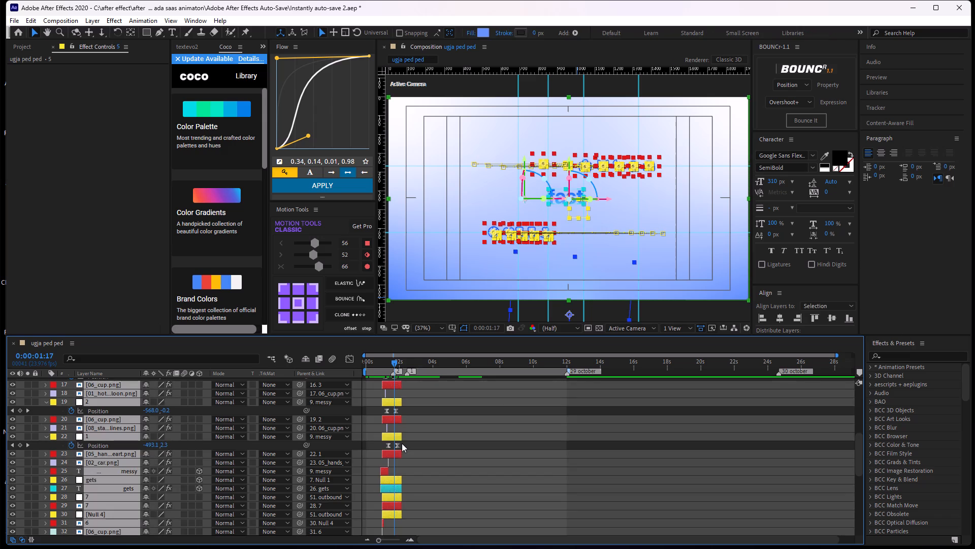
pyautogui.press('u')
pyautogui.press('u')
# Look through the collapsed layer stack from the storyboard and video layers down to the gradient and audio.
pyautogui.moveTo(416, 416); pyautogui.dragTo(452, 525, button='middle')
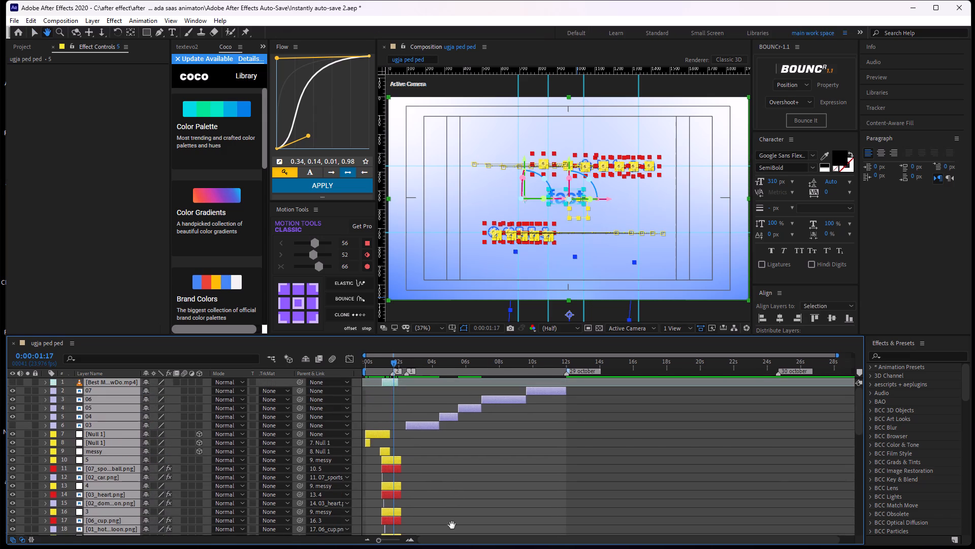
pyautogui.moveTo(452, 525); pyautogui.dragTo(450, 538, button='middle')
pyautogui.keyDown('alt'); pyautogui.scroll(2, 410, 456); pyautogui.keyUp('alt')
pyautogui.moveTo(410, 456); pyautogui.dragTo(600, 428, button='middle')
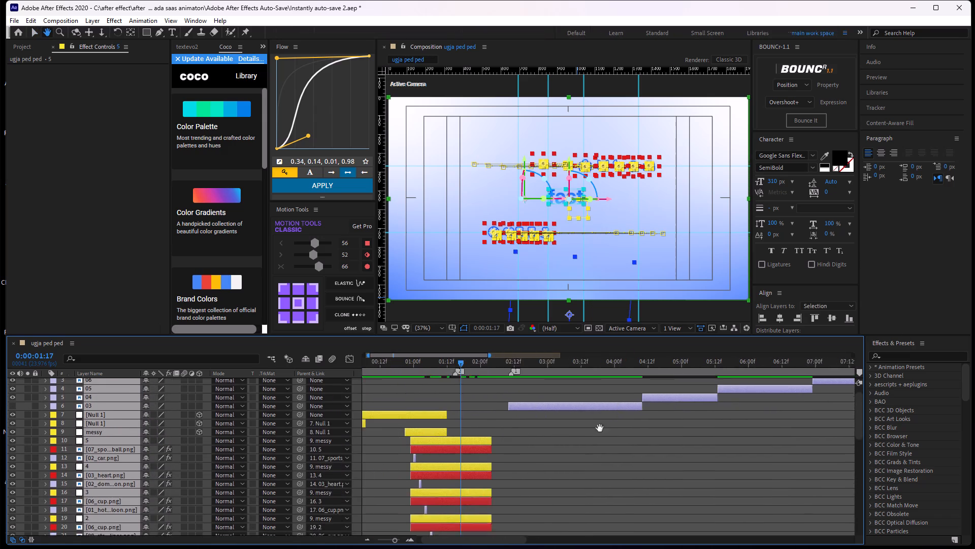
pyautogui.moveTo(600, 428); pyautogui.dragTo(618, 414, button='middle')
pyautogui.moveTo(554, 458); pyautogui.dragTo(588, 335, button='middle')
pyautogui.moveTo(516, 486); pyautogui.dragTo(544, 382, button='middle')
pyautogui.moveTo(529, 482); pyautogui.dragTo(543, 403, button='middle')
pyautogui.scroll(-1, 545, 404)
pyautogui.moveTo(542, 487); pyautogui.dragTo(554, 395, button='middle')
pyautogui.click(534, 469)
pyautogui.scroll(2, 539, 433)
pyautogui.scroll(-3, 546, 429)
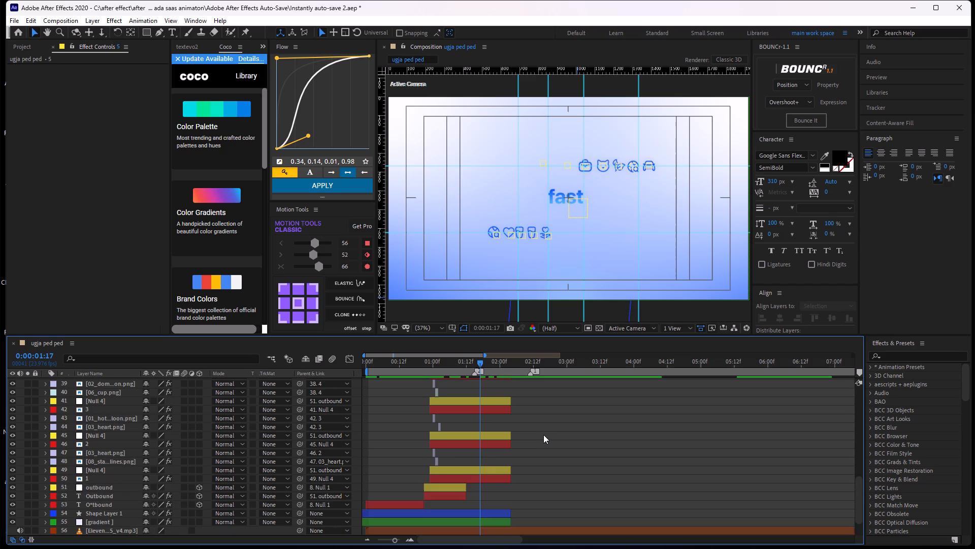
pyautogui.scroll(-3, 543, 435)
pyautogui.scroll(3, 542, 438)
pyautogui.scroll(-1, 542, 438)
pyautogui.scroll(7, 542, 438)
pyautogui.scroll(-8, 544, 438)
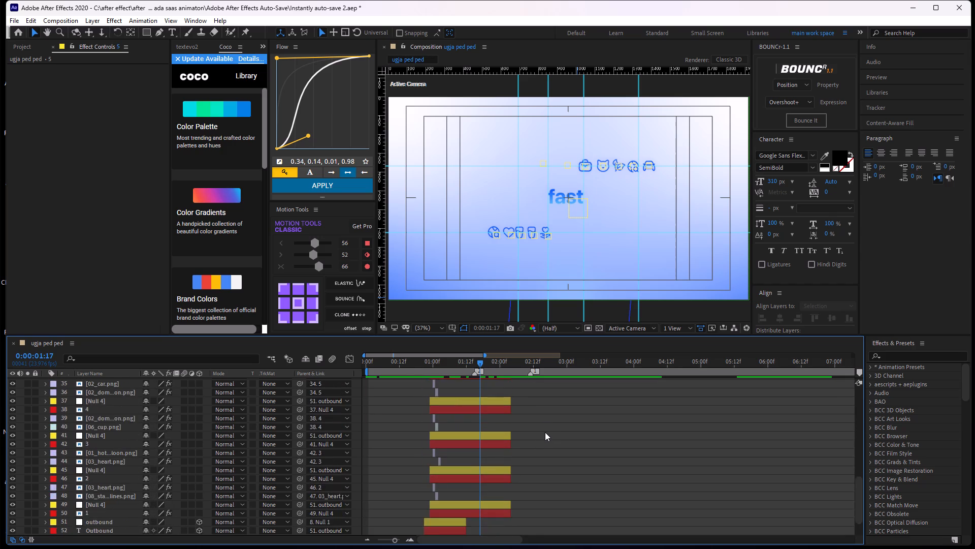
pyautogui.scroll(7, 545, 432)
pyautogui.scroll(-7, 546, 430)
pyautogui.scroll(7, 545, 430)
pyautogui.scroll(-7, 545, 430)
pyautogui.scroll(10, 545, 430)
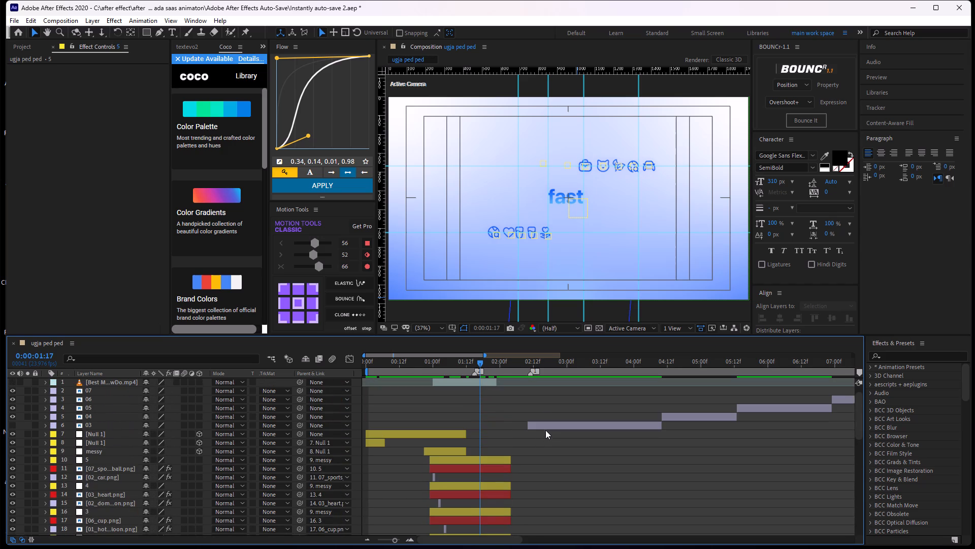
# Scrub past the end of the icon animation to 0:00:02:11 and make storyboard layer 03 visible.
pyautogui.moveTo(474, 360); pyautogui.dragTo(510, 408)
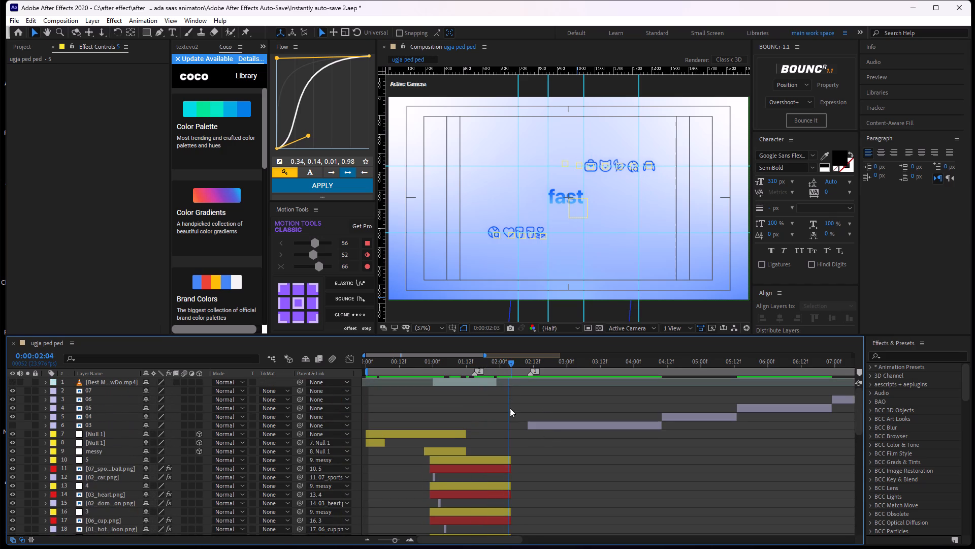
pyautogui.moveTo(510, 408); pyautogui.dragTo(493, 436)
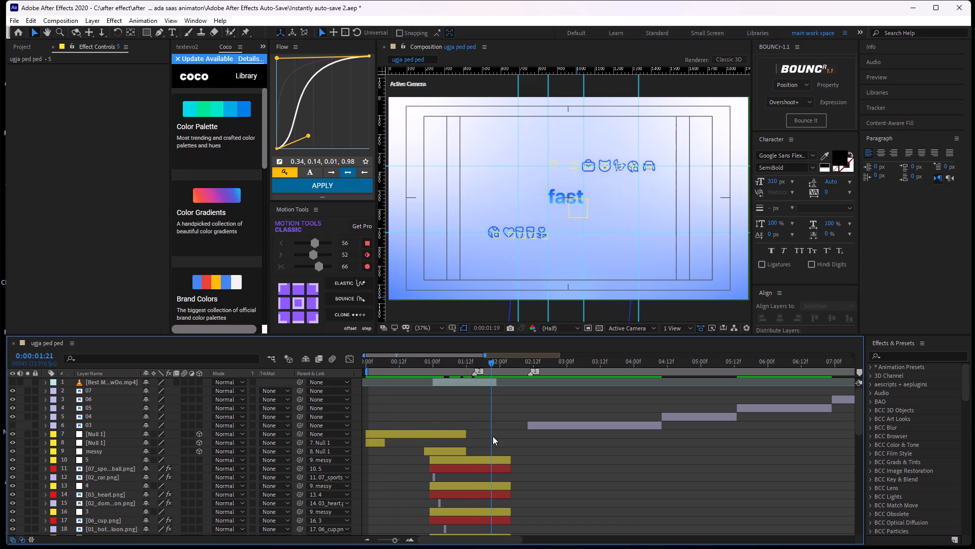
pyautogui.moveTo(493, 436); pyautogui.dragTo(531, 447)
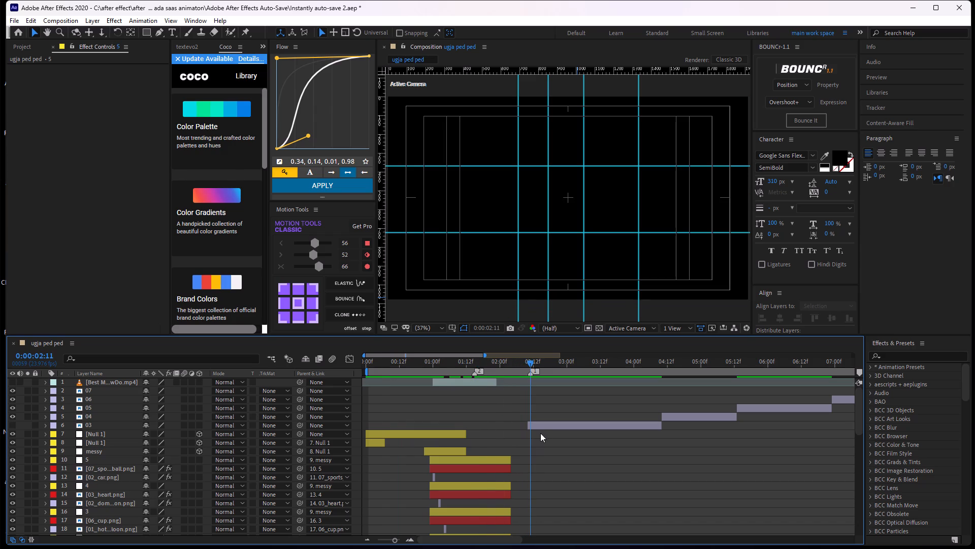
pyautogui.click(543, 428)
pyautogui.click(11, 425)
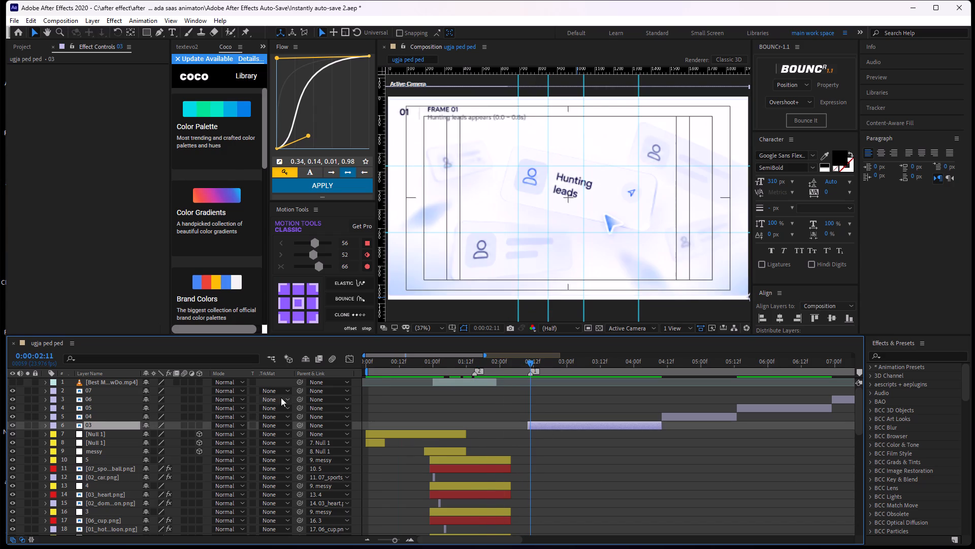
# Make the "Best M...wDo.mp4" reference video layer visible at 0:00:01:03 and play it.
pyautogui.moveTo(526, 364); pyautogui.dragTo(442, 394)
pyautogui.click(452, 381)
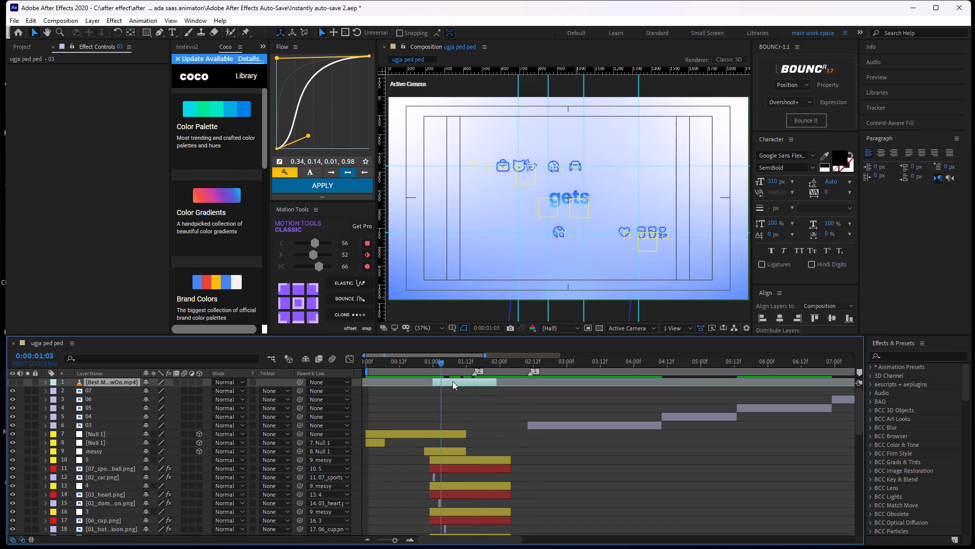
pyautogui.click(14, 384)
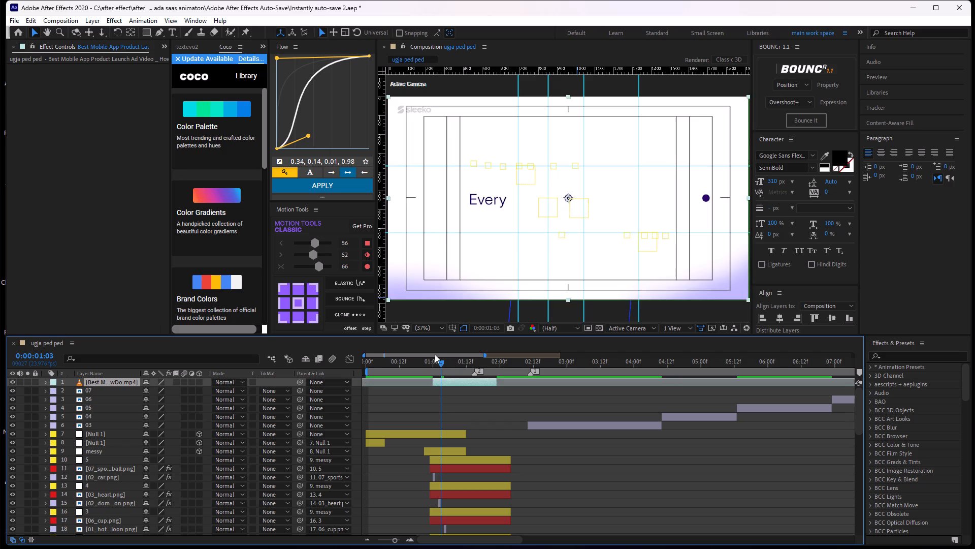
pyautogui.press('space')
pyautogui.press('space')
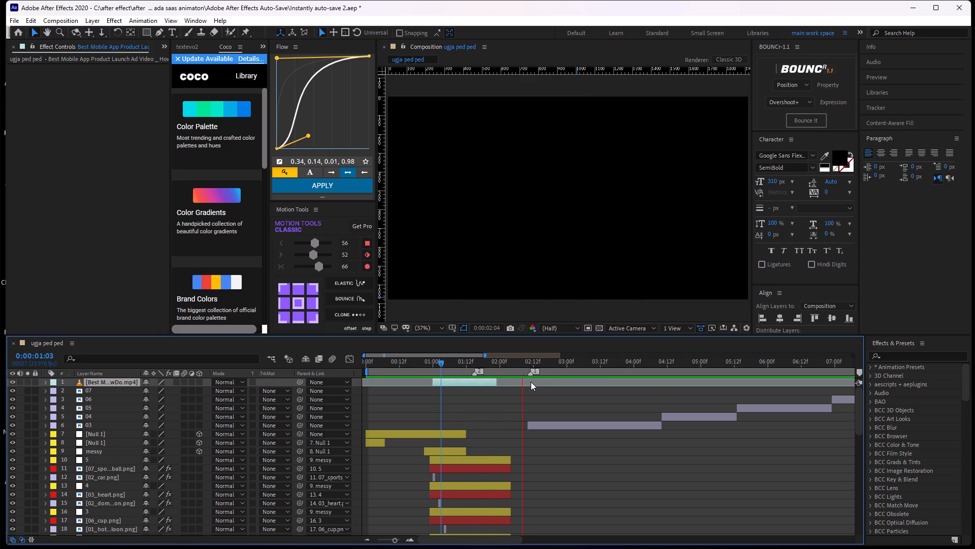
# Extend the reference video layer's out point to about 0:00:12:05, just past the "29 october" marker.
pyautogui.moveTo(499, 385); pyautogui.dragTo(971, 445)
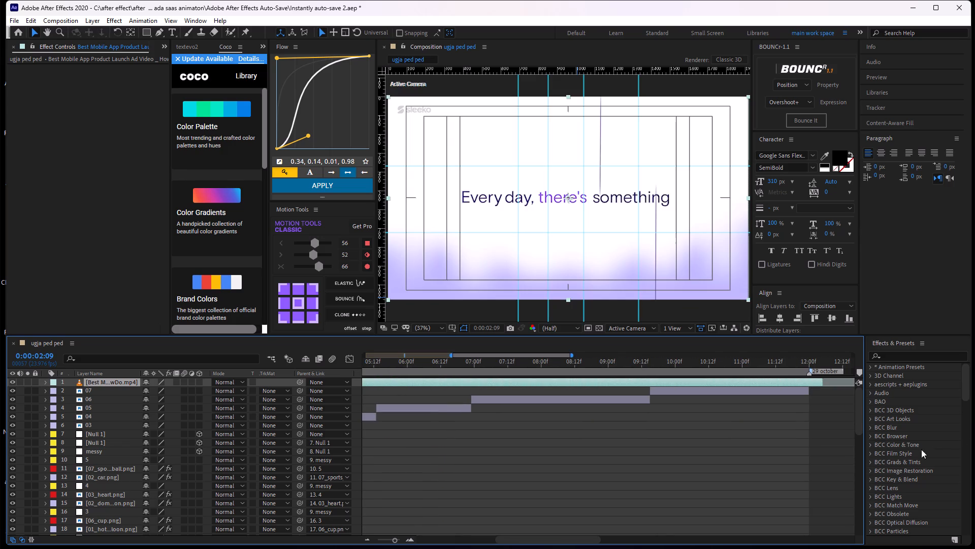
pyautogui.keyDown('alt'); pyautogui.scroll(-2, 544, 419); pyautogui.keyUp('alt')
# Play the reference video from 0:00:02:09, and replay it from 0:00:01:12 to study its word and icon motion.
pyautogui.press('space')
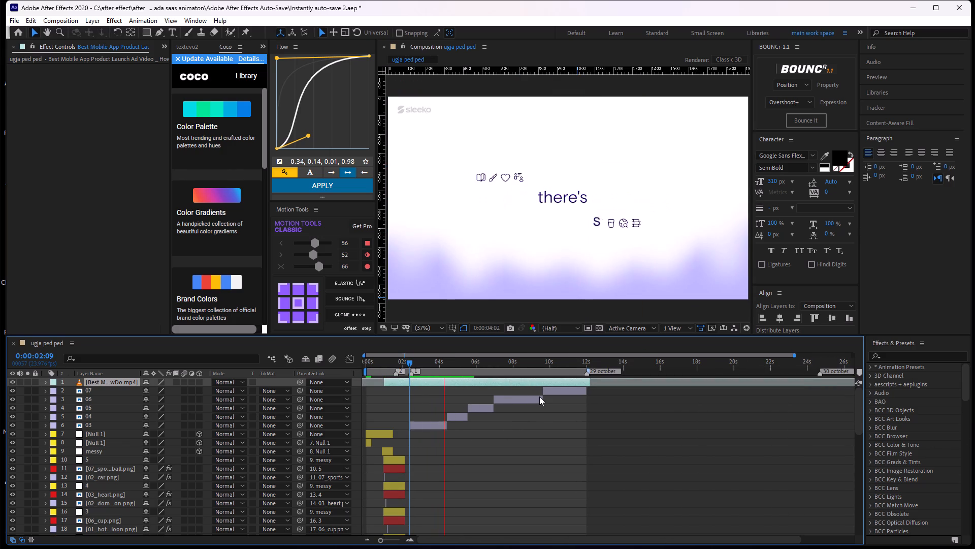
pyautogui.press('space')
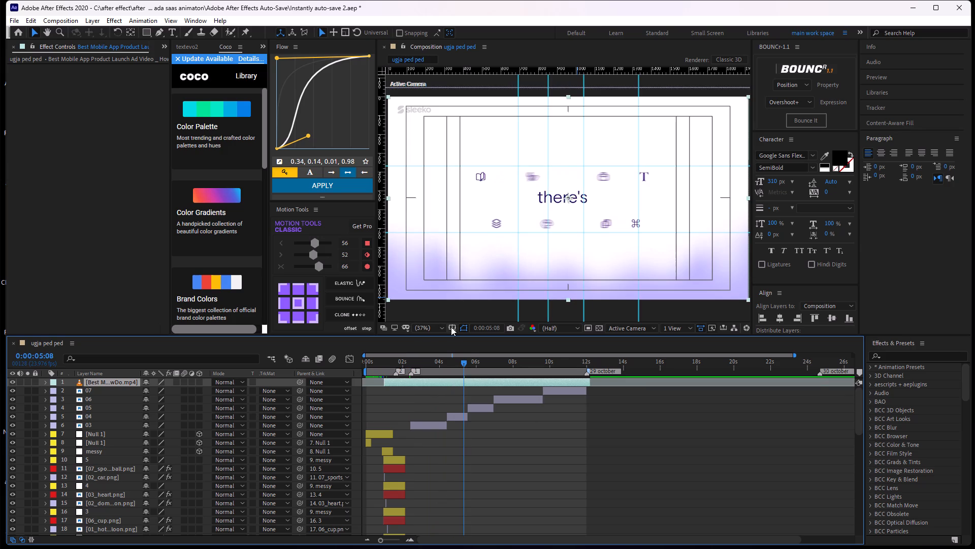
pyautogui.moveTo(464, 361); pyautogui.dragTo(394, 391)
pyautogui.press('space')
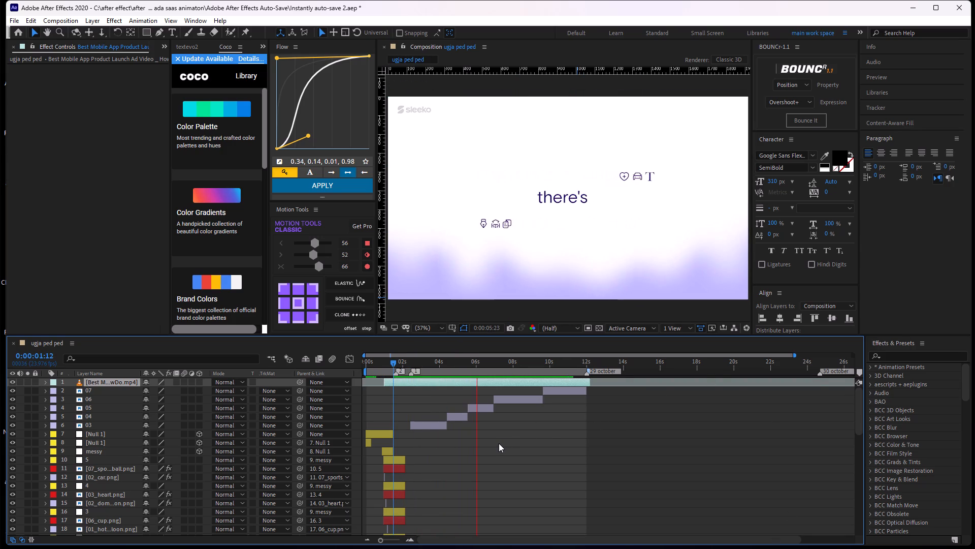
pyautogui.press('space')
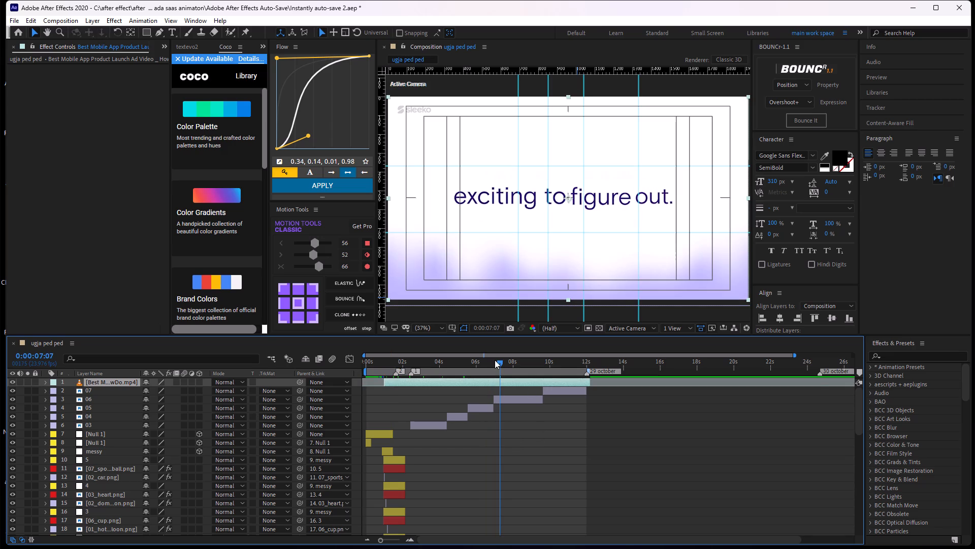
# Play the reference video in short bursts from 0:00:02:19 to study how the icons slide and swap around "there's".
pyautogui.moveTo(496, 359); pyautogui.dragTo(489, 362)
pyautogui.moveTo(488, 362); pyautogui.dragTo(416, 381)
pyautogui.press('space')
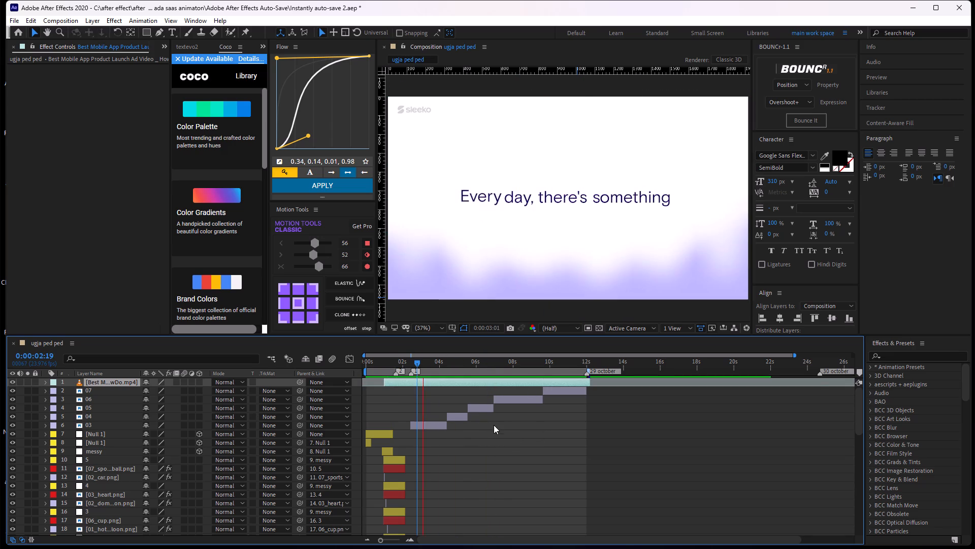
pyautogui.press('space')
pyautogui.press('space')
pyautogui.press('space')
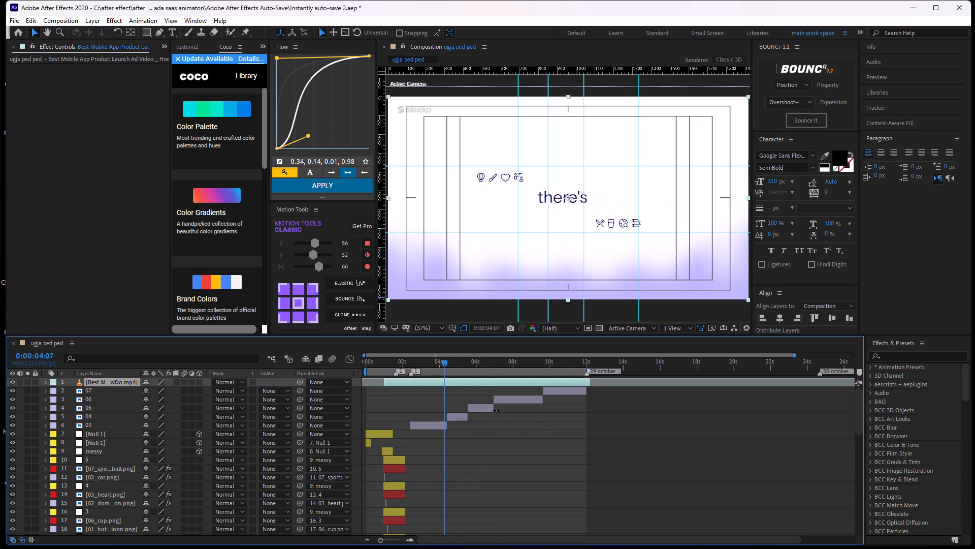
pyautogui.press('space')
pyautogui.press('space')
pyautogui.press('space')
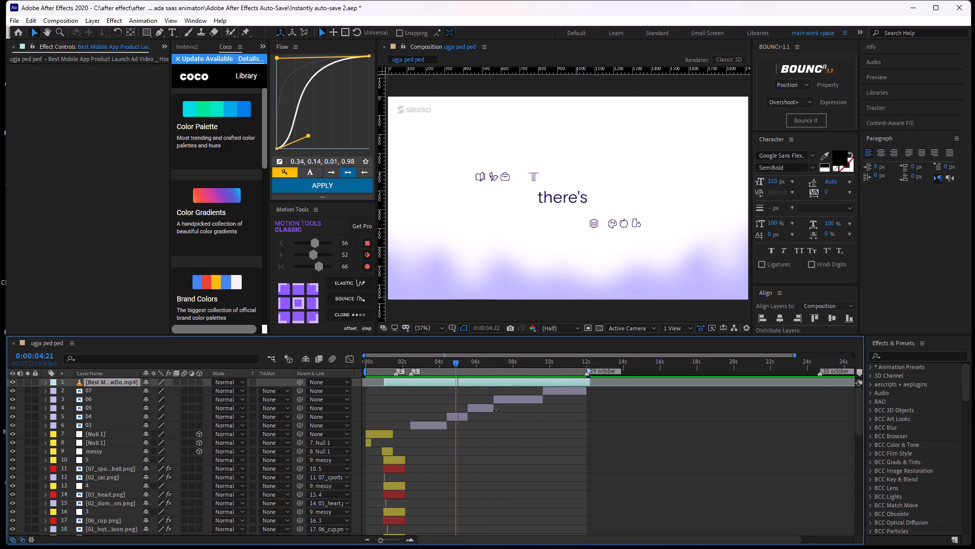
pyautogui.press('space')
pyautogui.press('space')
pyautogui.press('space')
pyautogui.press('space')
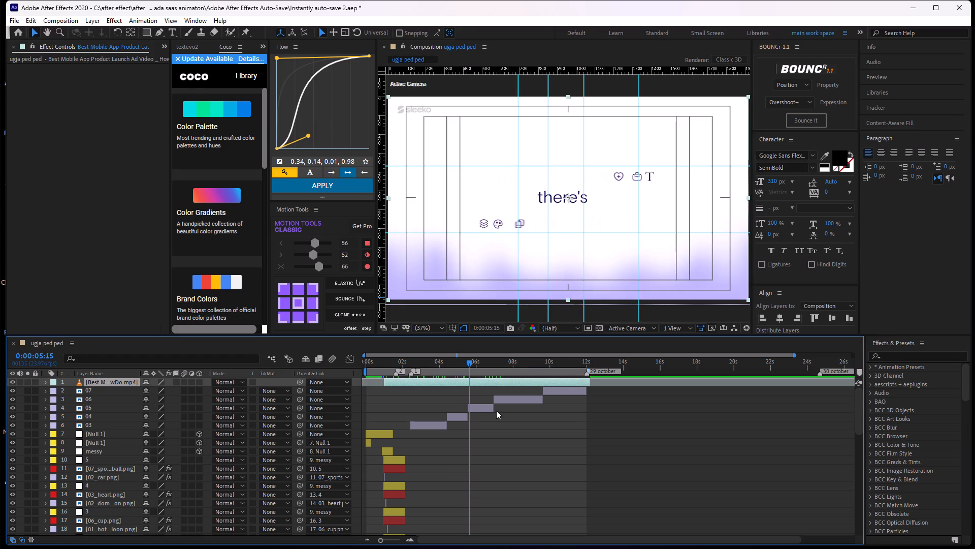
pyautogui.press('space')
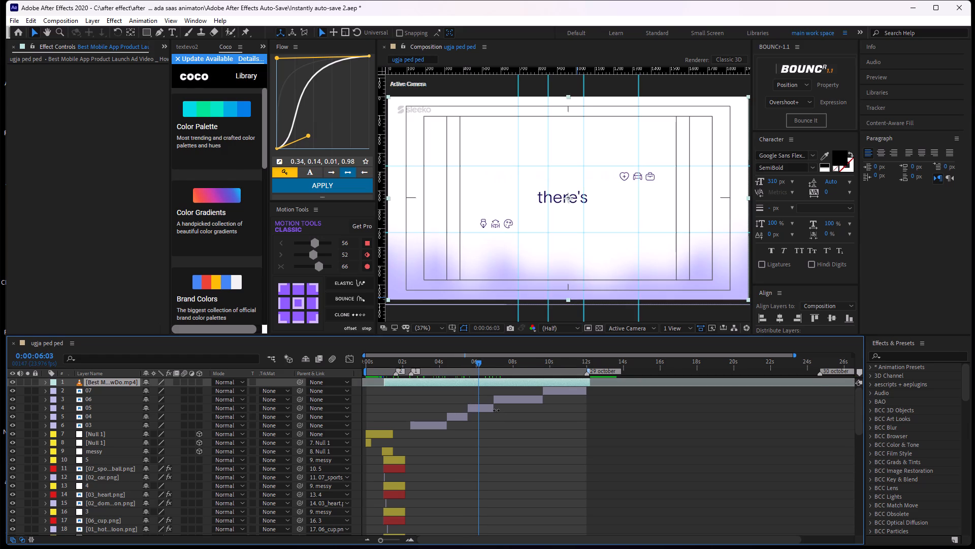
# Replay the reference from 0:00:03:18 to examine the transition from the icon rows to "exciting to figure out.".
pyautogui.moveTo(477, 361); pyautogui.dragTo(459, 371)
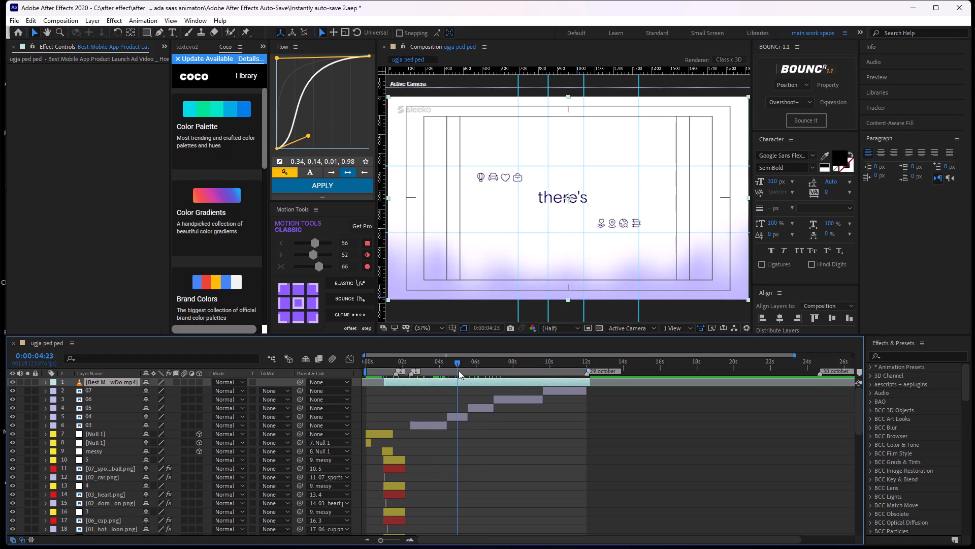
pyautogui.moveTo(459, 371); pyautogui.dragTo(434, 378)
pyautogui.press('space')
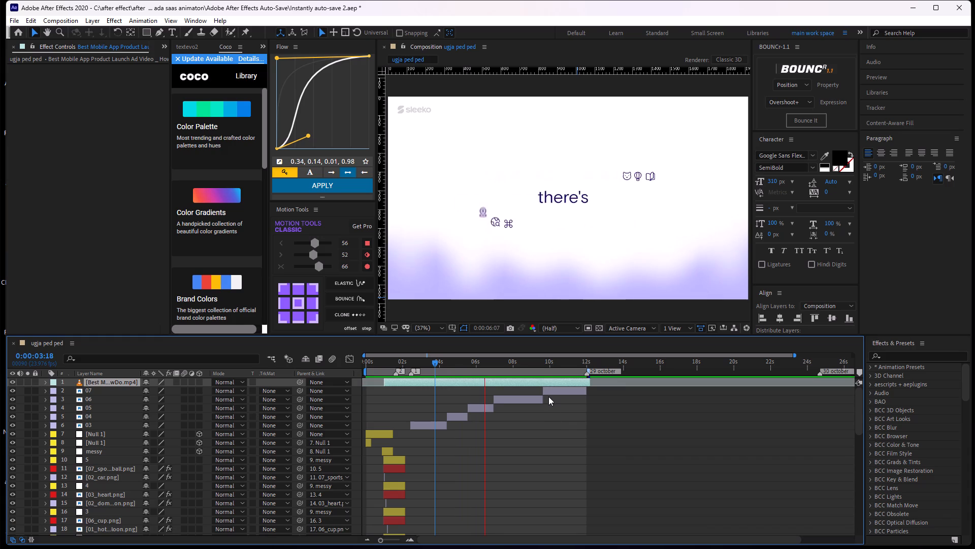
pyautogui.press('space')
pyautogui.press('space')
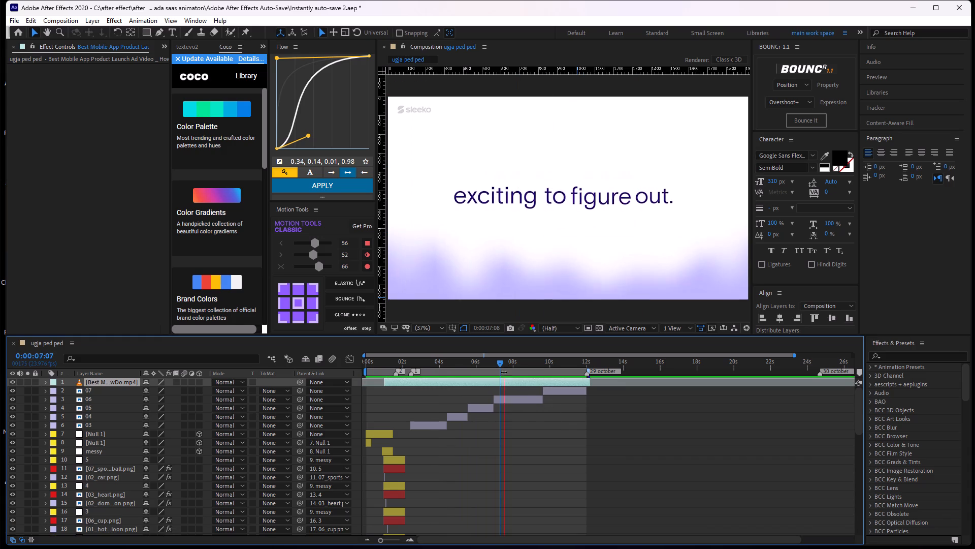
# Scrub back from 0:00:08:00 to 0:00:04:21 and replay the reference from "there's" to "exciting to figure out.".
pyautogui.press('space')
pyautogui.moveTo(509, 362); pyautogui.dragTo(508, 363)
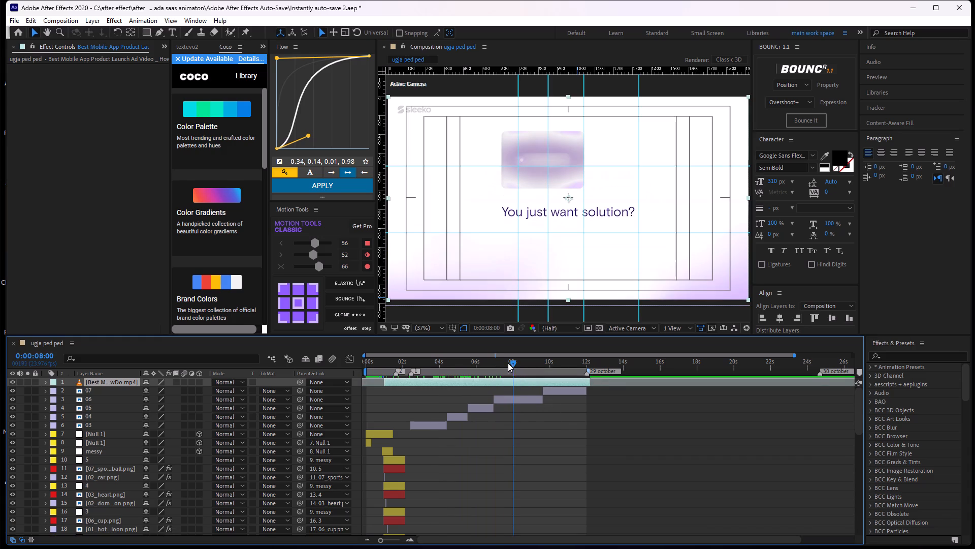
pyautogui.moveTo(508, 363); pyautogui.dragTo(460, 399)
pyautogui.press('space')
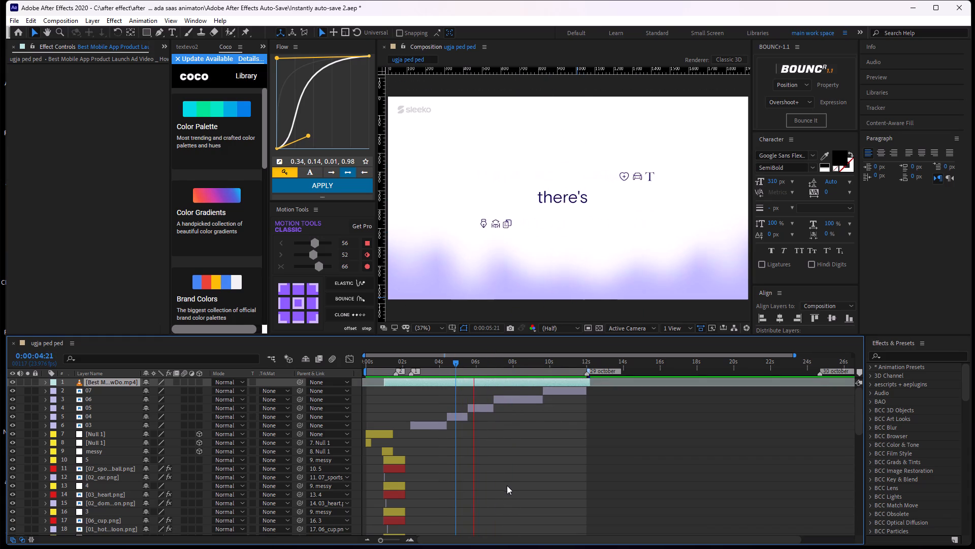
pyautogui.press('space')
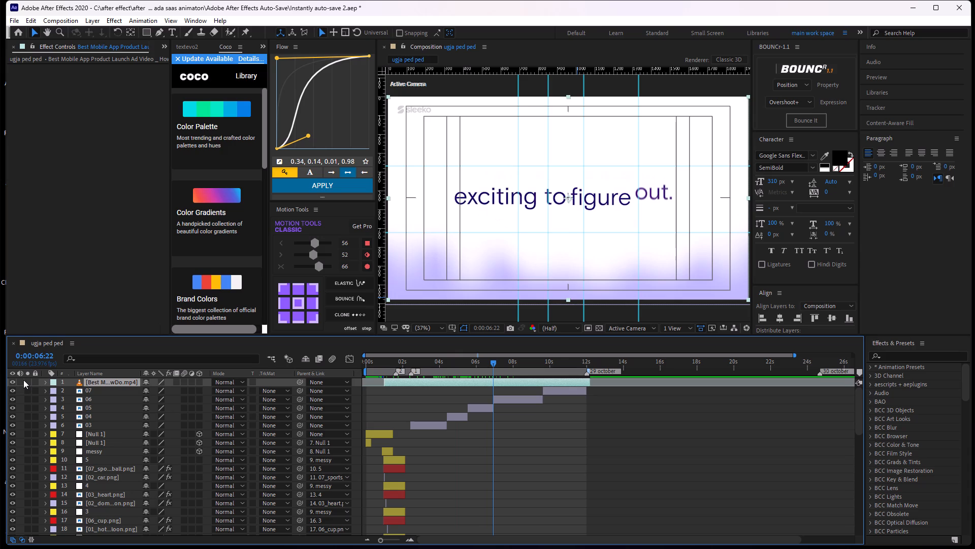
# Solo the reference video layer and turn on its audio.
pyautogui.click(27, 380)
pyautogui.click(20, 381)
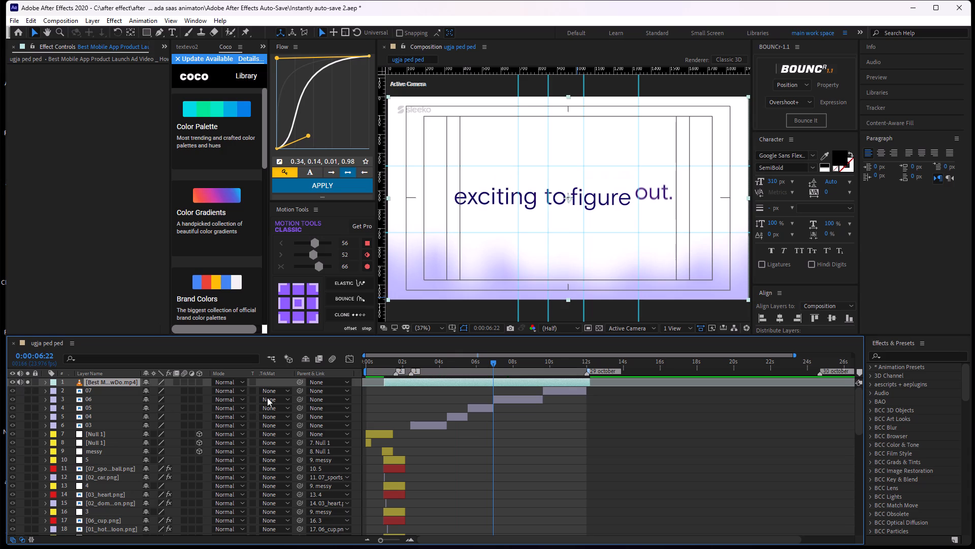
# Play the reference from 0:00:06:22 and 0:00:06:04, and scrub to 0:00:09:05 to examine how "You just want solution?" enters.
pyautogui.press('space')
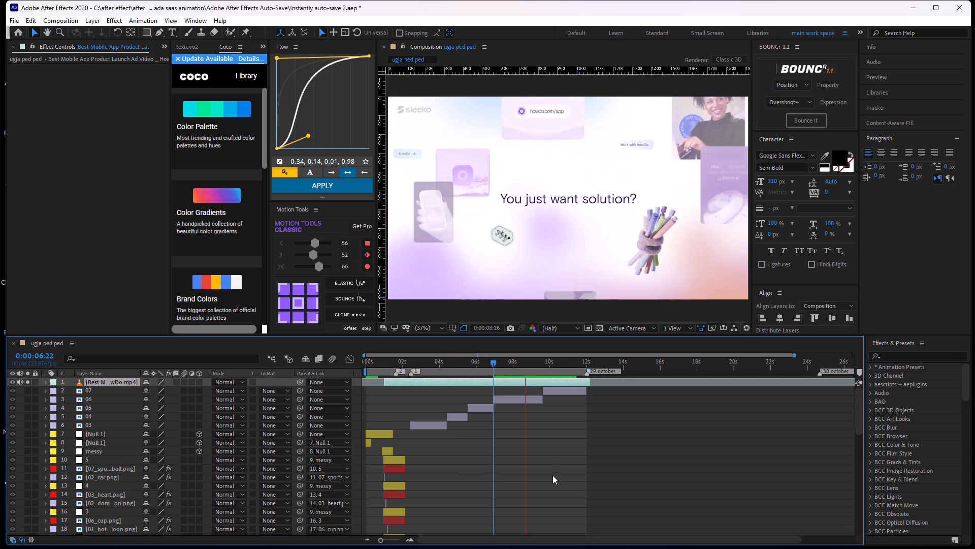
pyautogui.press('space')
pyautogui.moveTo(543, 358); pyautogui.dragTo(507, 376)
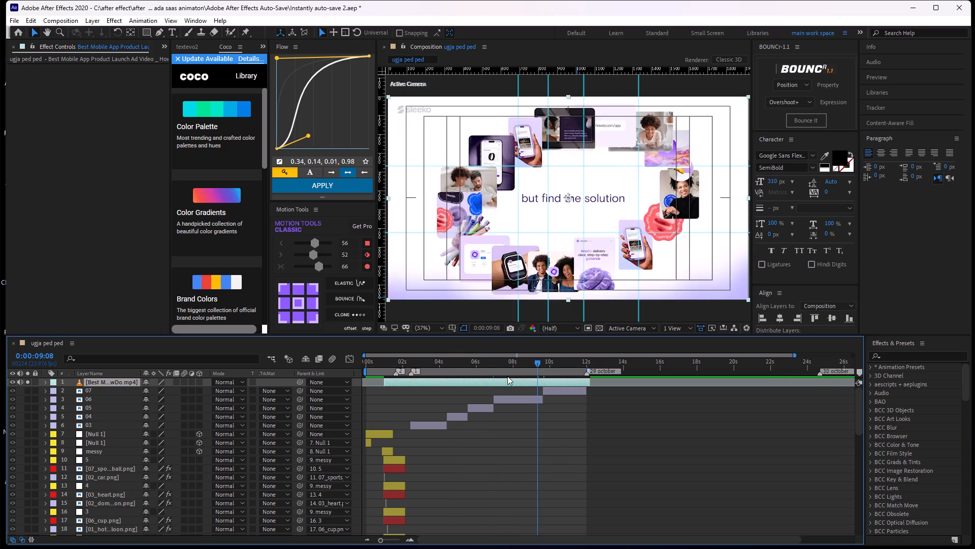
pyautogui.moveTo(507, 376); pyautogui.dragTo(479, 393)
pyautogui.press('space')
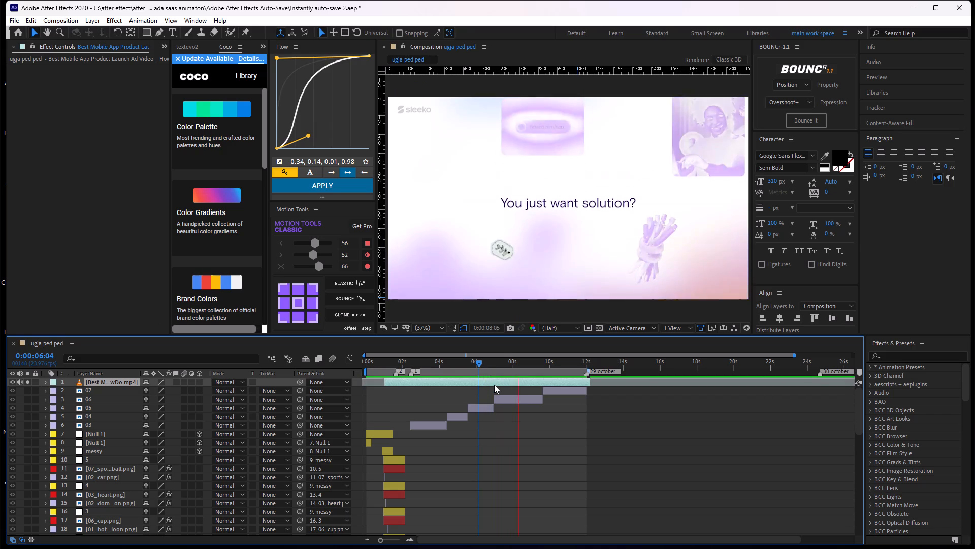
pyautogui.press('space')
pyautogui.moveTo(522, 366); pyautogui.dragTo(498, 378)
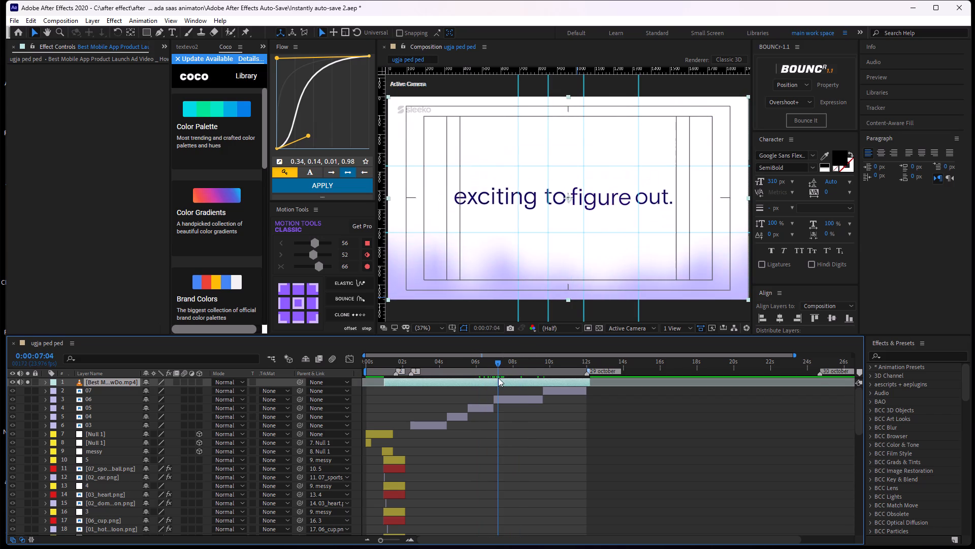
pyautogui.moveTo(498, 378); pyautogui.dragTo(511, 375)
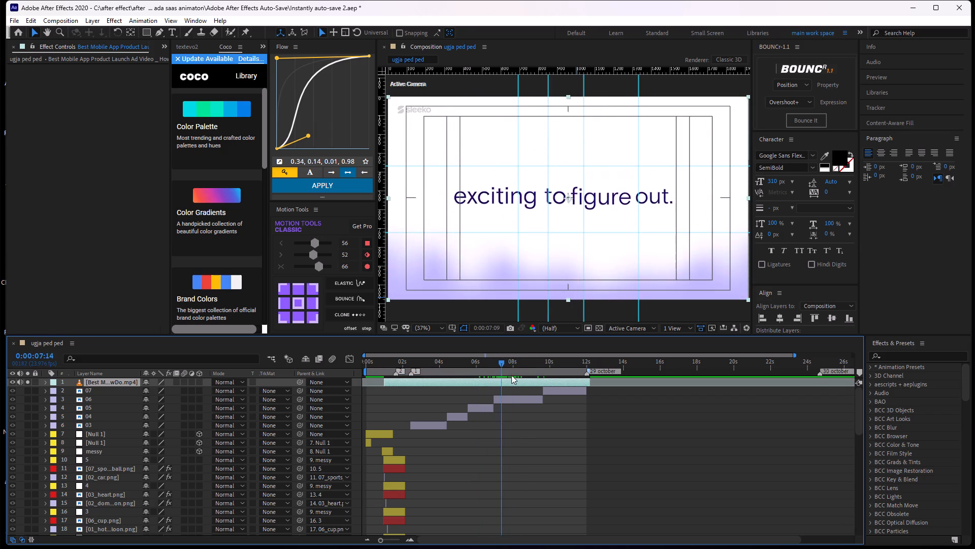
pyautogui.moveTo(511, 375); pyautogui.dragTo(535, 371)
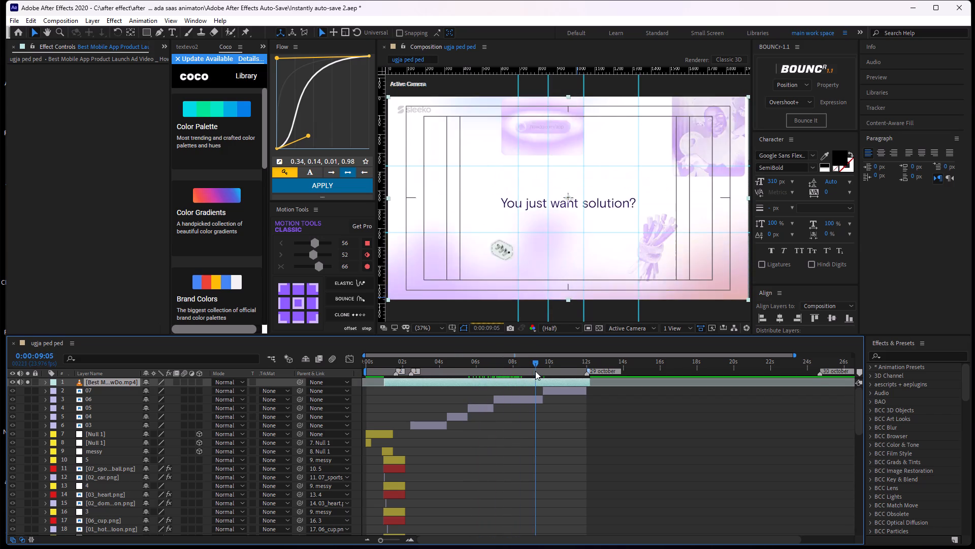
# Replay the reference in short bursts from 0:00:06:23 to study how the images appear around "You just want solution?".
pyautogui.moveTo(535, 371); pyautogui.dragTo(494, 387)
pyautogui.press('space')
pyautogui.press('space')
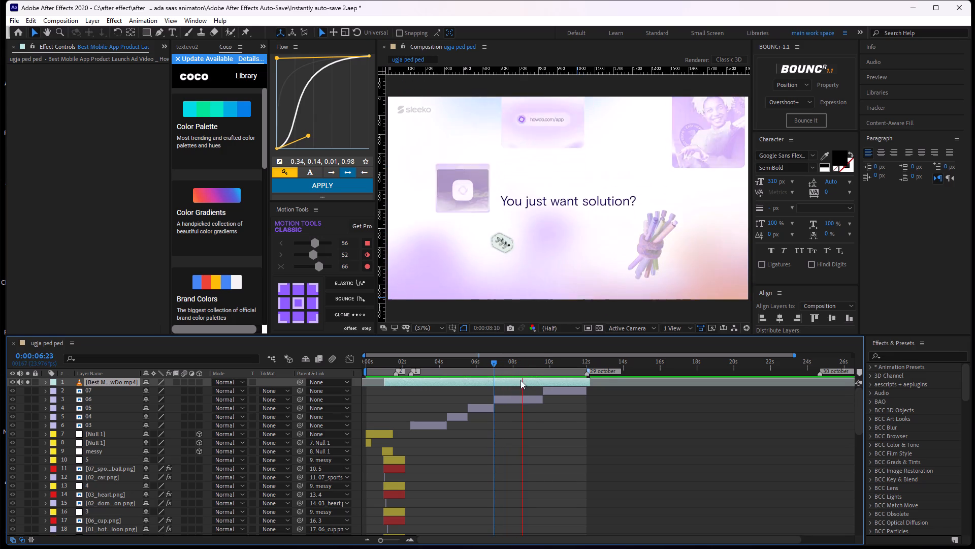
pyautogui.moveTo(519, 365); pyautogui.dragTo(523, 373)
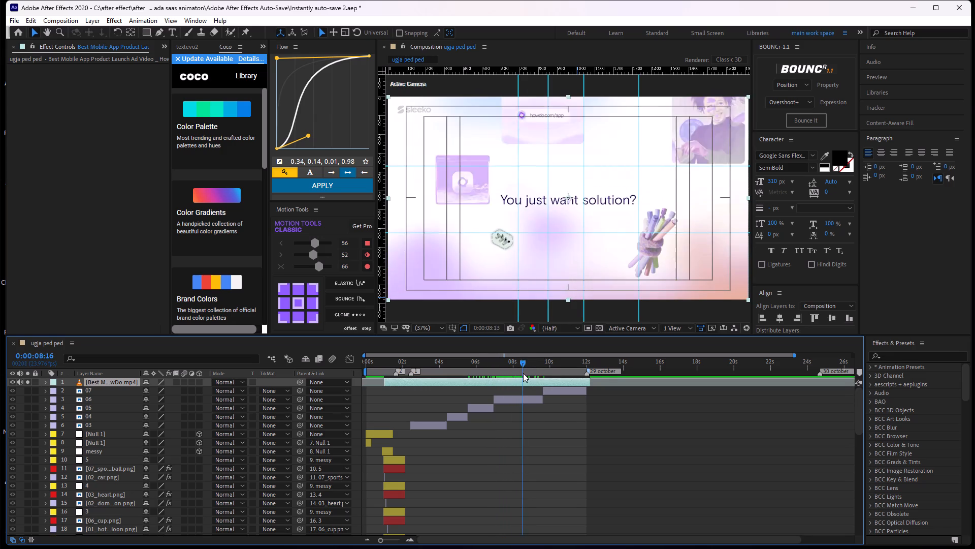
pyautogui.moveTo(523, 373); pyautogui.dragTo(498, 390)
pyautogui.press('space')
pyautogui.press('space')
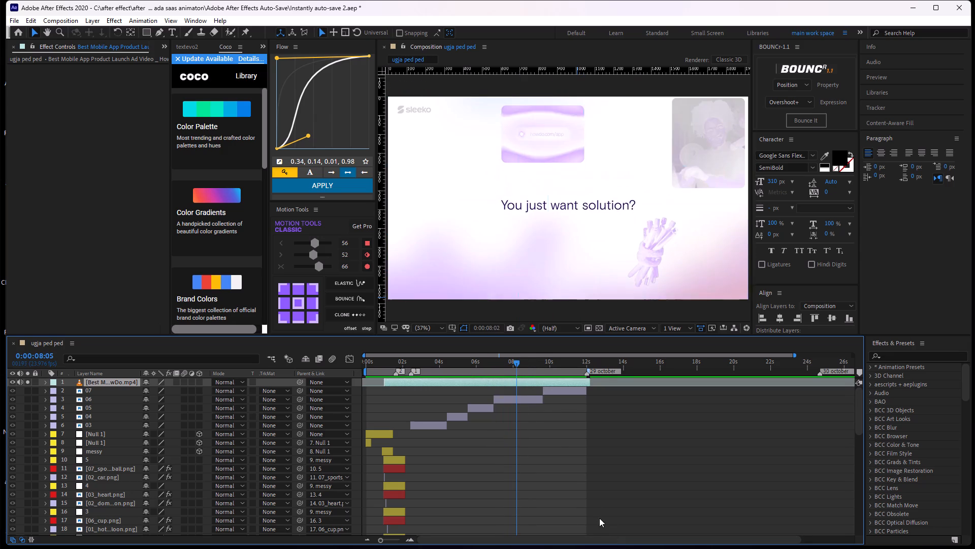
# Play the reference from 0:00:07:00 to 0:00:10:21 to study the transition into the image ring around "but find the solution".
pyautogui.moveTo(516, 361); pyautogui.dragTo(481, 383)
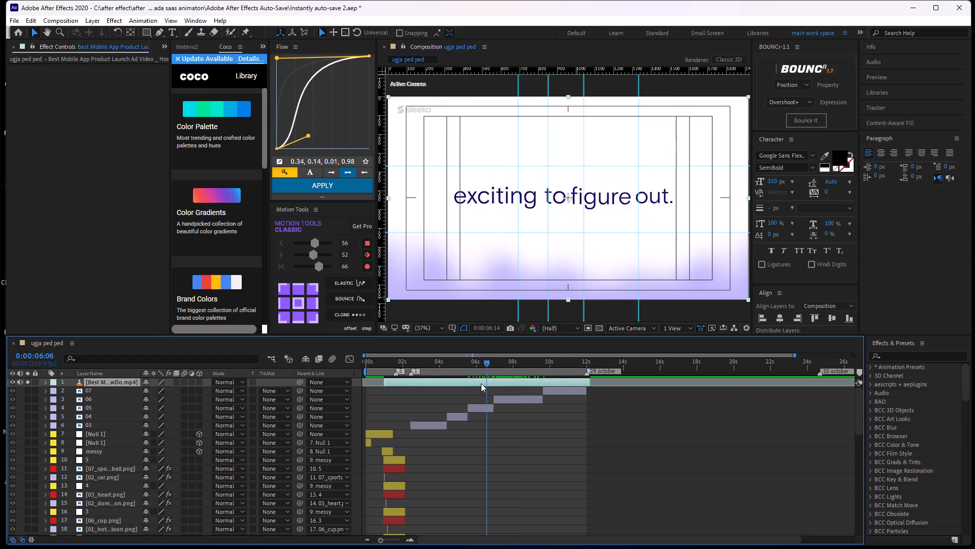
pyautogui.moveTo(481, 383); pyautogui.dragTo(495, 382)
pyautogui.press('space')
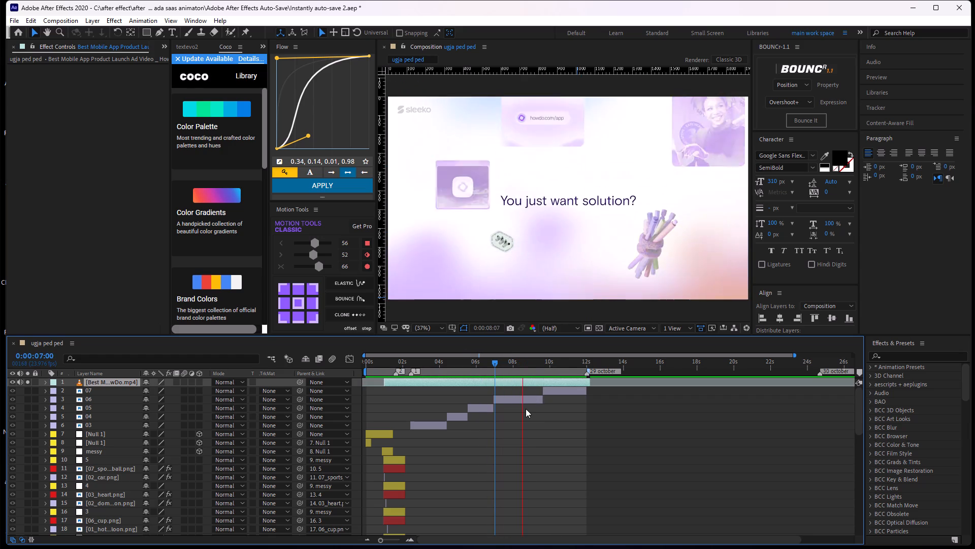
pyautogui.press('space')
pyautogui.press('space')
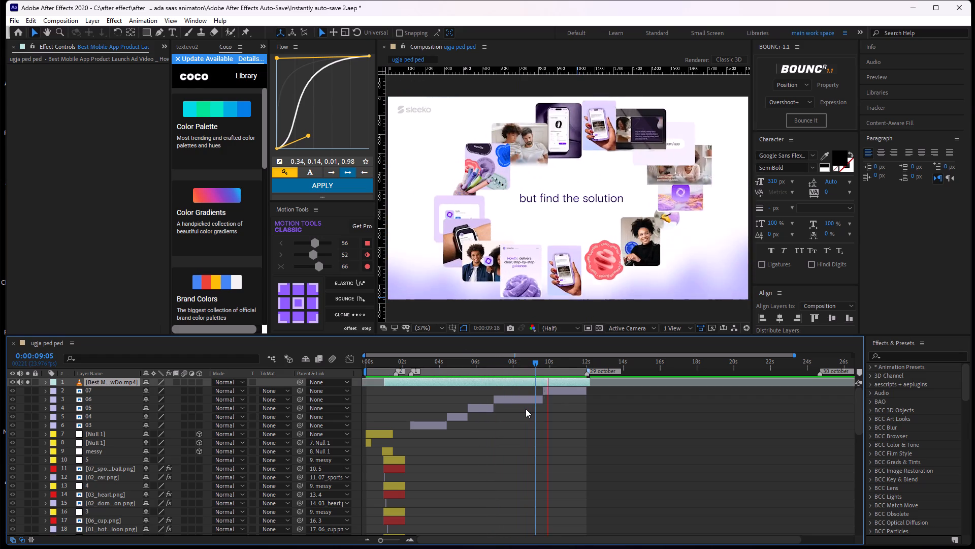
pyautogui.press('space')
pyautogui.press('space')
pyautogui.press('space')
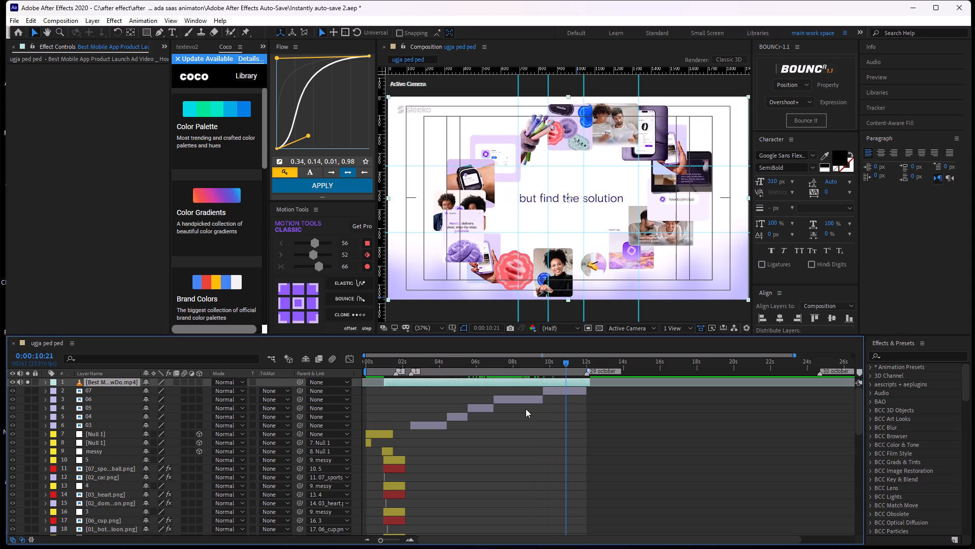
# Save the project.
pyautogui.hotkey('ctrl', 's')
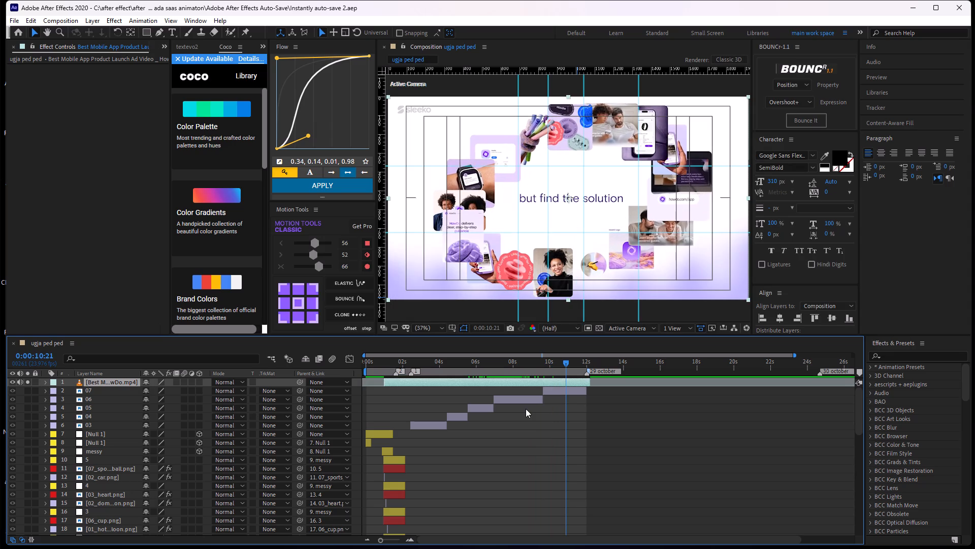
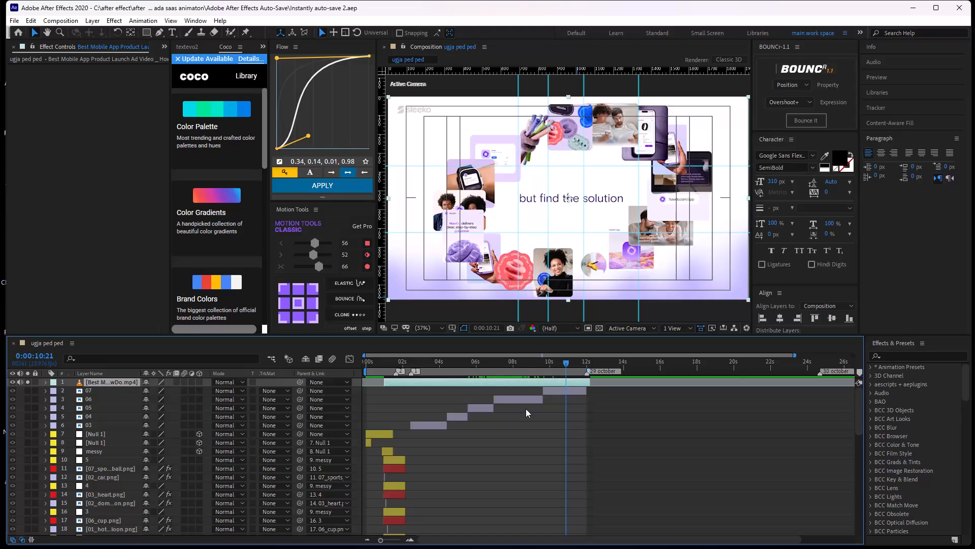
# Shift the Sleeko reference video layer slightly earlier in the timeline and save the project.
pyautogui.hotkey('ctrl', 's')
pyautogui.click(551, 389)
pyautogui.hotkey('ctrl', 's')
pyautogui.click(430, 379)
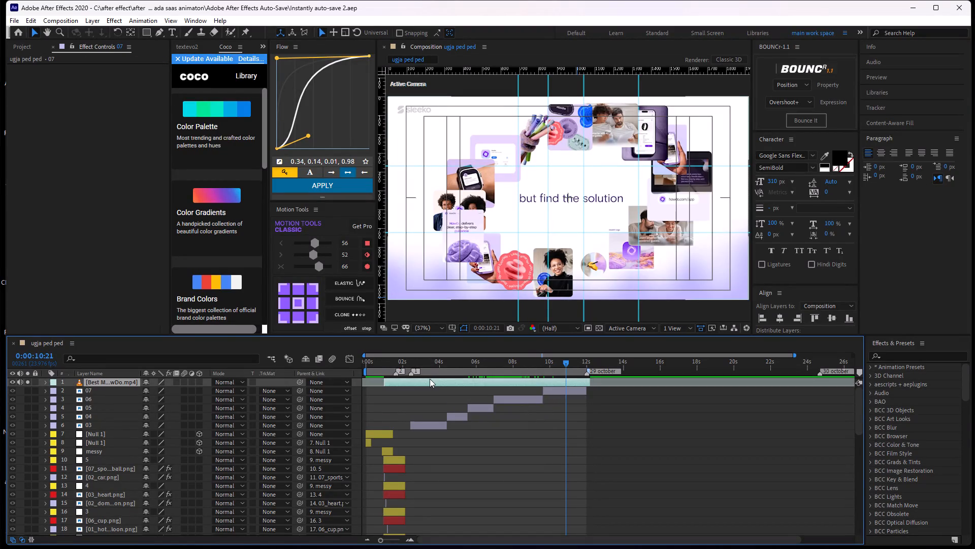
pyautogui.moveTo(429, 379); pyautogui.dragTo(447, 379)
pyautogui.hotkey('ctrl', 's')
pyautogui.moveTo(442, 380); pyautogui.dragTo(416, 383)
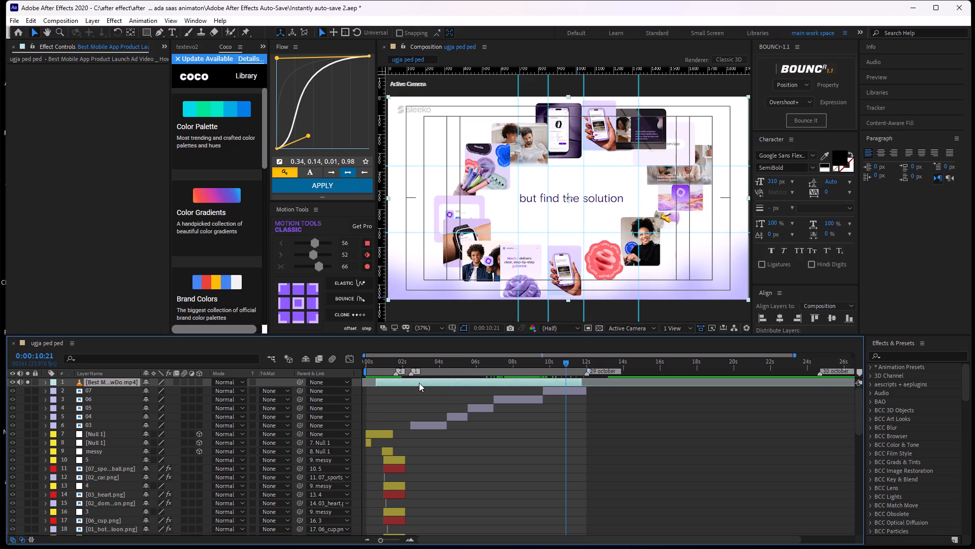
pyautogui.hotkey('ctrl', 's')
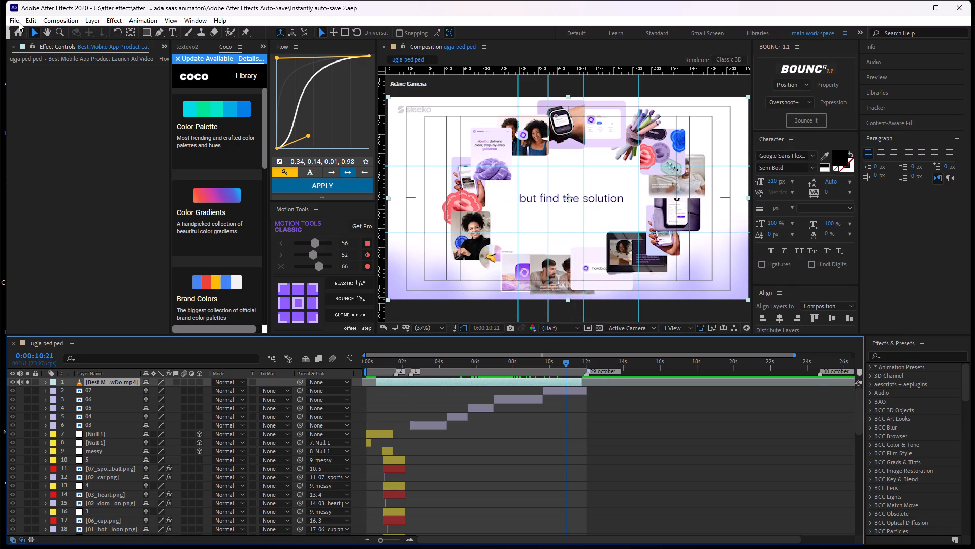
# Purge the memory and clear all files from the disk cache.
pyautogui.click(18, 21)
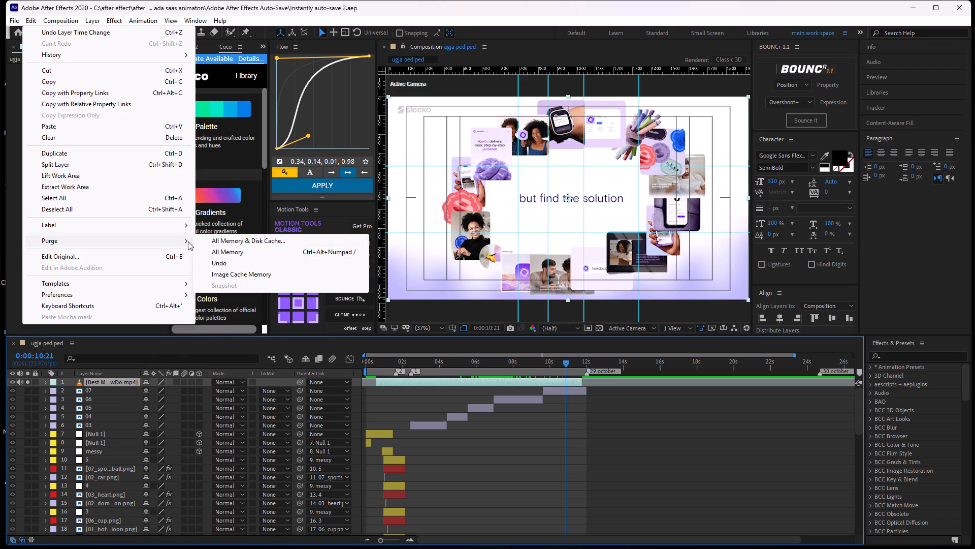
pyautogui.click(244, 239)
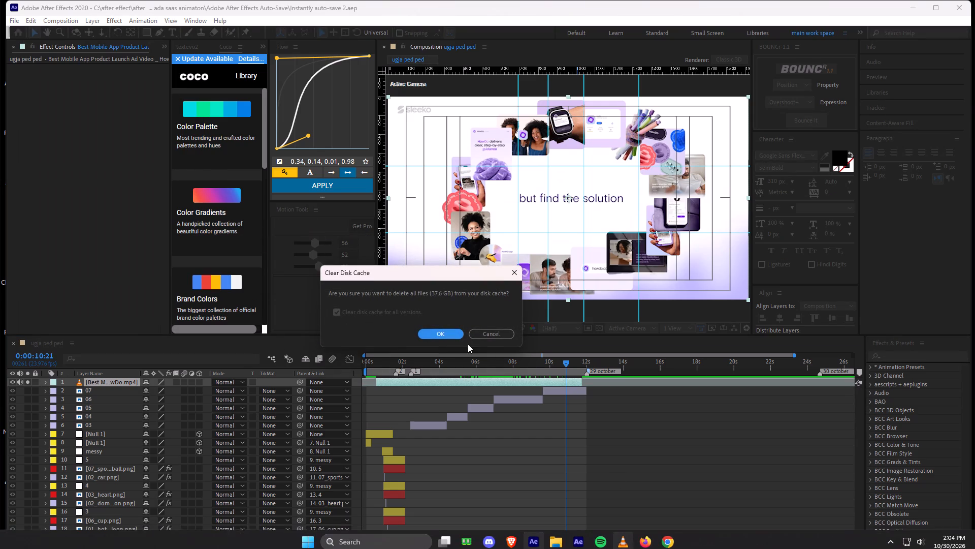
pyautogui.click(448, 333)
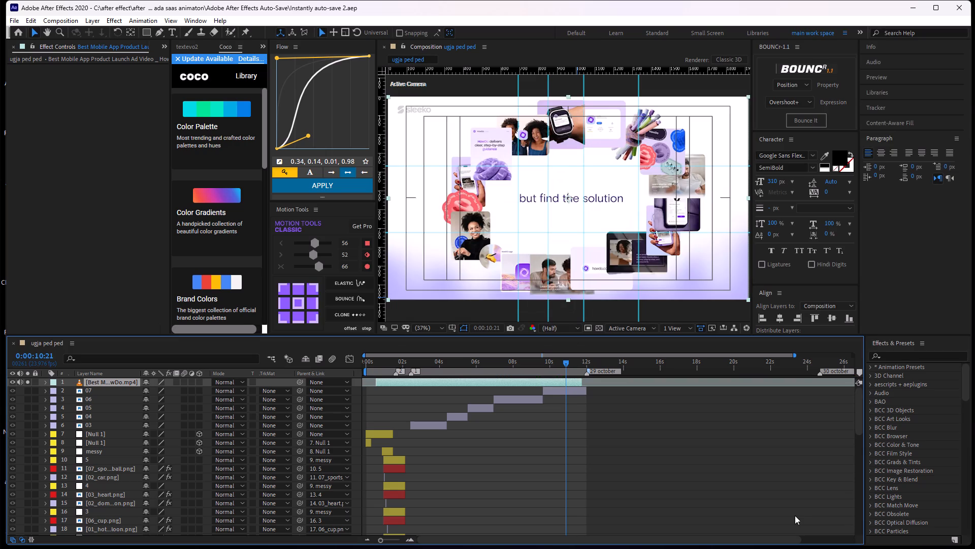
# Preview the reference briefly, and extend the end of its video layer to about 25 seconds.
pyautogui.press('space')
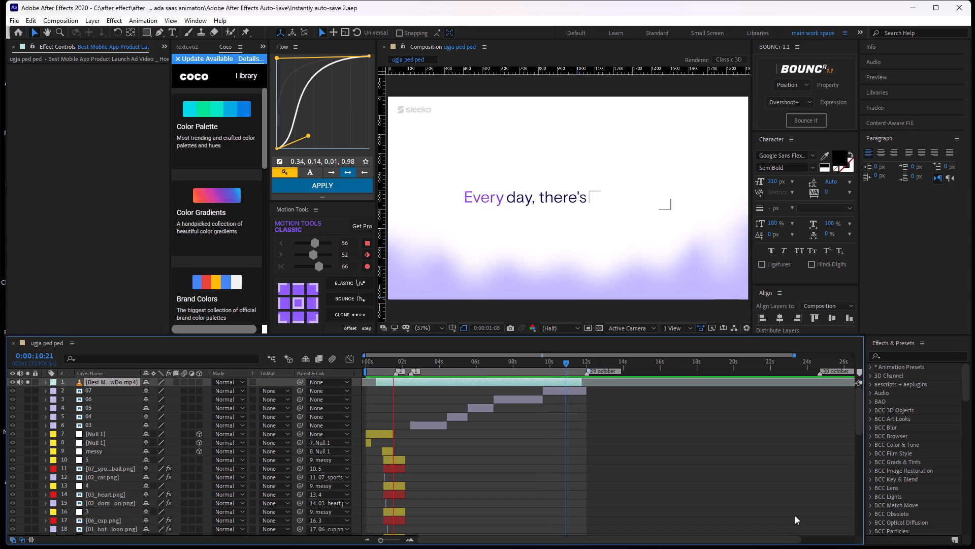
pyautogui.press('space')
pyautogui.moveTo(583, 384); pyautogui.dragTo(585, 384)
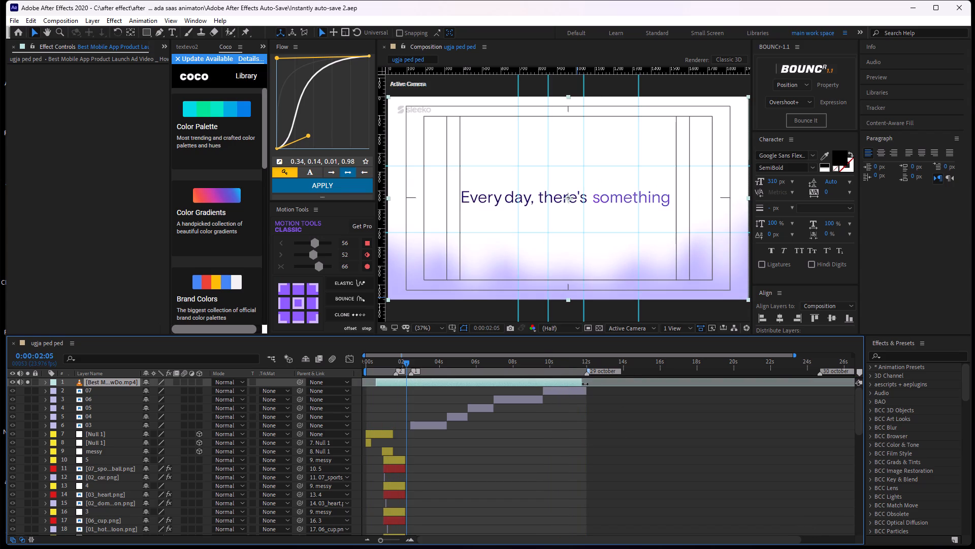
pyautogui.moveTo(585, 384); pyautogui.dragTo(823, 404)
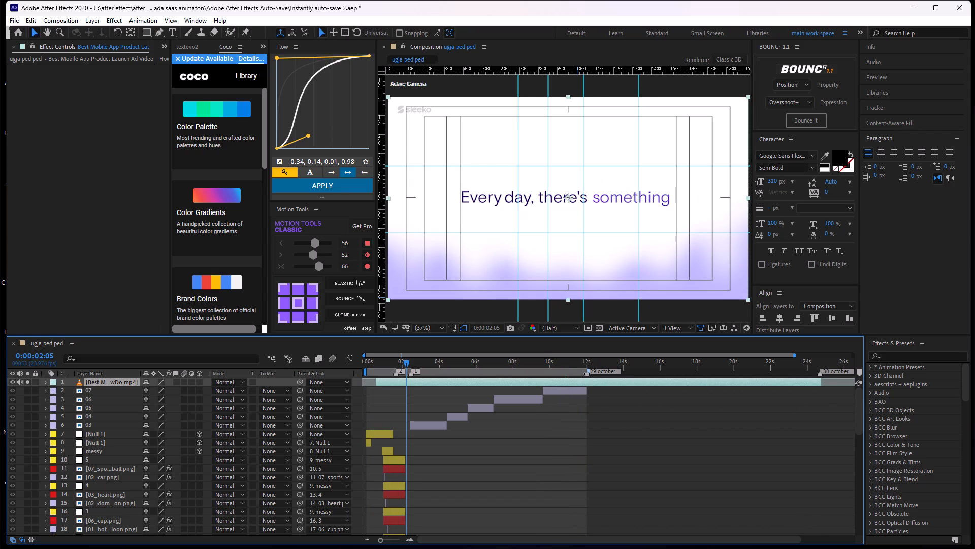
# Extend the end of the work area to the 30 October marker, undoing the accidental move of the 29 October marker.
pyautogui.moveTo(589, 370); pyautogui.dragTo(756, 418)
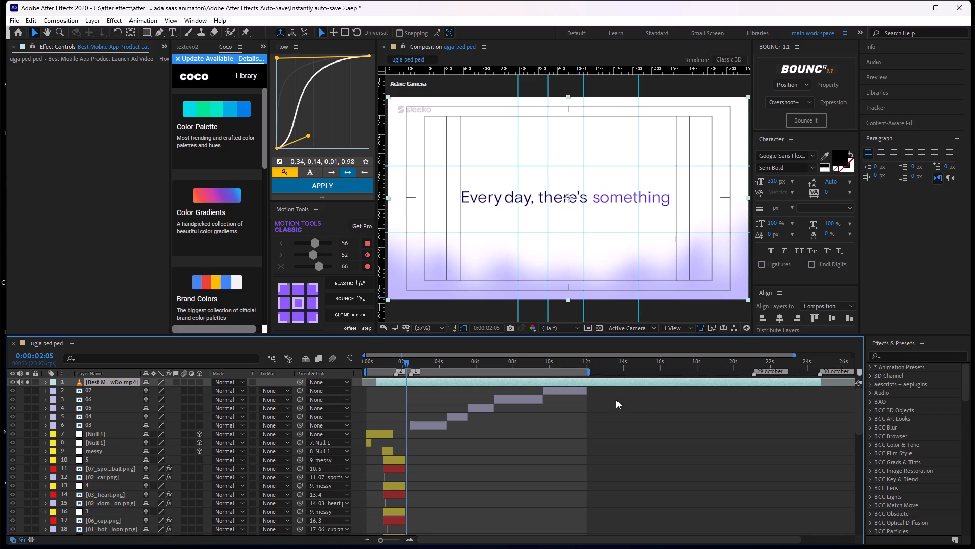
pyautogui.hotkey('ctrl', 'z')
pyautogui.moveTo(590, 371); pyautogui.dragTo(757, 386)
# Play the reference to 0:00:22:11, and replay the desktop monitor scene in short bursts up to 0:00:18:07.
pyautogui.press('space')
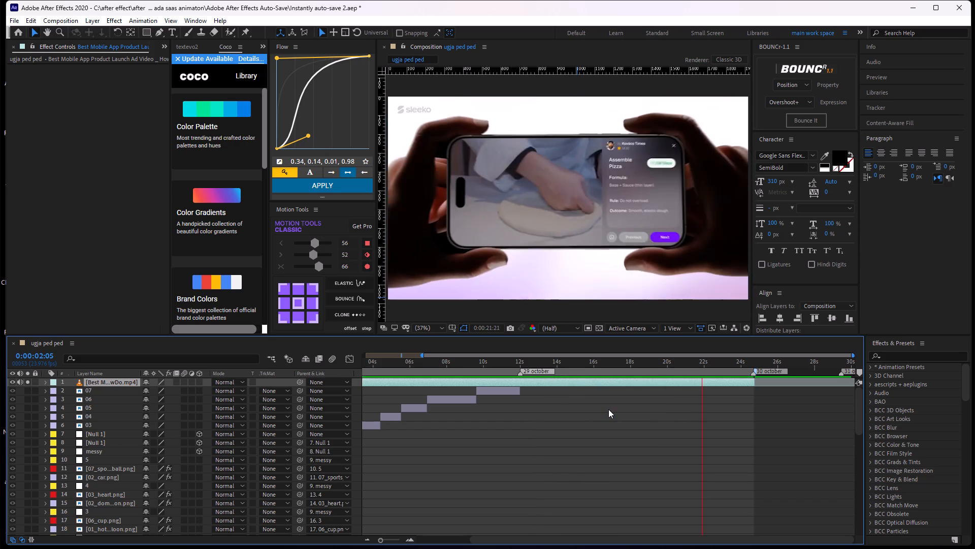
pyautogui.press('space')
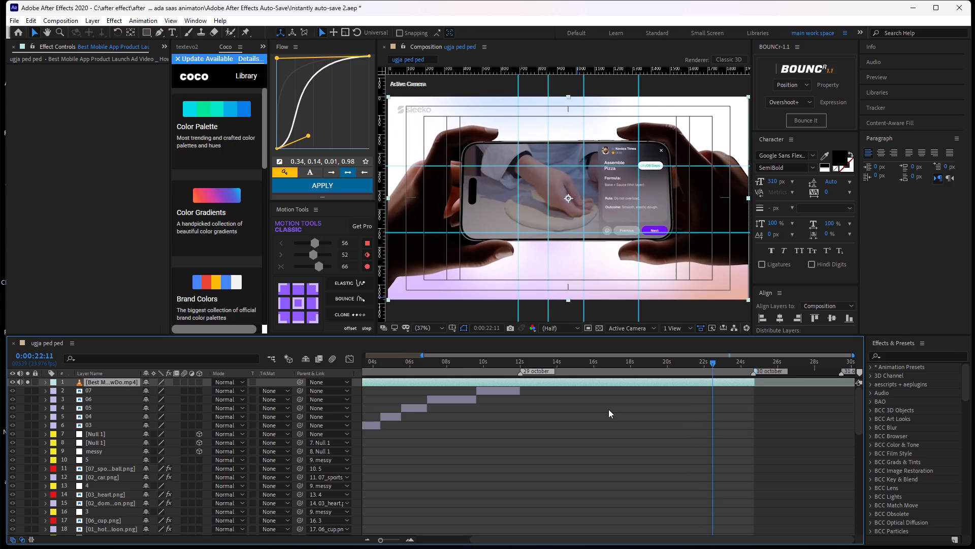
pyautogui.moveTo(710, 362); pyautogui.dragTo(585, 400)
pyautogui.press('space')
pyautogui.press('space')
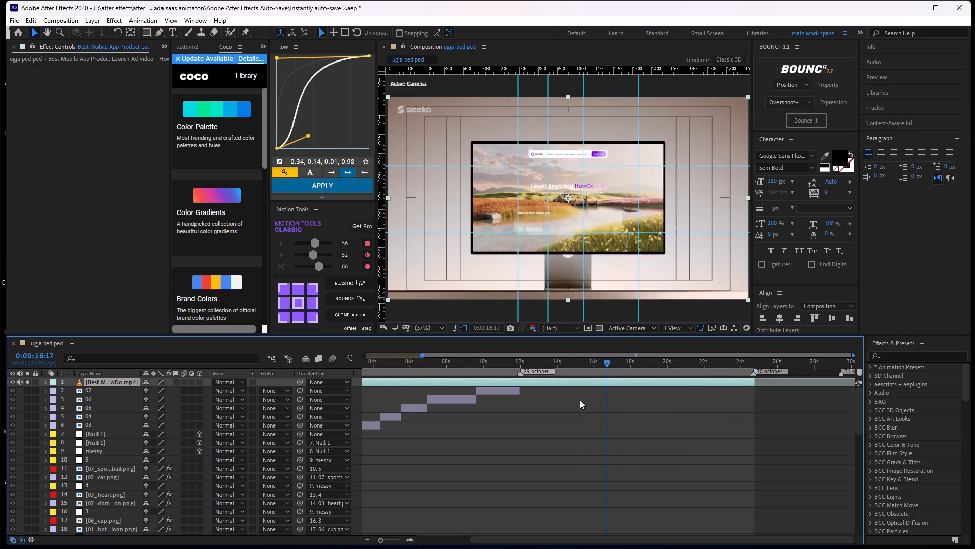
pyautogui.press('space')
pyautogui.press('space')
pyautogui.press('space')
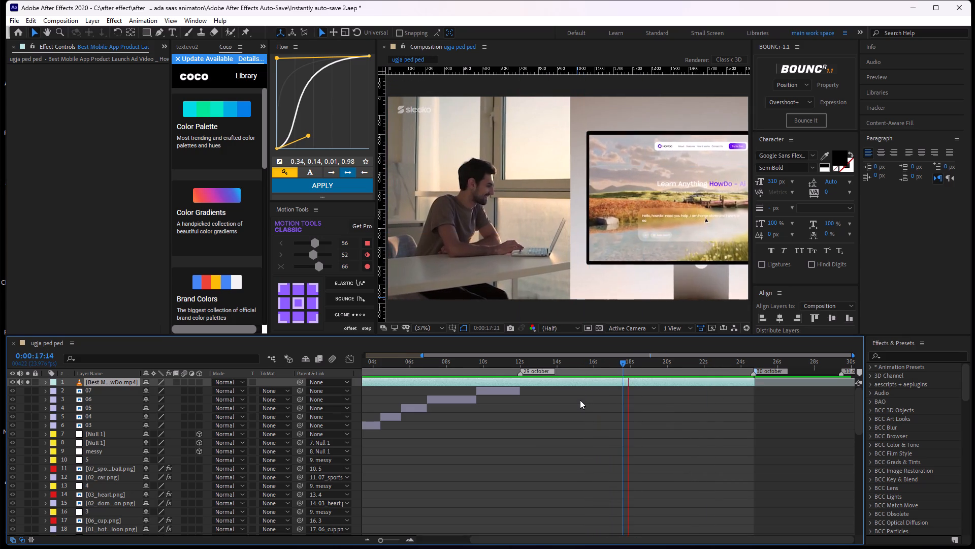
pyautogui.press('space')
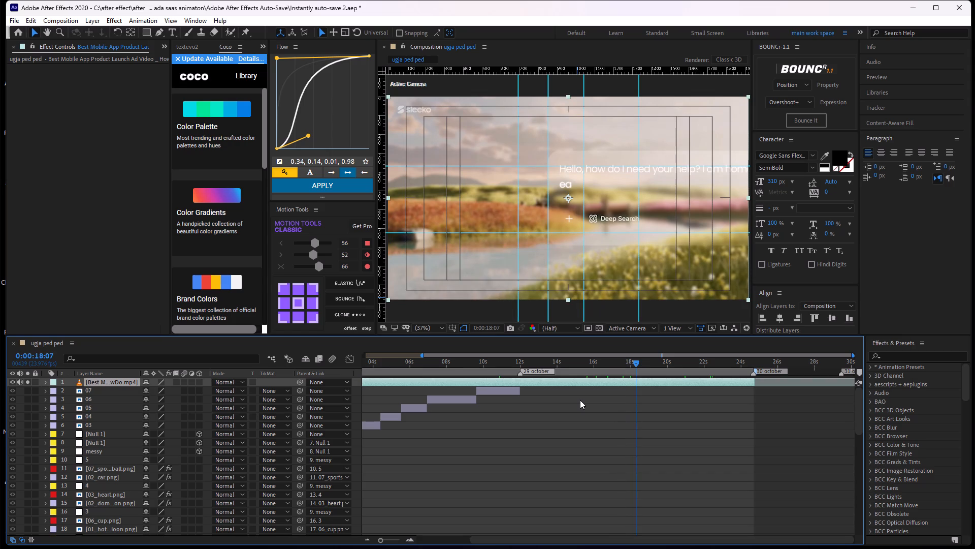
# Play the reference from 0:00:18:07 through the phone scene to its end, and from the start to 0:00:03:18.
pyautogui.press('space')
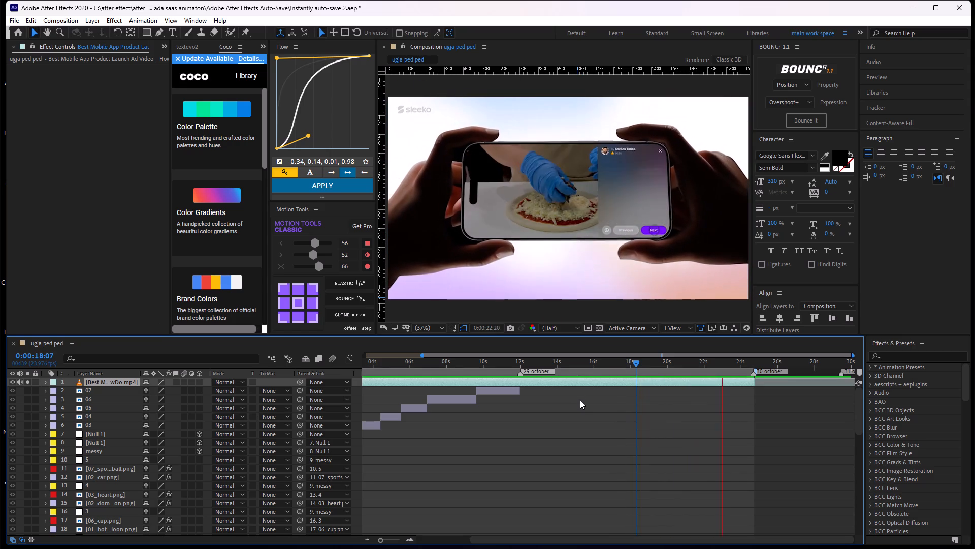
pyautogui.press('space')
pyautogui.press('space')
pyautogui.press('space')
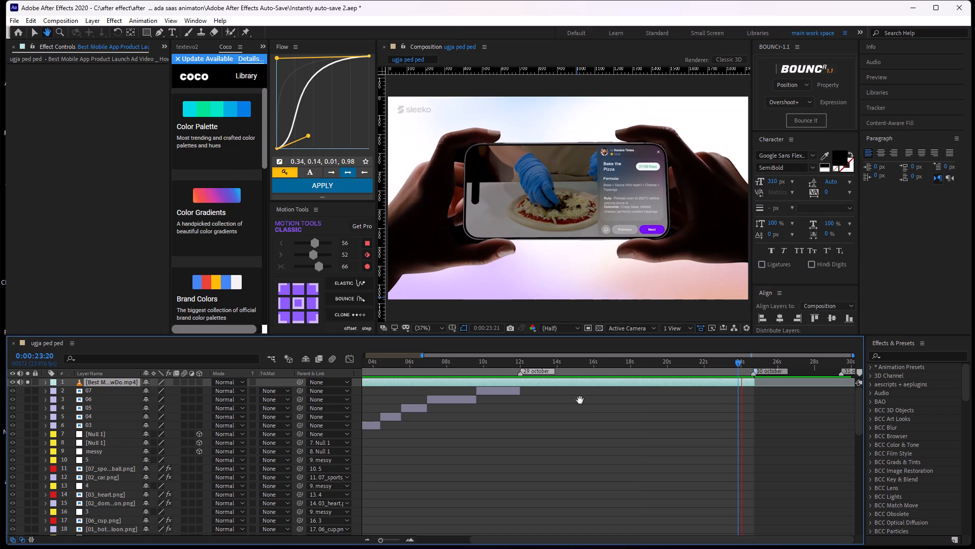
pyautogui.press('space')
pyautogui.press('space')
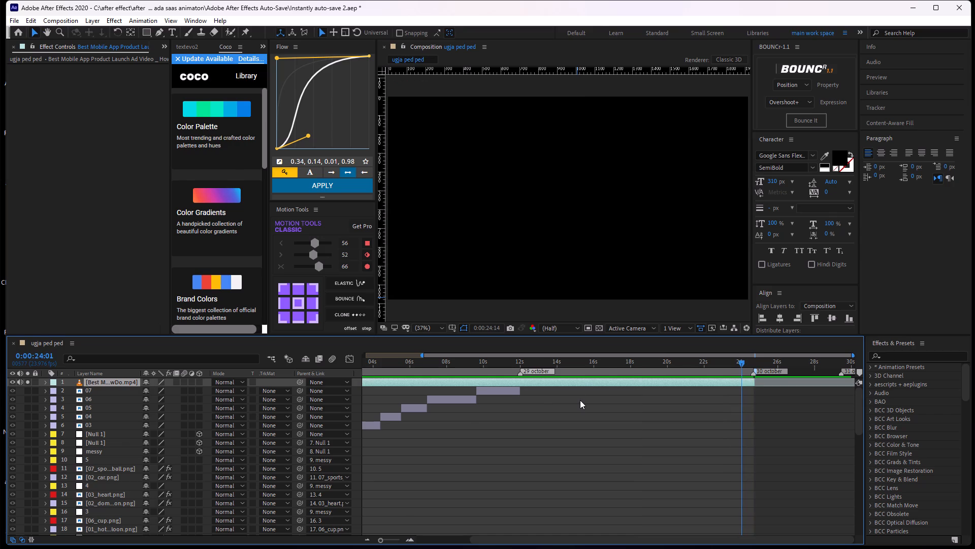
pyautogui.press('space')
pyautogui.press('space')
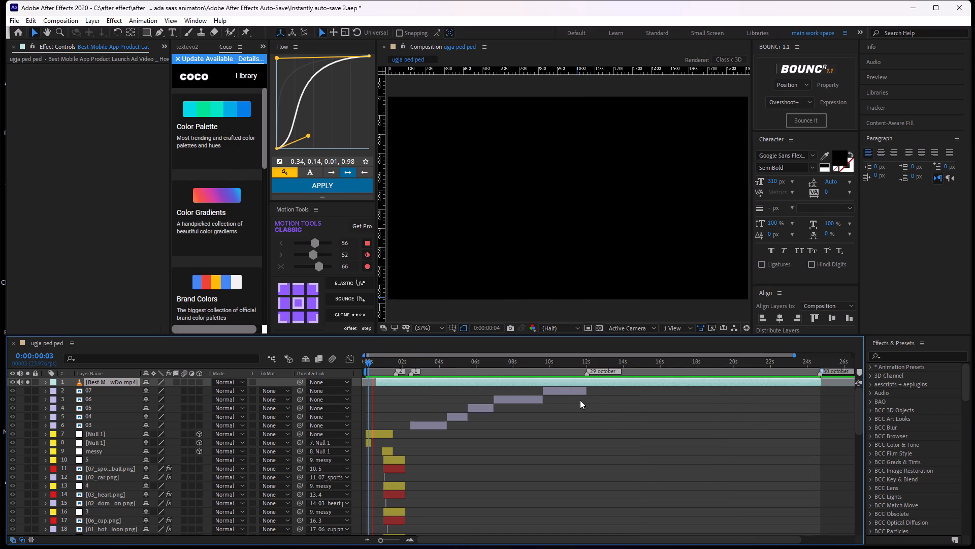
pyautogui.press('space')
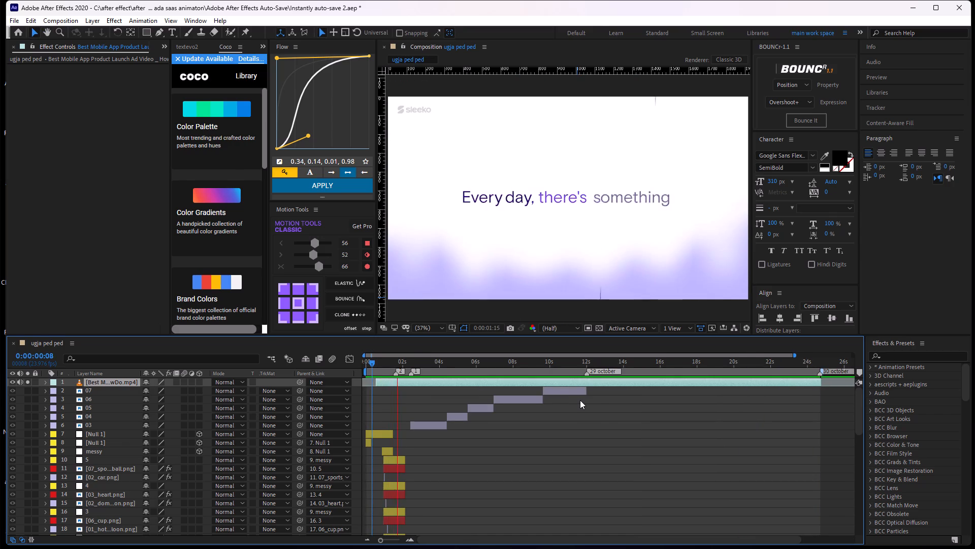
pyautogui.press('space')
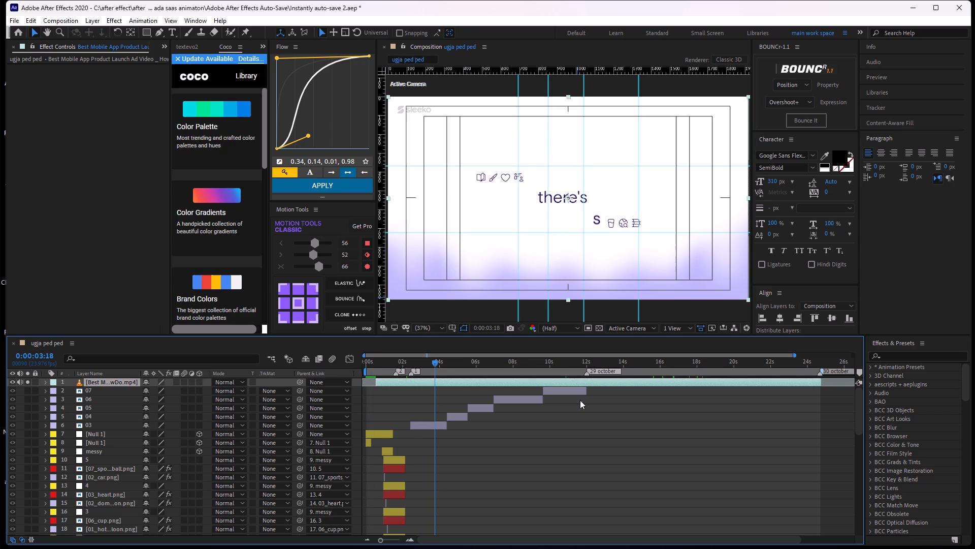
# Turn off solo on the reference video layer, mute its audio and hide it.
pyautogui.click(28, 379)
pyautogui.click(21, 382)
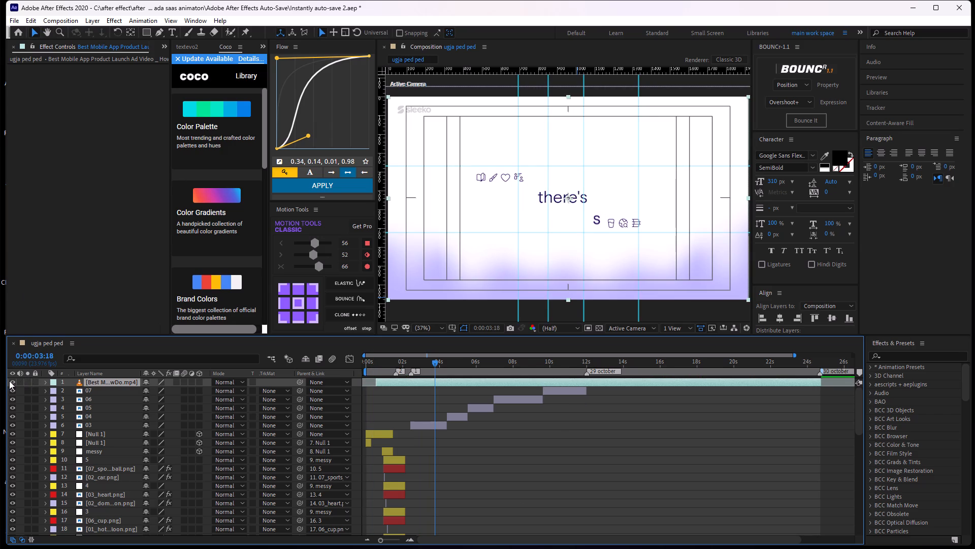
pyautogui.click(9, 381)
# Play the storyboard frames from 0:00:03:18 and scrub around 0:00:09 to examine the change from "And following up. Again" to "Sales Agent".
pyautogui.scroll(-6, 486, 398)
pyautogui.press('space')
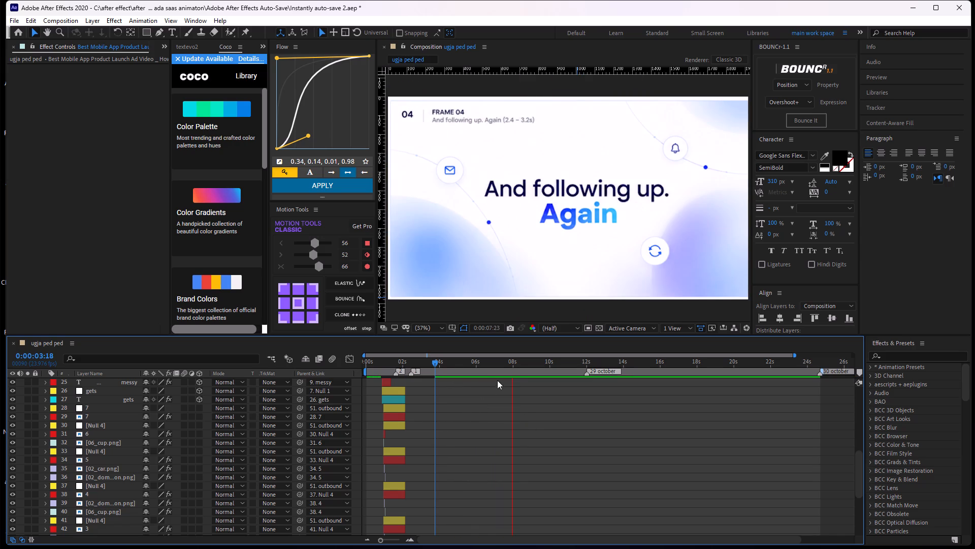
pyautogui.press('space')
pyautogui.press('space')
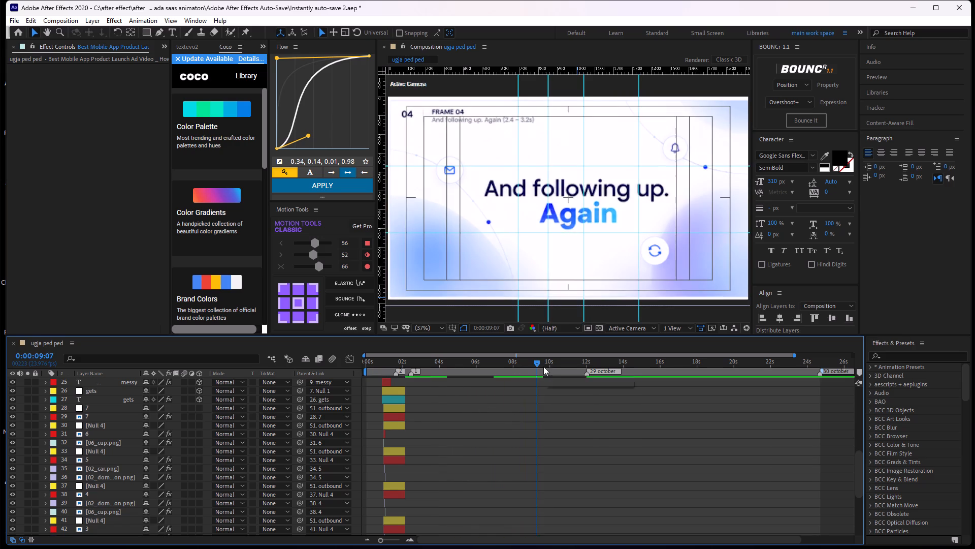
pyautogui.press('space')
pyautogui.click(532, 367)
pyautogui.moveTo(534, 358); pyautogui.dragTo(536, 357)
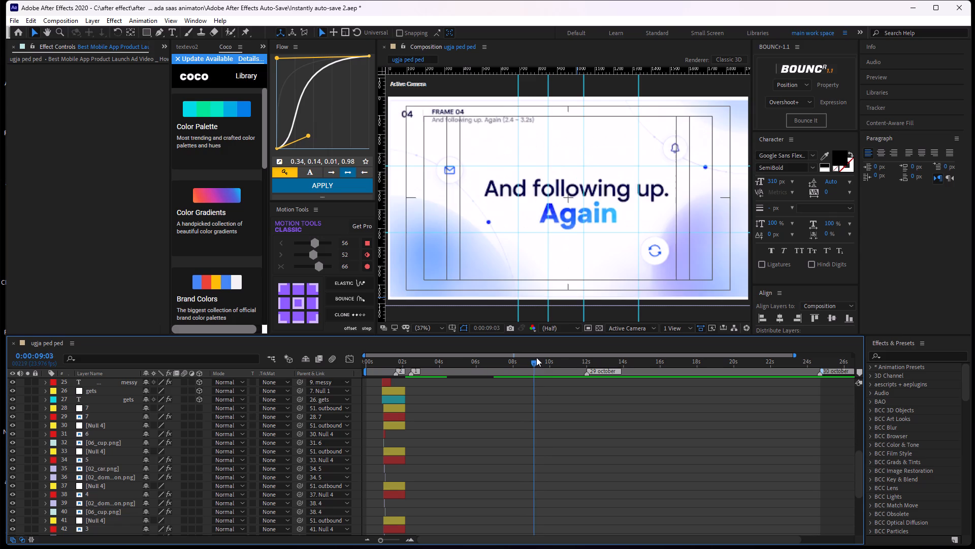
pyautogui.moveTo(536, 357); pyautogui.dragTo(545, 371)
pyautogui.moveTo(547, 364); pyautogui.dragTo(540, 364)
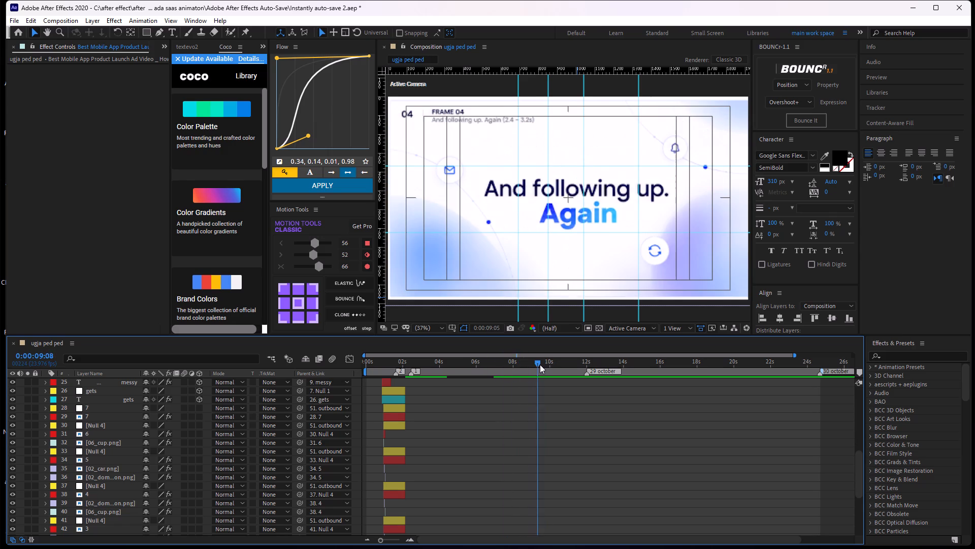
pyautogui.moveTo(540, 364); pyautogui.dragTo(535, 379)
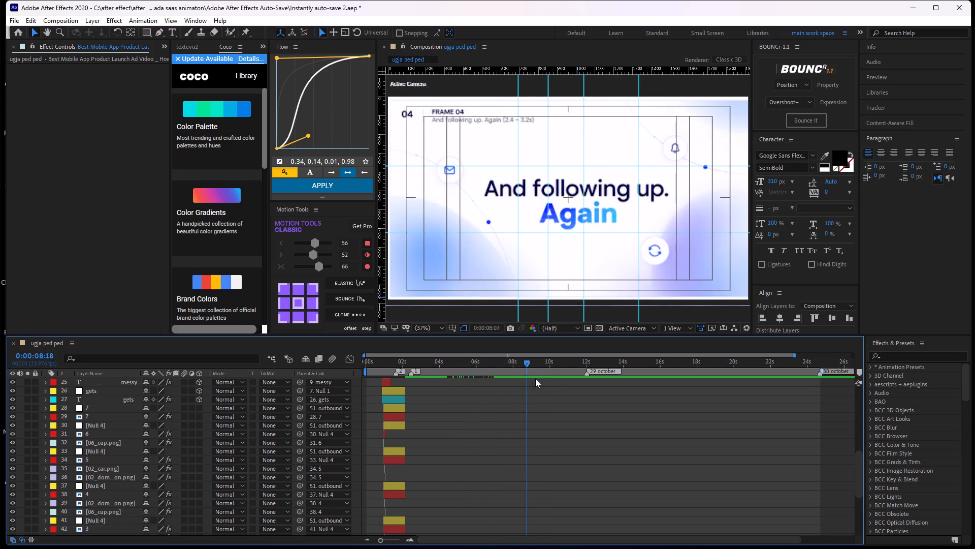
pyautogui.moveTo(535, 379); pyautogui.dragTo(549, 378)
# Look through the layer stack and play the "Meet Instantly's AI Sales Agent" frame from 0:00:09:20.
pyautogui.keyDown('alt'); pyautogui.scroll(3, 543, 387); pyautogui.keyUp('alt')
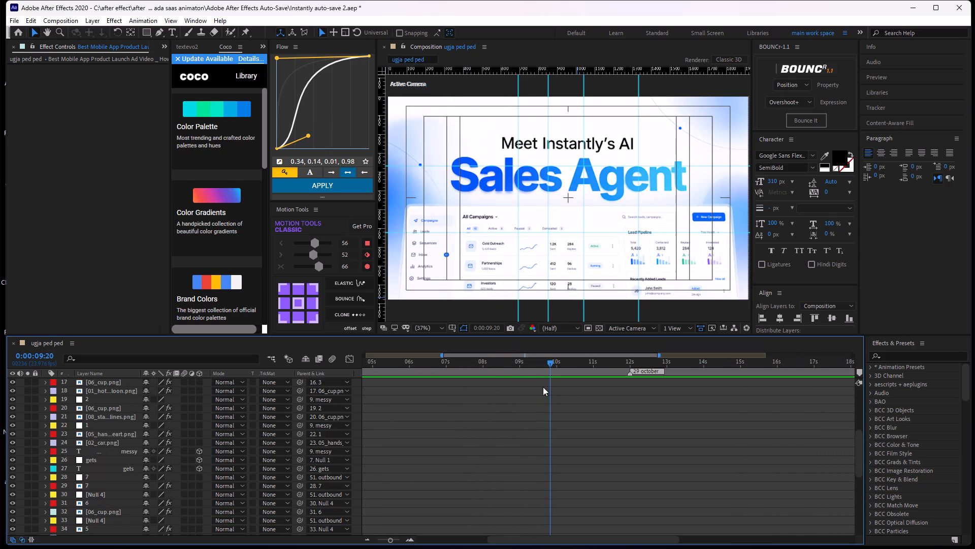
pyautogui.scroll(-7, 546, 406)
pyautogui.scroll(1, 546, 406)
pyautogui.scroll(-2, 546, 406)
pyautogui.scroll(1, 551, 407)
pyautogui.scroll(-1, 552, 407)
pyautogui.scroll(1, 552, 407)
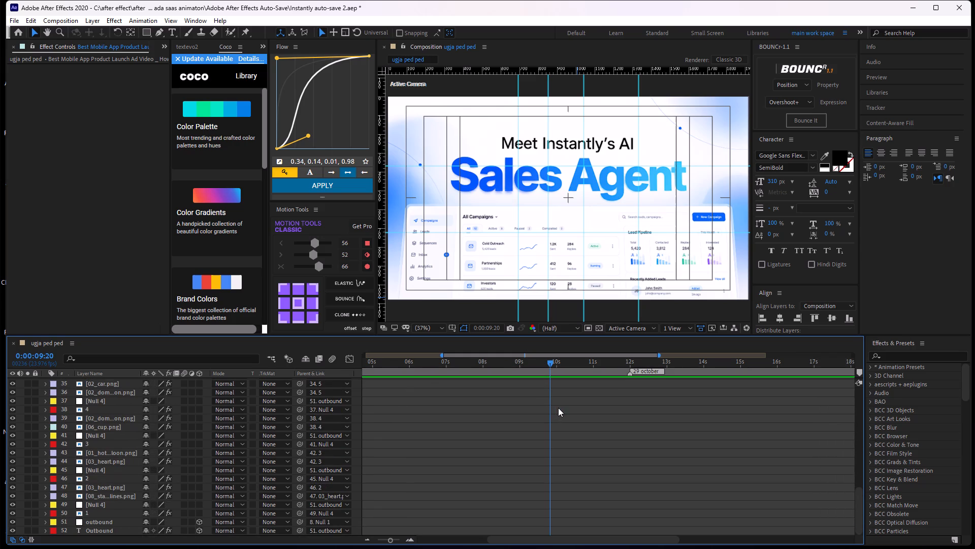
pyautogui.press('space')
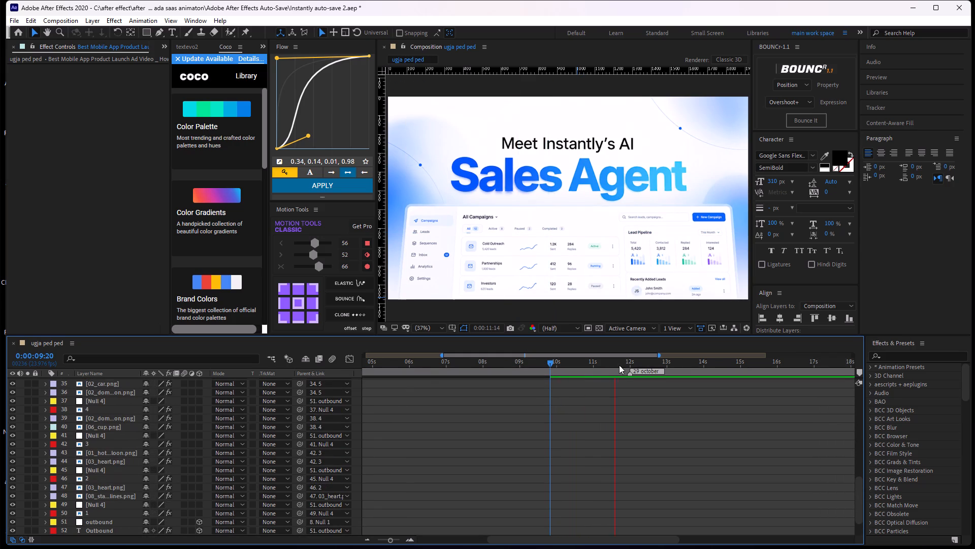
pyautogui.press('space')
# Play the animation from the start and stop at 0:00:02:03 to review the text and icon scene and its layers.
pyautogui.moveTo(641, 367); pyautogui.dragTo(271, 421)
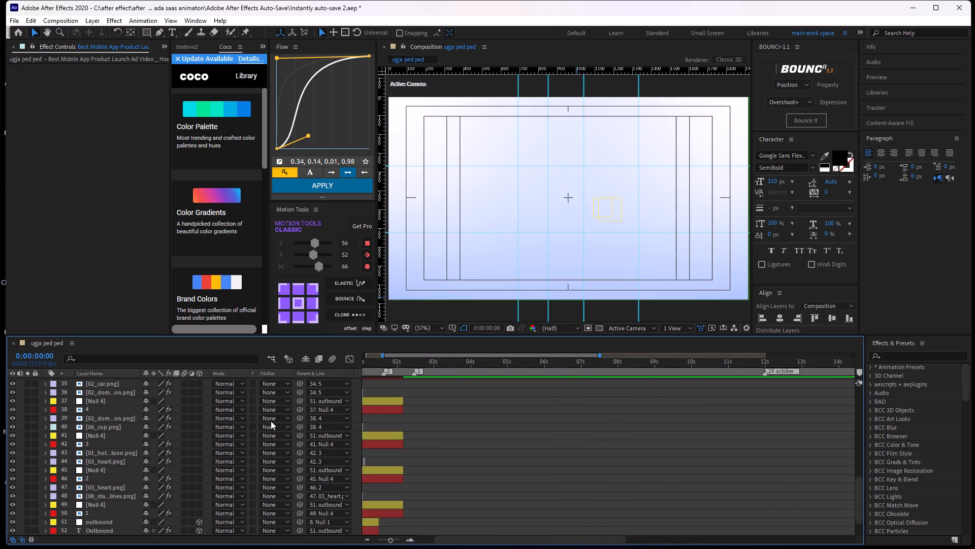
pyautogui.moveTo(271, 421); pyautogui.dragTo(355, 413)
pyautogui.press('space')
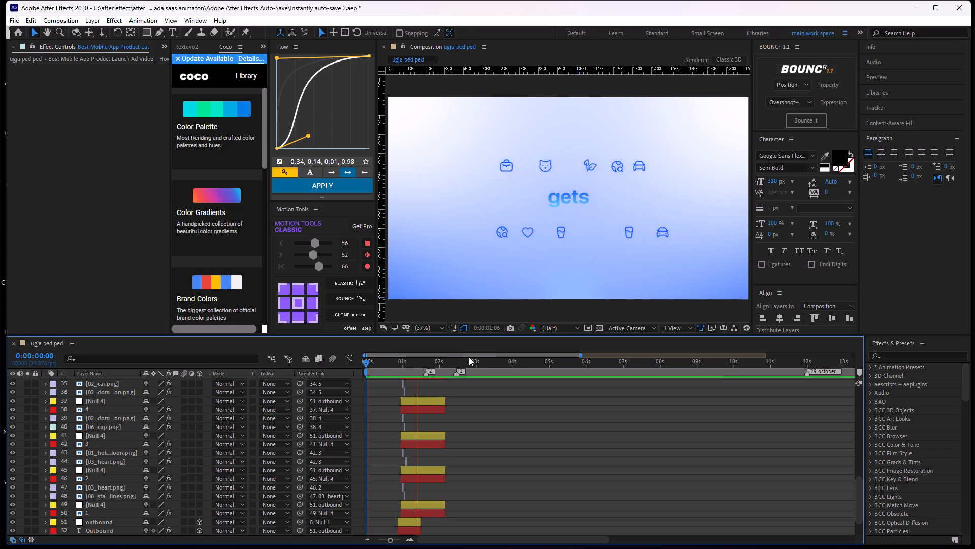
pyautogui.press('space')
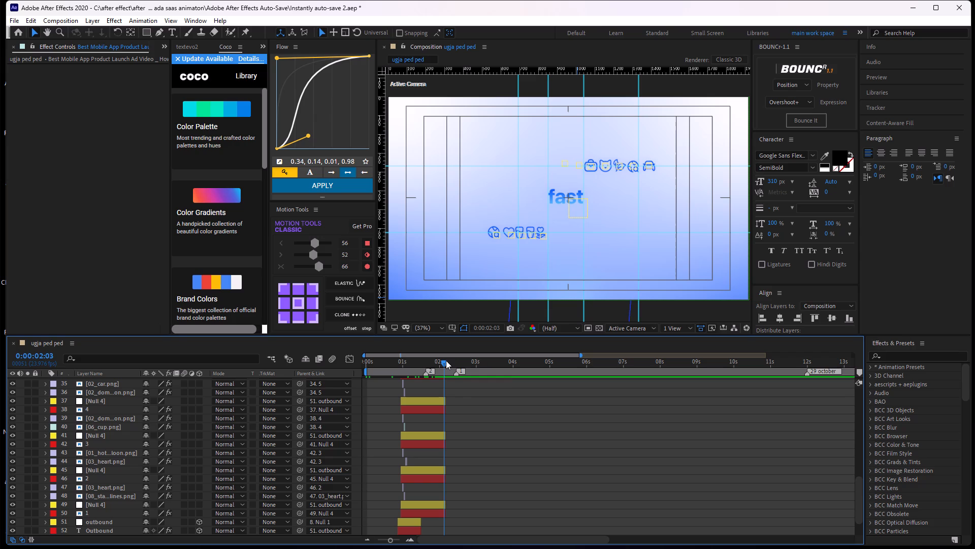
pyautogui.scroll(-1, 464, 396)
pyautogui.scroll(1, 465, 396)
pyautogui.scroll(-1, 467, 395)
pyautogui.scroll(9, 468, 394)
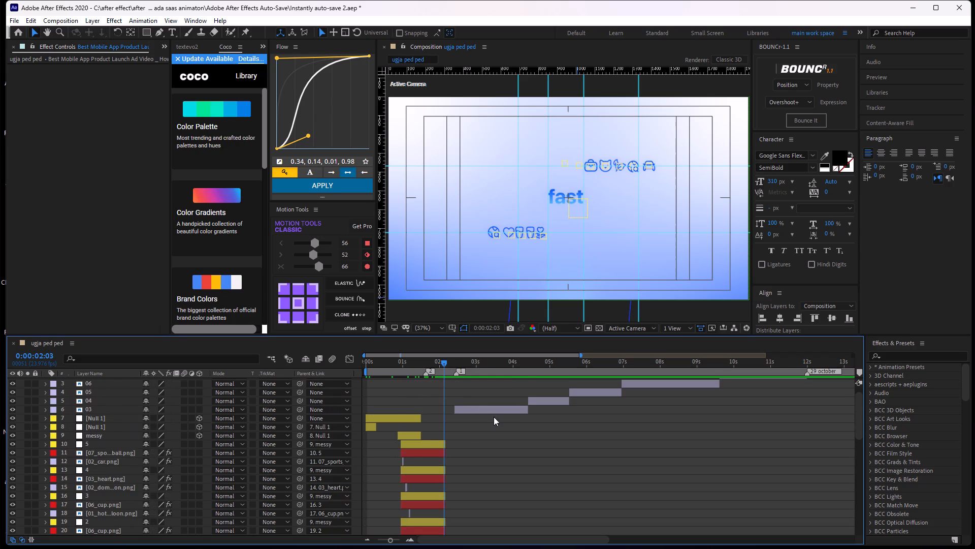
# Show the ElevenLabs voiceover layer's waveform and scrub between 0:00:02:04 and 0:00:02:15 to find where the next phrase starts.
pyautogui.scroll(-2, 467, 442)
pyautogui.keyDown('alt'); pyautogui.scroll(2, 463, 444); pyautogui.keyUp('alt')
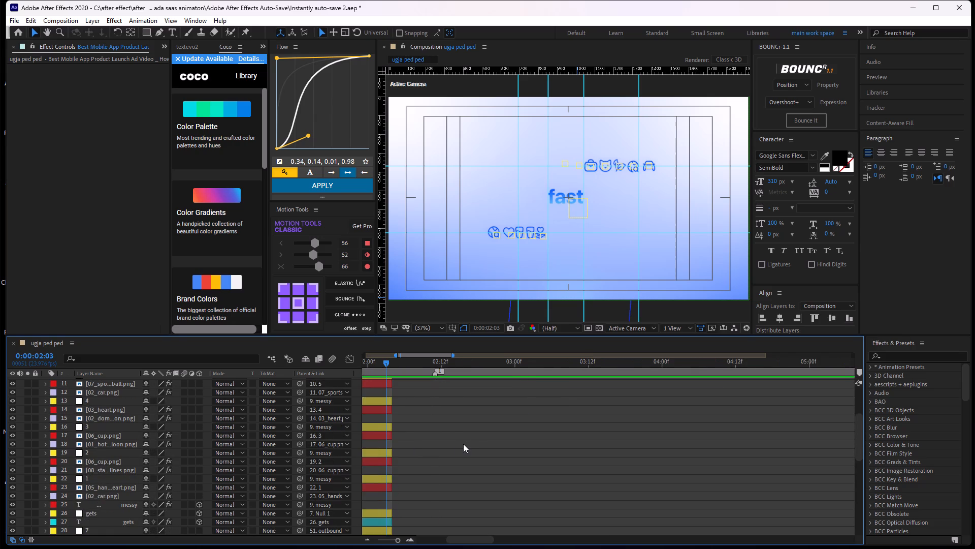
pyautogui.moveTo(463, 444); pyautogui.dragTo(532, 339, button='middle')
pyautogui.moveTo(477, 400); pyautogui.dragTo(486, 322, button='middle')
pyautogui.moveTo(546, 480); pyautogui.dragTo(544, 265, button='middle')
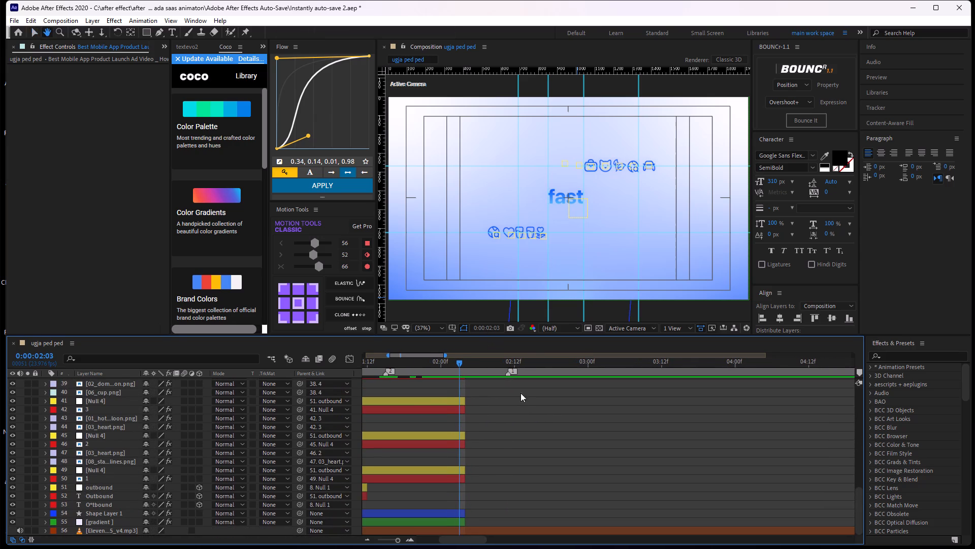
pyautogui.moveTo(497, 494); pyautogui.dragTo(499, 302, button='middle')
pyautogui.click(490, 527)
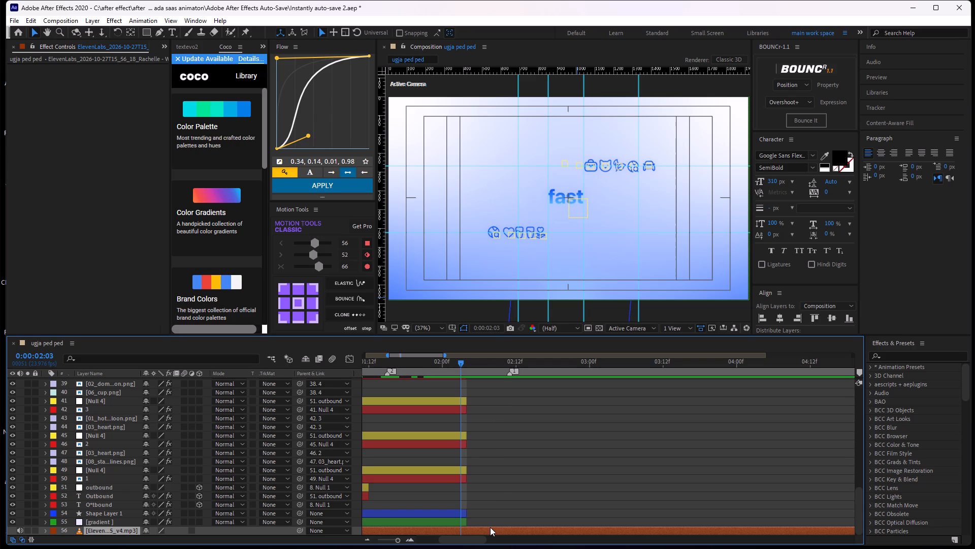
pyautogui.write('ll')
pyautogui.scroll(-5, 496, 489)
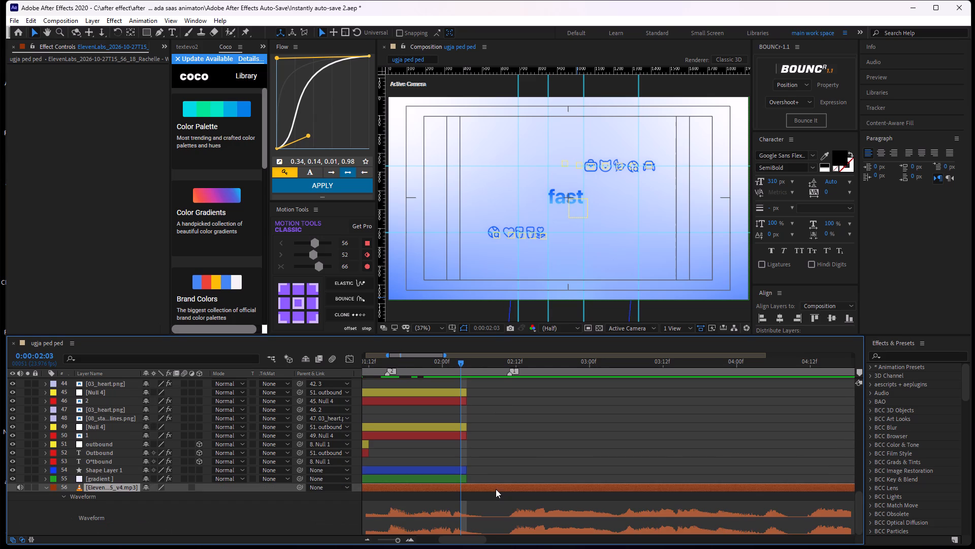
pyautogui.press('space')
pyautogui.press('space')
pyautogui.moveTo(533, 362); pyautogui.dragTo(516, 371)
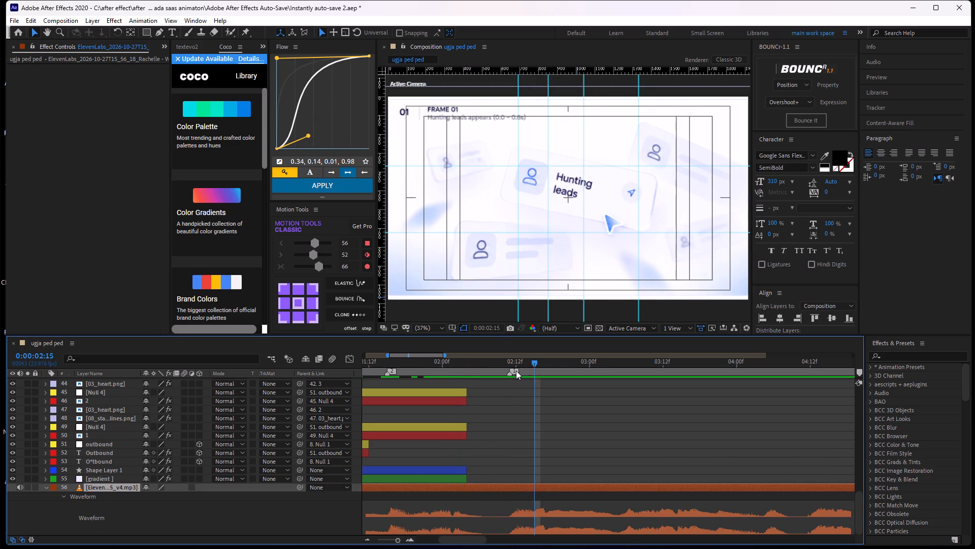
pyautogui.moveTo(516, 371); pyautogui.dragTo(509, 384)
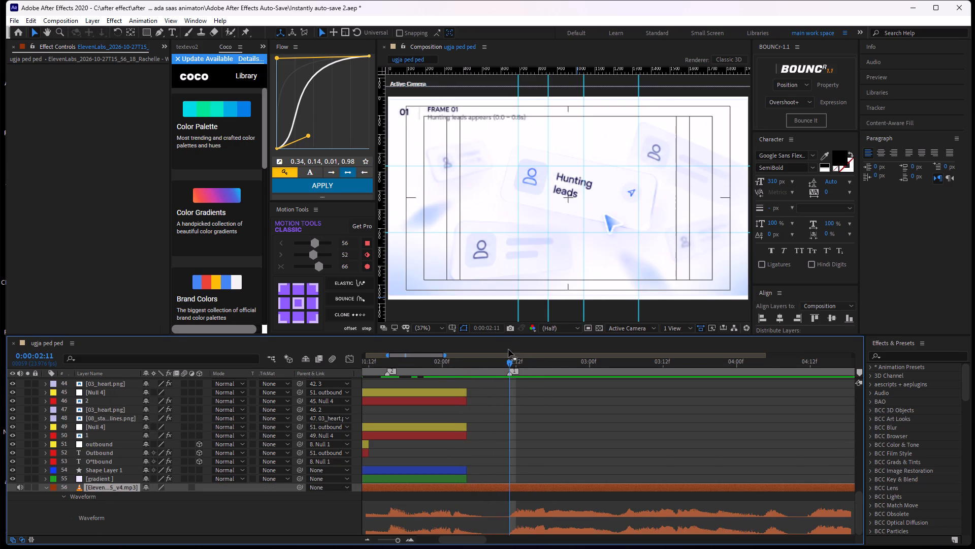
pyautogui.moveTo(509, 359); pyautogui.dragTo(464, 392)
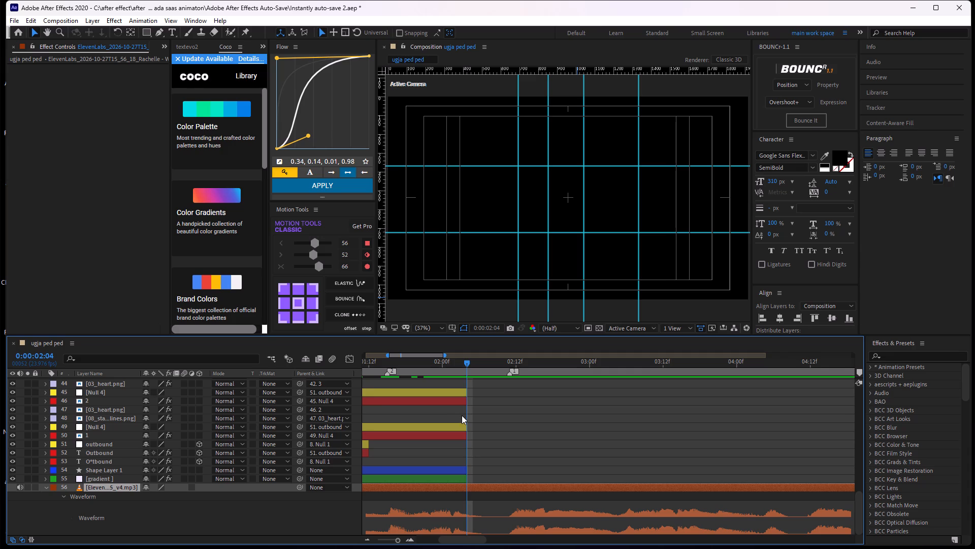
# Extend the out points of the Shape Layer 1 and gradient background layers to the marker at about 0:00:02:11.
pyautogui.keyDown('alt'); pyautogui.scroll(-1, 463, 421); pyautogui.keyUp('alt')
pyautogui.click(457, 473)
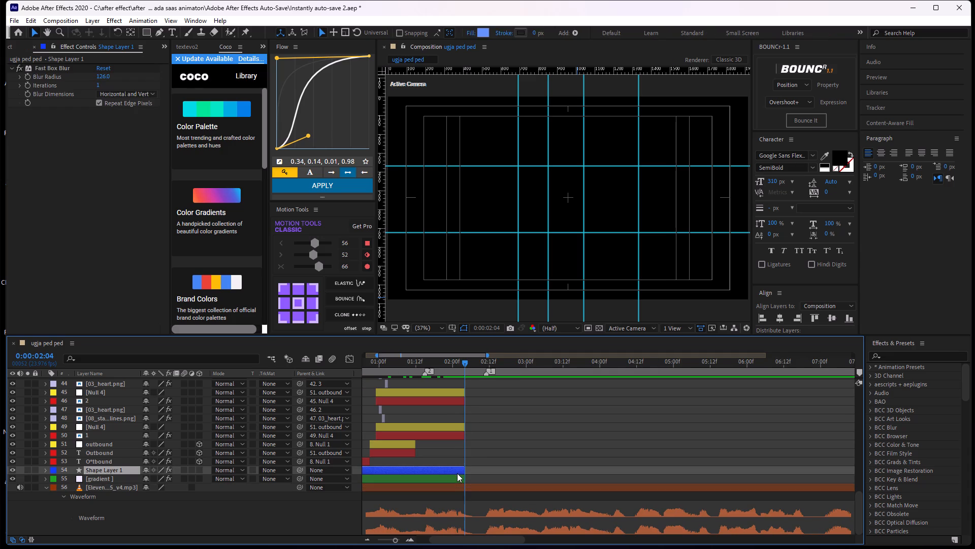
pyautogui.click(456, 478)
pyautogui.keyDown('shift'); pyautogui.click(462, 469); pyautogui.keyUp('shift')
pyautogui.scroll(3, 463, 415)
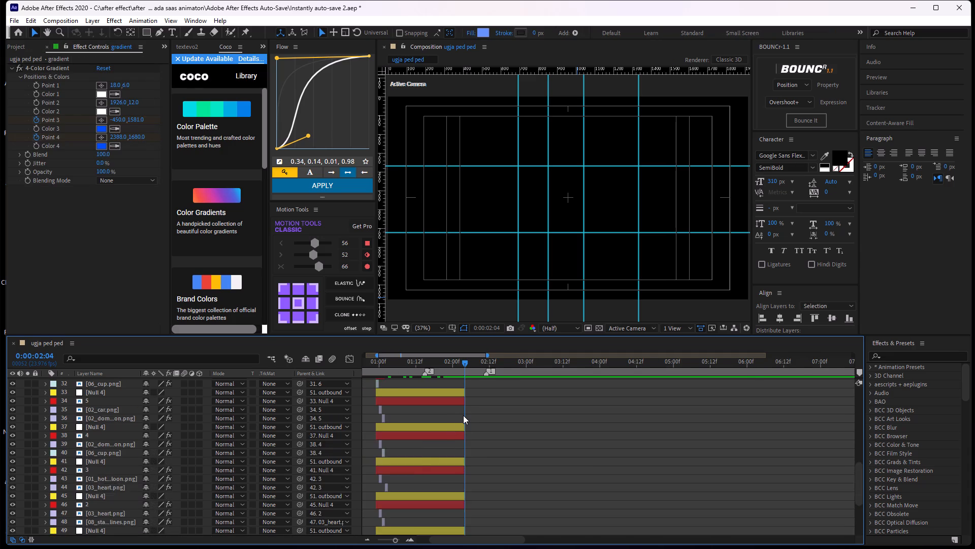
pyautogui.scroll(6, 463, 415)
pyautogui.scroll(-4, 457, 419)
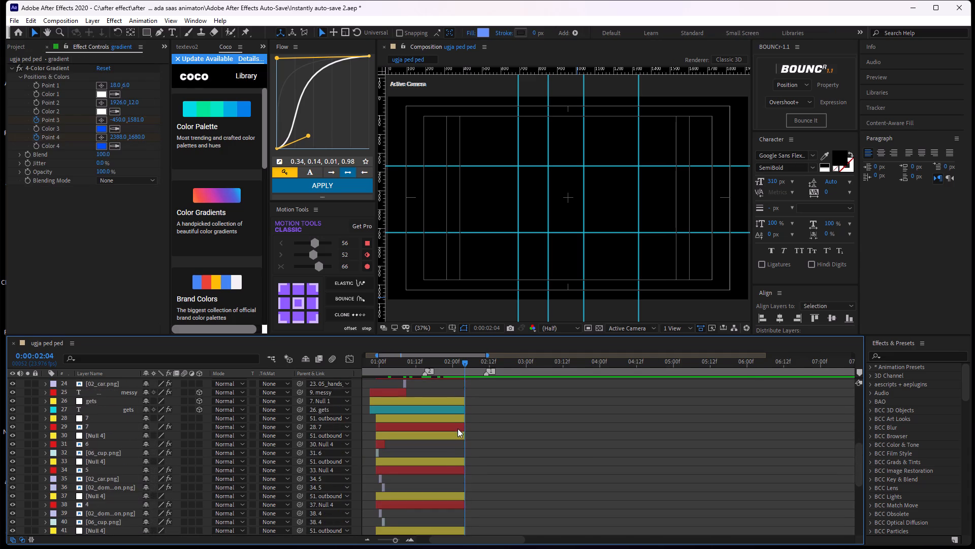
pyautogui.scroll(-5, 464, 470)
pyautogui.keyDown('alt'); pyautogui.scroll(1, 460, 473); pyautogui.keyUp('alt')
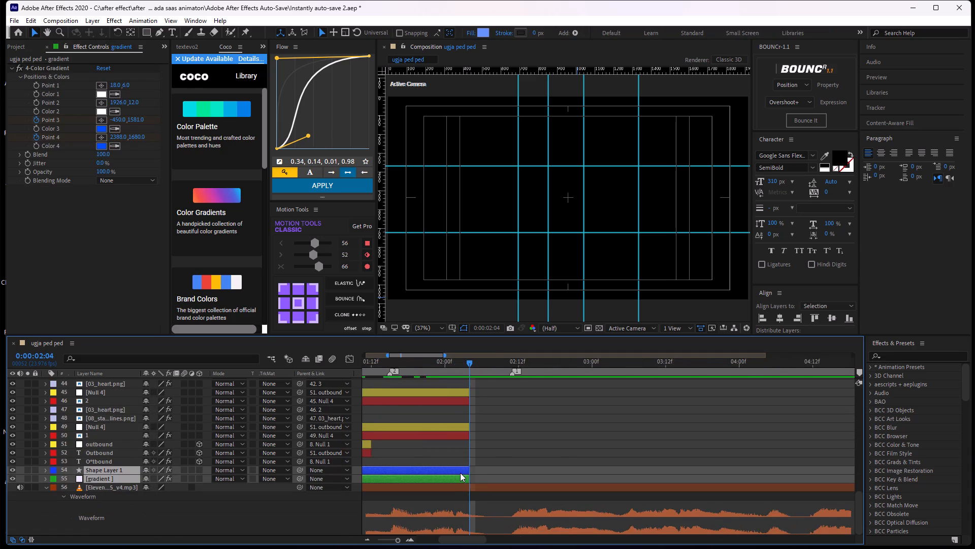
pyautogui.keyDown('alt'); pyautogui.scroll(1, 460, 473); pyautogui.keyUp('alt')
pyautogui.moveTo(478, 471); pyautogui.dragTo(533, 477)
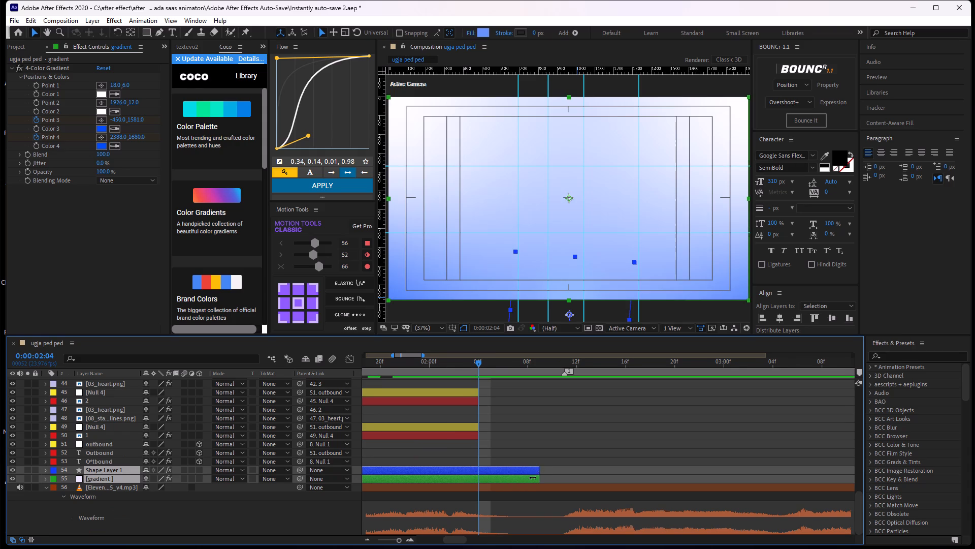
pyautogui.moveTo(533, 477); pyautogui.dragTo(566, 479)
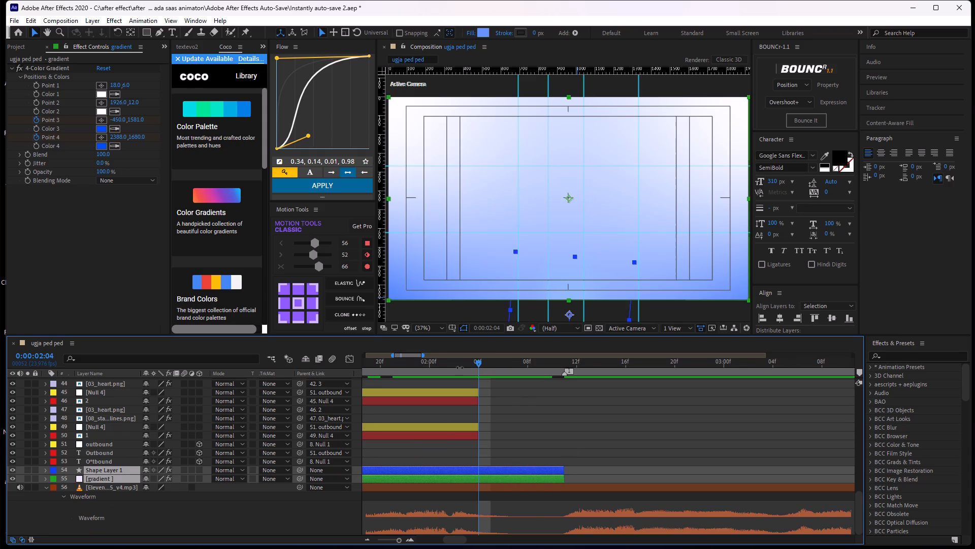
pyautogui.click(540, 458)
# Extend icon layers 1, 2 and 3 parented under outbound, with their Null 4 parents, to the marker at about 0:00:02:11.
pyautogui.scroll(1, 510, 432)
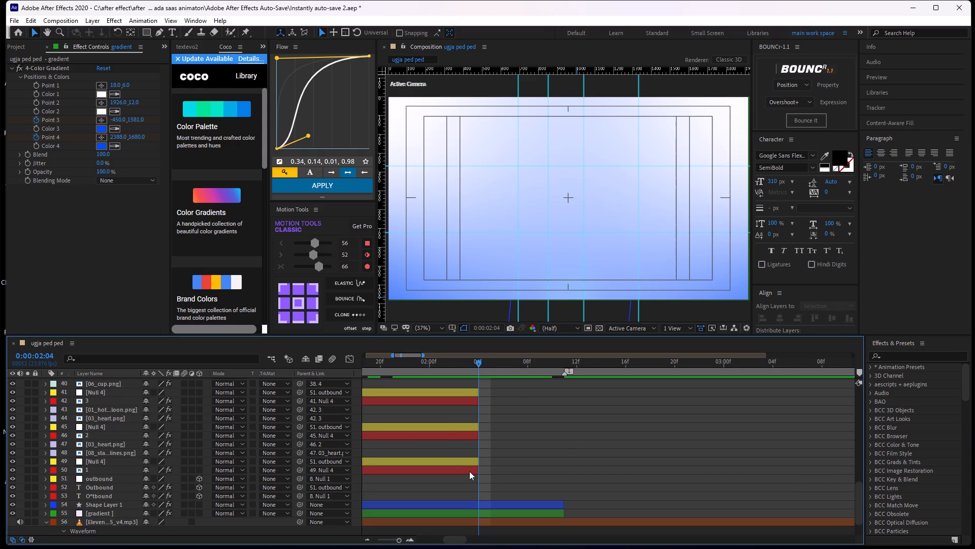
pyautogui.click(469, 471)
pyautogui.keyDown('shift'); pyautogui.click(476, 466); pyautogui.keyUp('shift')
pyautogui.keyDown('shift'); pyautogui.click(476, 462); pyautogui.keyUp('shift')
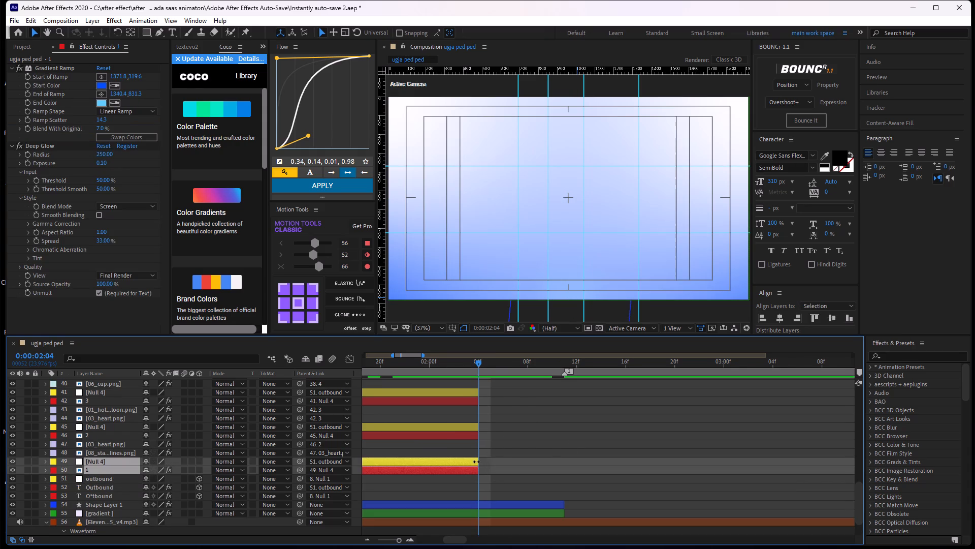
pyautogui.moveTo(476, 462); pyautogui.dragTo(567, 475)
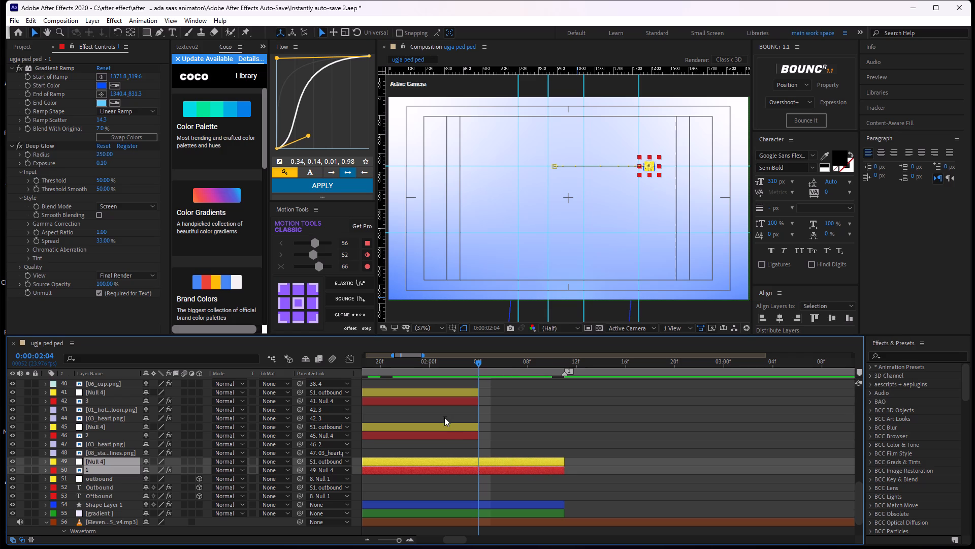
pyautogui.click(460, 438)
pyautogui.keyDown('shift'); pyautogui.click(471, 427); pyautogui.keyUp('shift')
pyautogui.moveTo(478, 425); pyautogui.dragTo(554, 441)
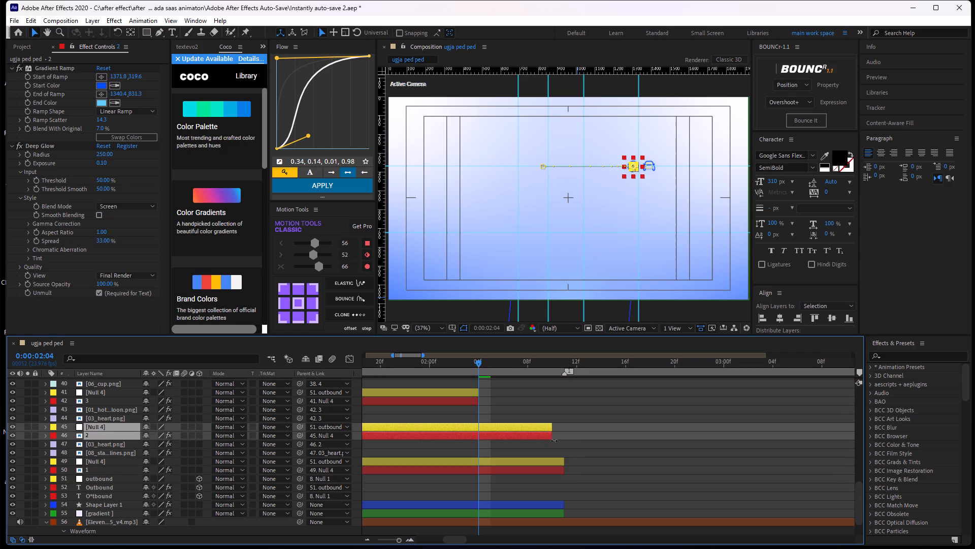
pyautogui.moveTo(554, 441); pyautogui.dragTo(565, 441)
pyautogui.scroll(1, 541, 437)
pyautogui.click(462, 435)
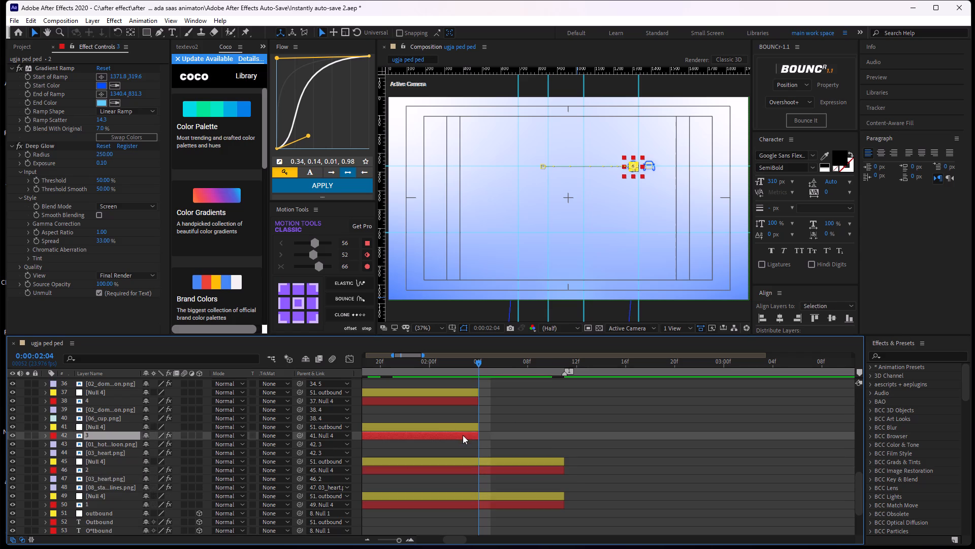
pyautogui.keyDown('shift'); pyautogui.click(473, 428); pyautogui.keyUp('shift')
pyautogui.moveTo(476, 426); pyautogui.dragTo(563, 466)
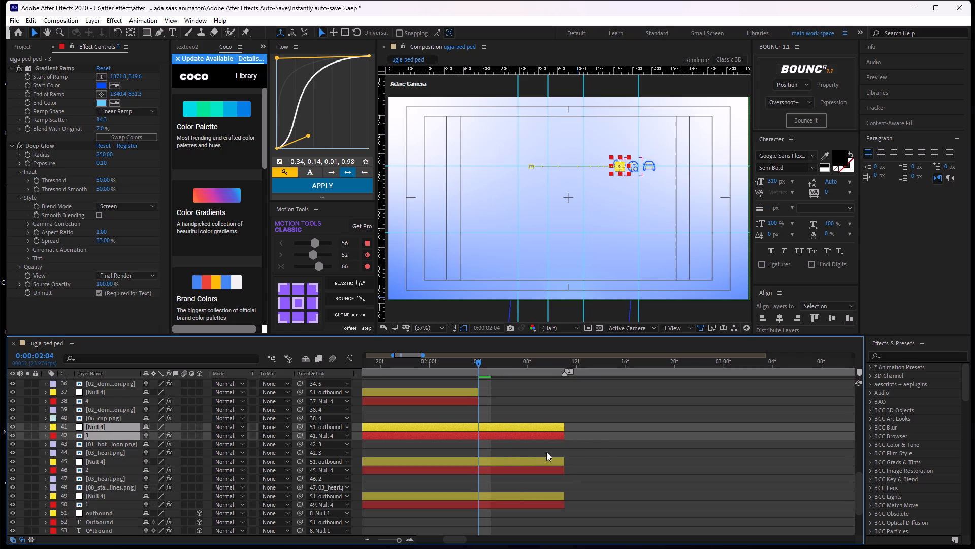
# Extend icon layers 4 and 5 of the outbound row, with their Null 4 parents, to about 0:00:02:11.
pyautogui.scroll(2, 509, 423)
pyautogui.click(468, 471)
pyautogui.keyDown('shift'); pyautogui.click(476, 461); pyautogui.keyUp('shift')
pyautogui.moveTo(478, 460); pyautogui.dragTo(495, 461)
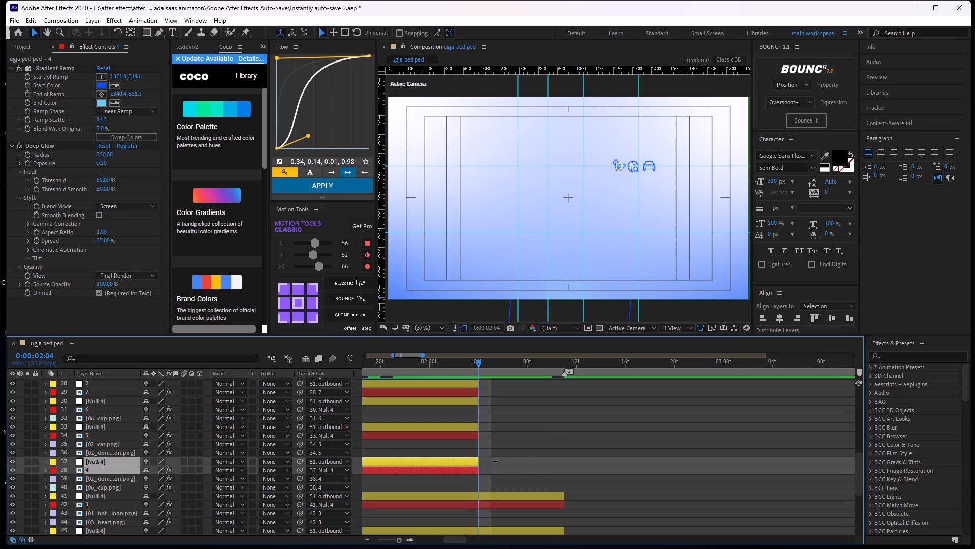
pyautogui.moveTo(495, 461); pyautogui.dragTo(561, 472)
pyautogui.click(467, 436)
pyautogui.keyDown('shift'); pyautogui.click(476, 430); pyautogui.keyUp('shift')
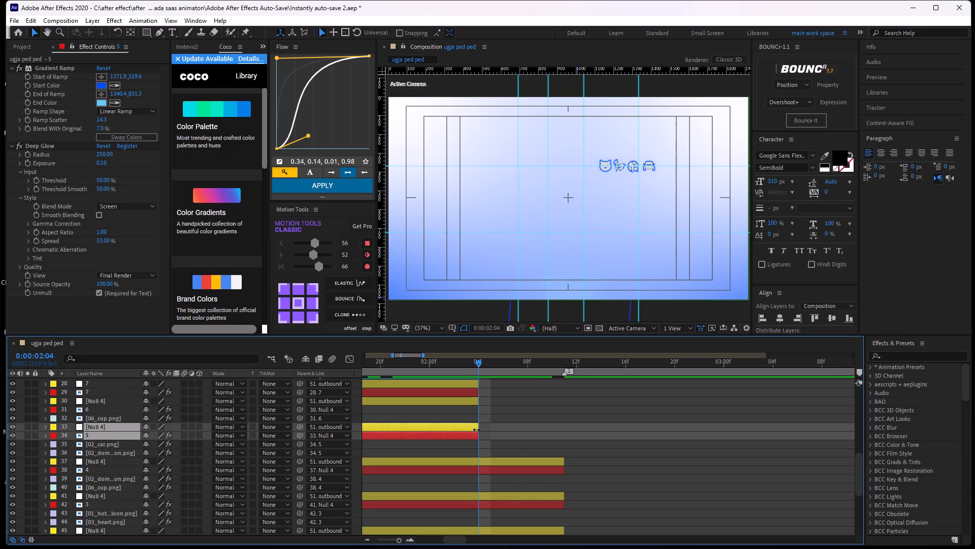
pyautogui.moveTo(480, 426); pyautogui.dragTo(561, 439)
# Extend the gets null and text, both layers named 7 and the Null 4 below them to about 0:00:02:11.
pyautogui.scroll(1, 480, 405)
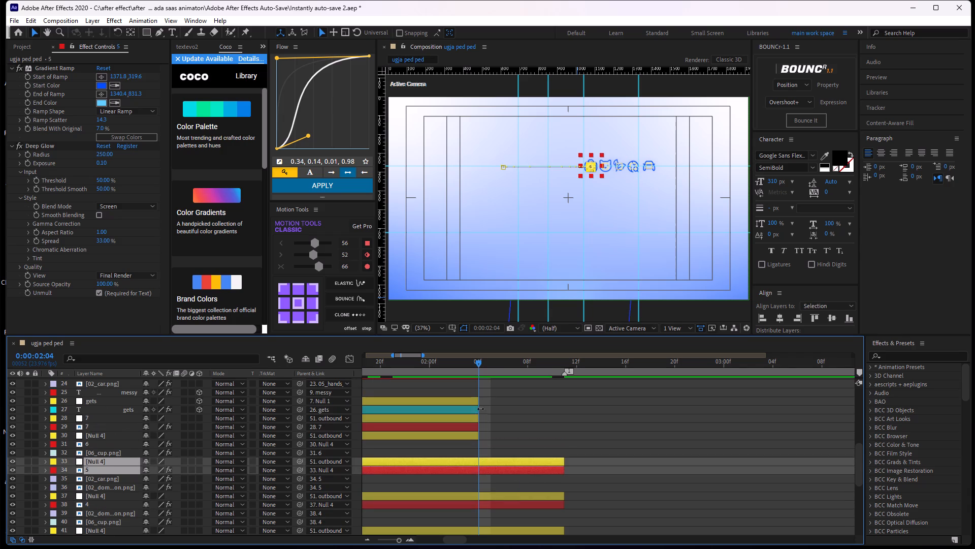
pyautogui.click(466, 438)
pyautogui.keyDown('shift'); pyautogui.click(476, 424); pyautogui.keyUp('shift')
pyautogui.keyDown('shift'); pyautogui.click(474, 399); pyautogui.keyUp('shift')
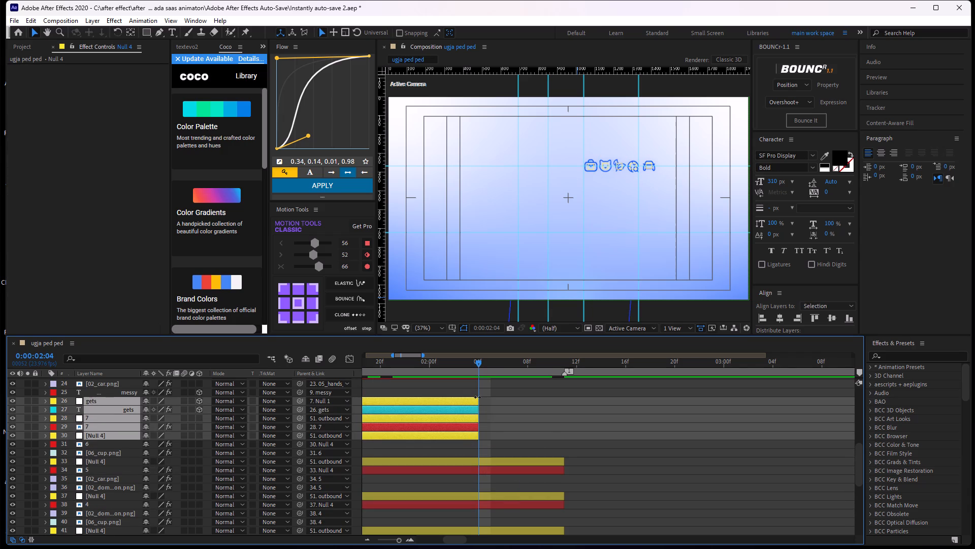
pyautogui.moveTo(477, 397); pyautogui.dragTo(565, 422)
# Extend messy-row null 1 with its hands-heart icon and null 2 with its cup icon to about 0:00:02:11.
pyautogui.scroll(1, 484, 405)
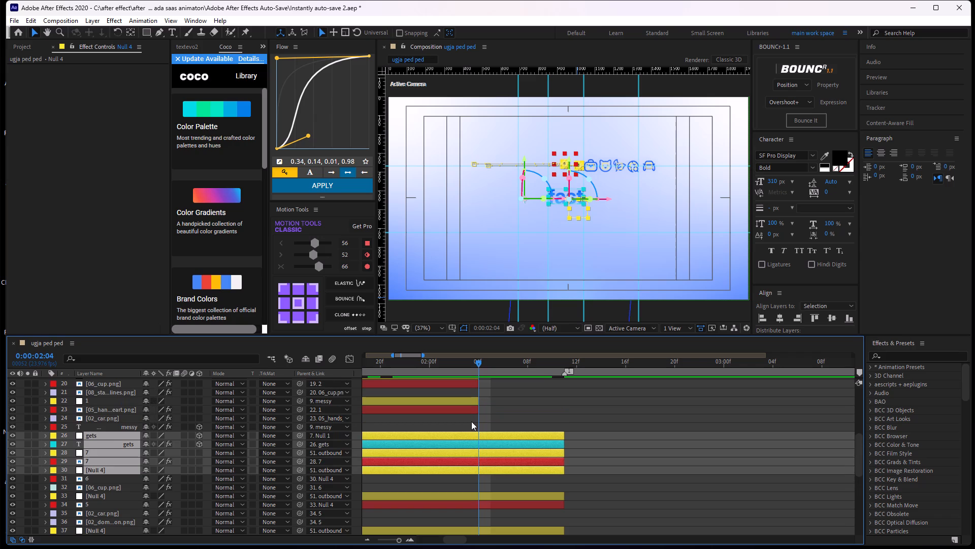
pyautogui.click(478, 407)
pyautogui.keyDown('shift'); pyautogui.click(478, 399); pyautogui.keyUp('shift')
pyautogui.moveTo(478, 399); pyautogui.dragTo(518, 403)
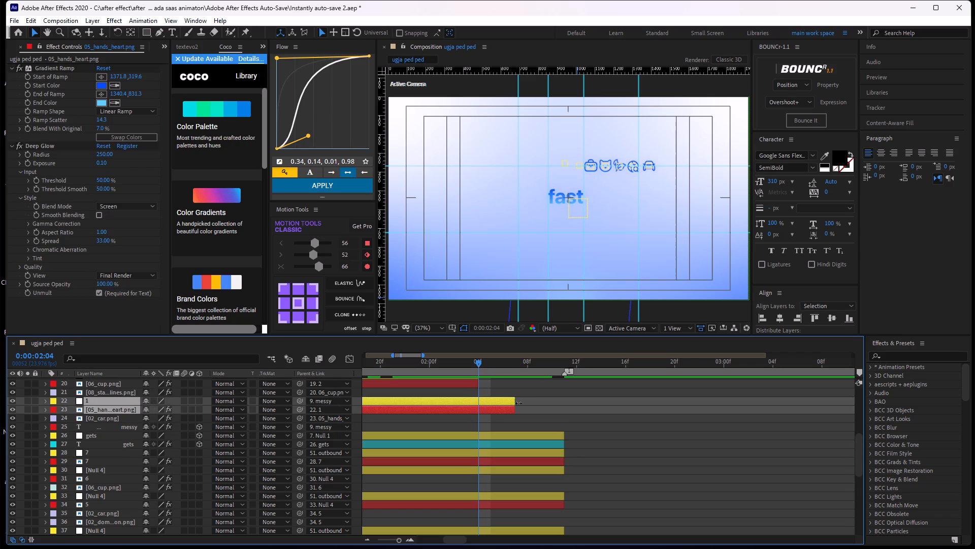
pyautogui.moveTo(518, 403); pyautogui.dragTo(563, 409)
pyautogui.scroll(2, 493, 396)
pyautogui.click(473, 455)
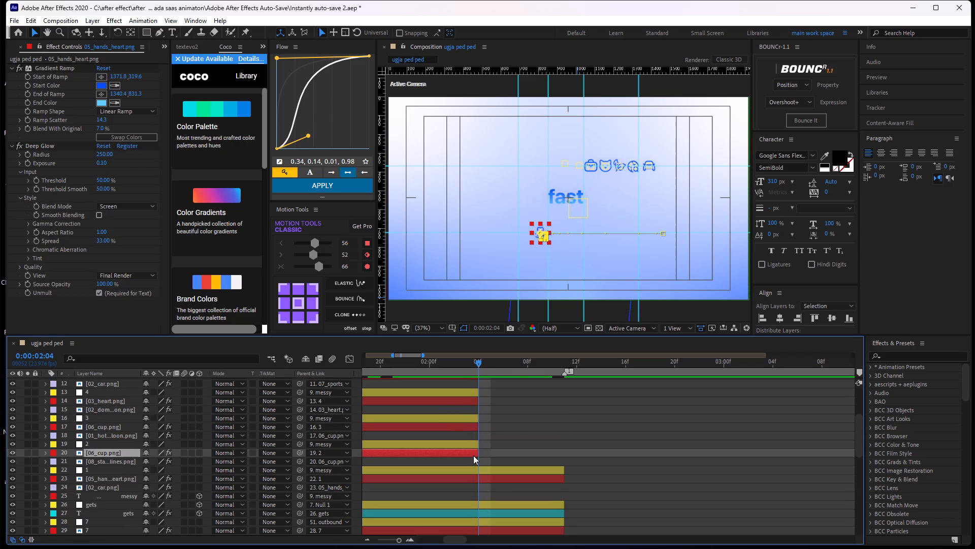
pyautogui.keyDown('shift'); pyautogui.click(473, 447); pyautogui.keyUp('shift')
pyautogui.moveTo(476, 441); pyautogui.dragTo(571, 473)
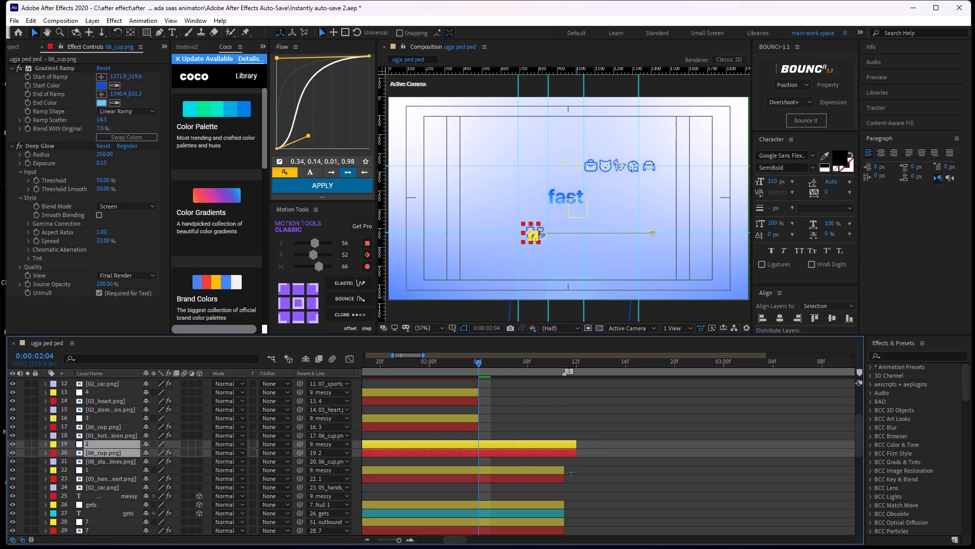
pyautogui.moveTo(571, 473); pyautogui.dragTo(563, 482)
# Extend messy-row null 3 with its cup icon and null 4 with its heart icon to about 0:00:02:11, ending in the composition view.
pyautogui.click(443, 420)
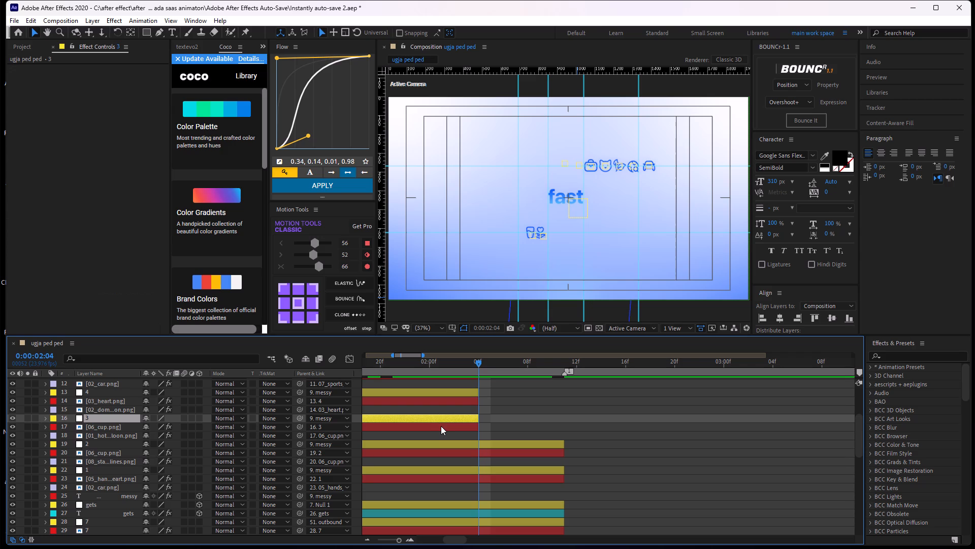
pyautogui.keyDown('shift'); pyautogui.click(441, 426); pyautogui.keyUp('shift')
pyautogui.click(477, 413)
pyautogui.click(459, 425)
pyautogui.keyDown('shift'); pyautogui.click(471, 419); pyautogui.keyUp('shift')
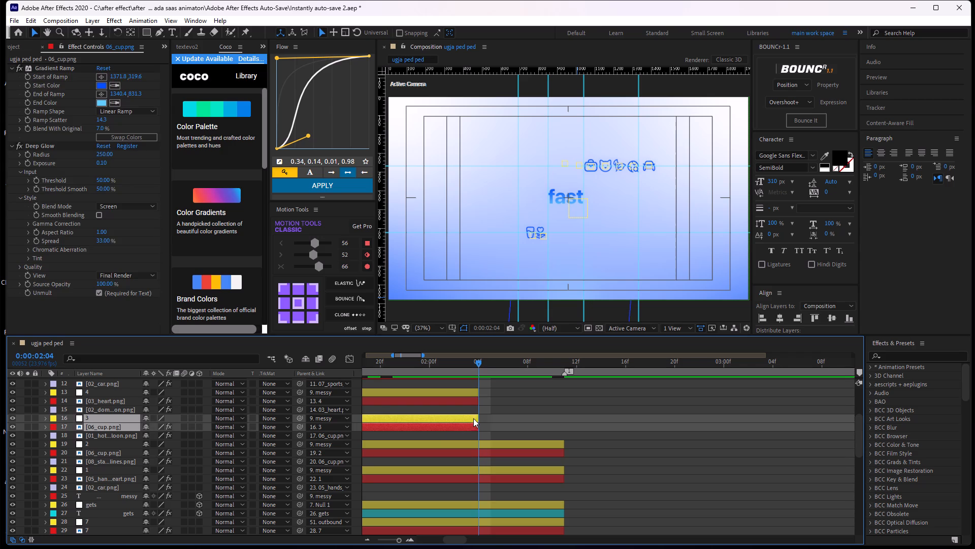
pyautogui.moveTo(479, 417); pyautogui.dragTo(565, 441)
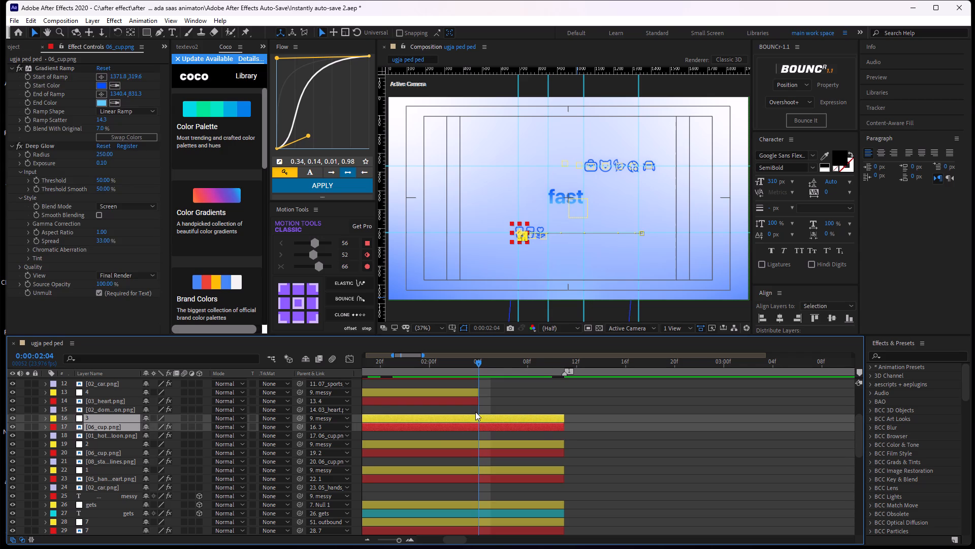
pyautogui.scroll(1, 475, 412)
pyautogui.click(473, 433)
pyautogui.keyDown('shift'); pyautogui.click(477, 426); pyautogui.keyUp('shift')
pyautogui.moveTo(477, 426); pyautogui.dragTo(519, 433)
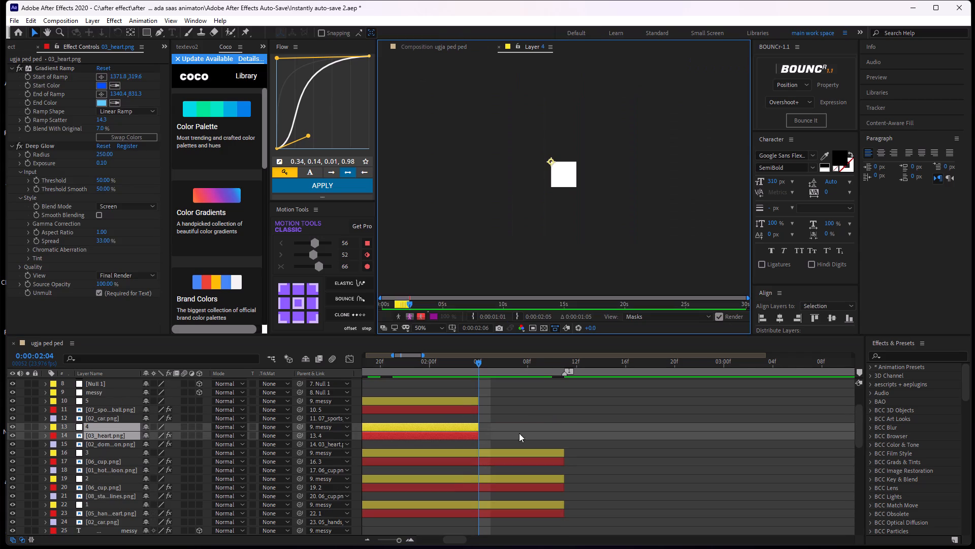
pyautogui.moveTo(519, 433); pyautogui.dragTo(529, 433)
pyautogui.moveTo(480, 427); pyautogui.dragTo(566, 446)
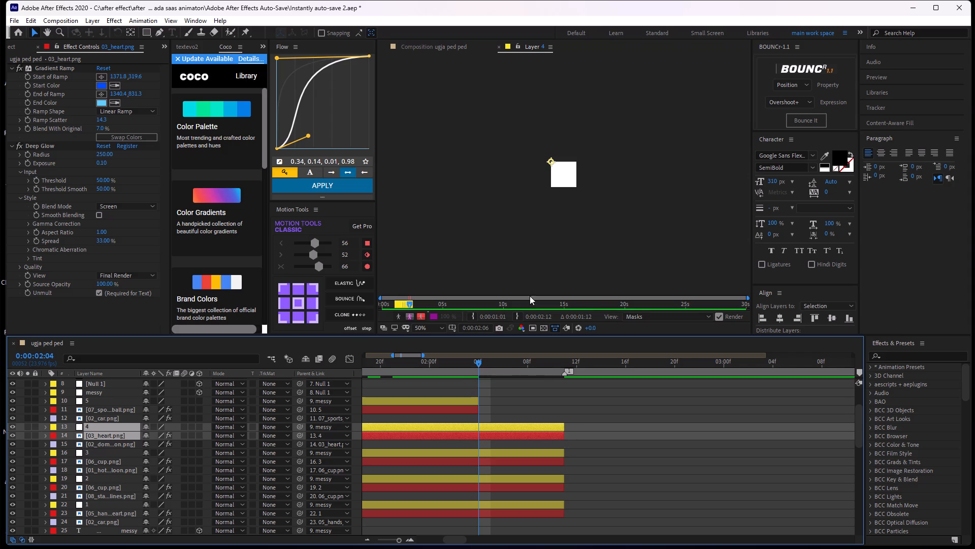
pyautogui.click(448, 46)
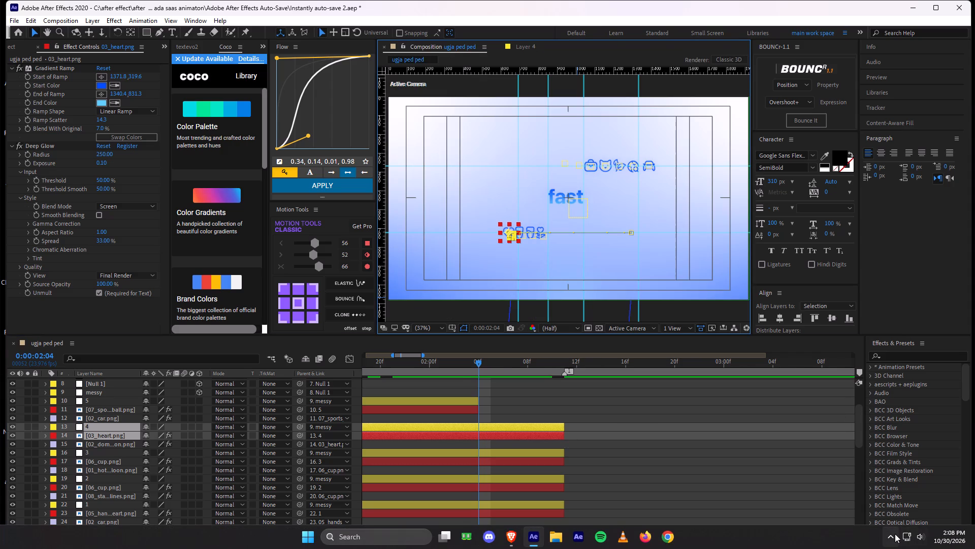
# Show the hidden system tray icons.
pyautogui.click(895, 534)
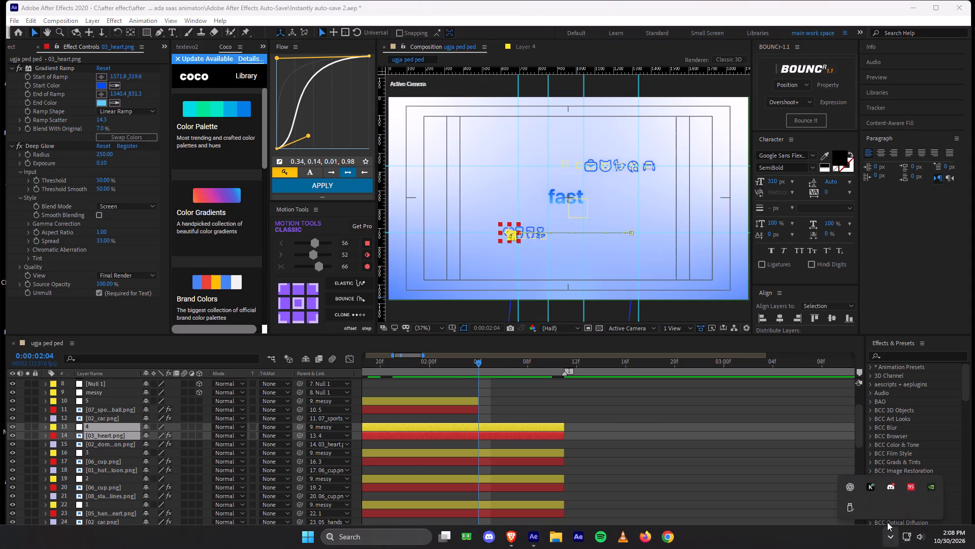
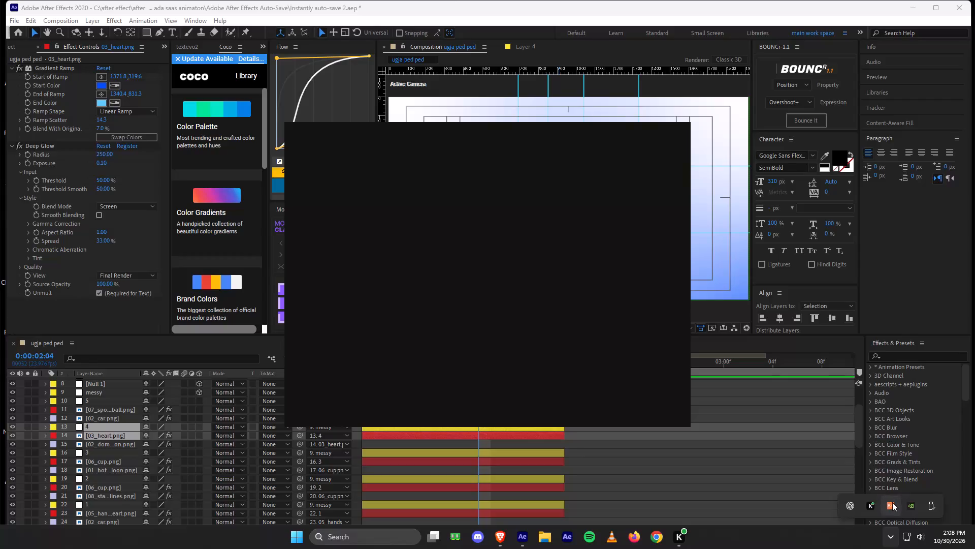
# Open the Mem Reduct memory window from the hidden system tray icons.
pyautogui.click(892, 502)
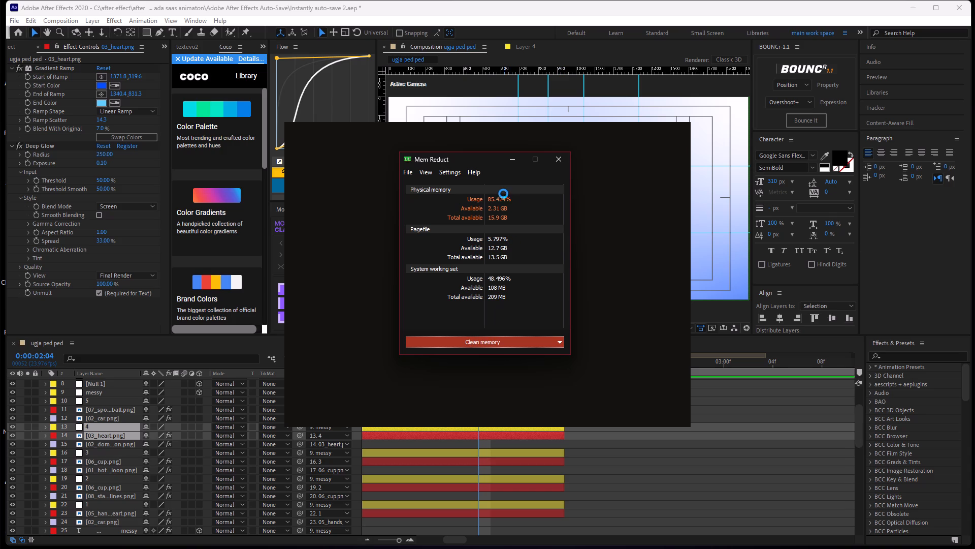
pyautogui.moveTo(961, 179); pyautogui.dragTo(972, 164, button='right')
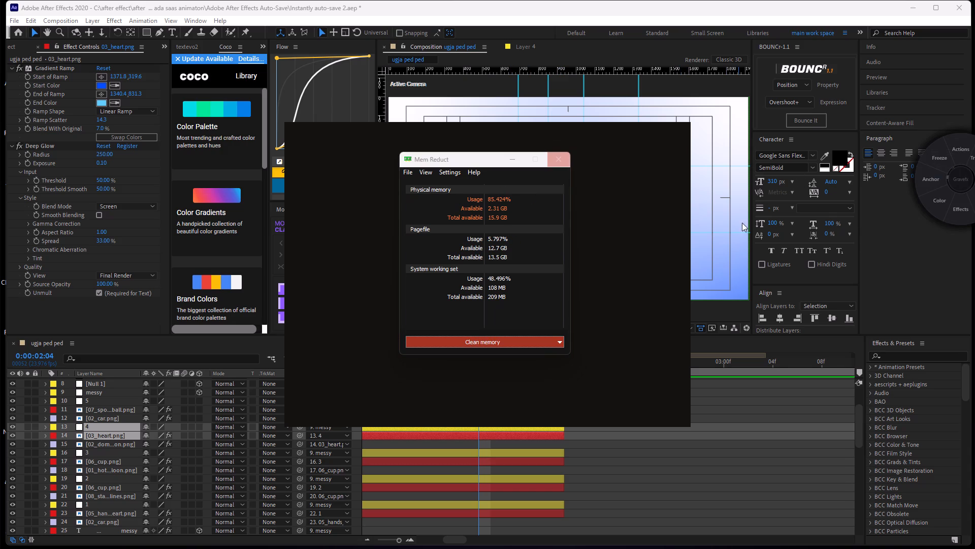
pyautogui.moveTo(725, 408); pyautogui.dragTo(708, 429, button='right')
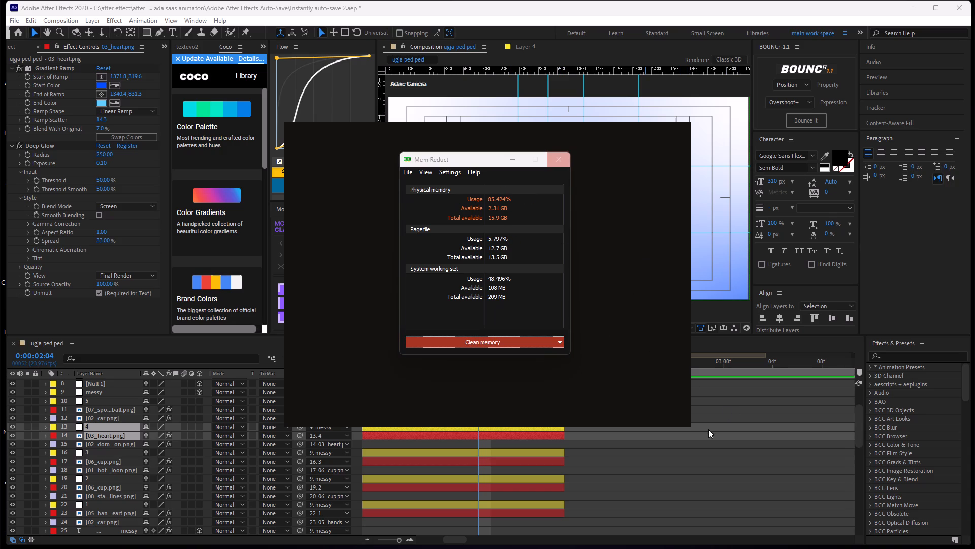
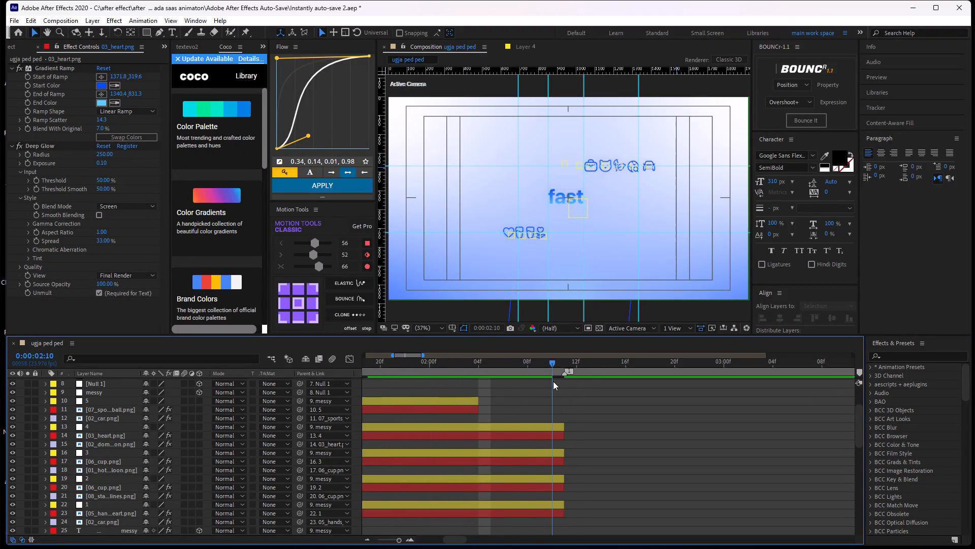
# Extend null layer 5 and the 07_sports_ball.png layer to end at 0:00:02:11, in line with the other icon layers.
pyautogui.click(475, 410)
pyautogui.keyDown('shift'); pyautogui.click(476, 395); pyautogui.keyUp('shift')
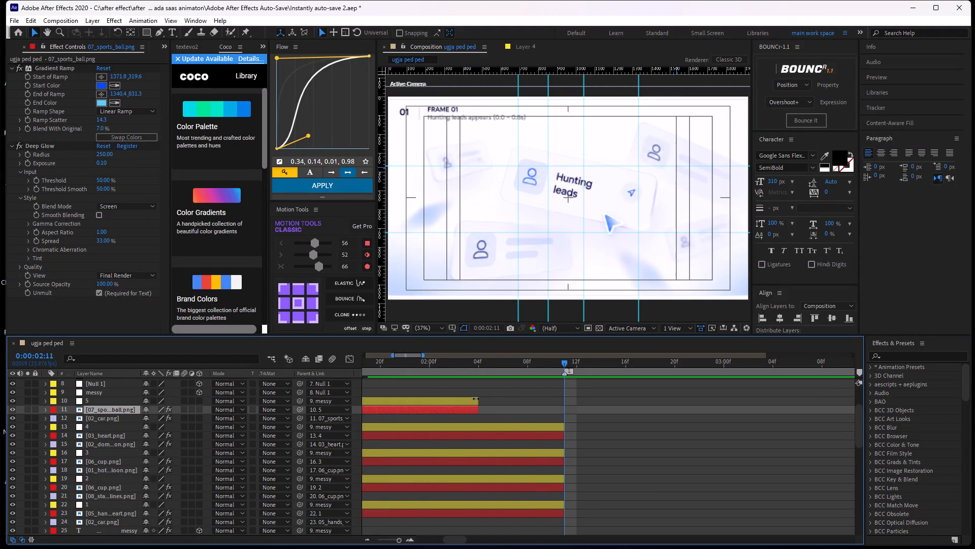
pyautogui.keyDown('shift'); pyautogui.click(476, 399); pyautogui.keyUp('shift')
pyautogui.moveTo(476, 399); pyautogui.dragTo(563, 416)
pyautogui.click(623, 411)
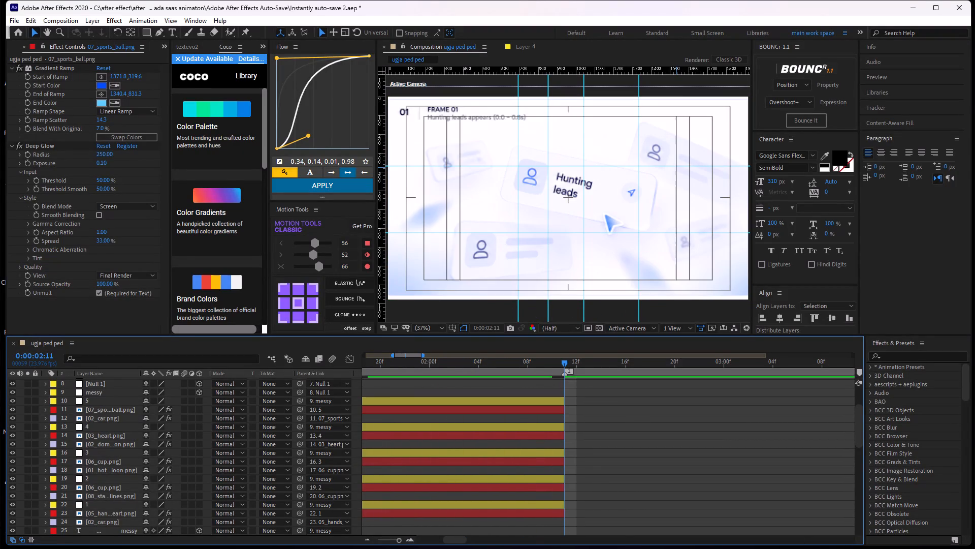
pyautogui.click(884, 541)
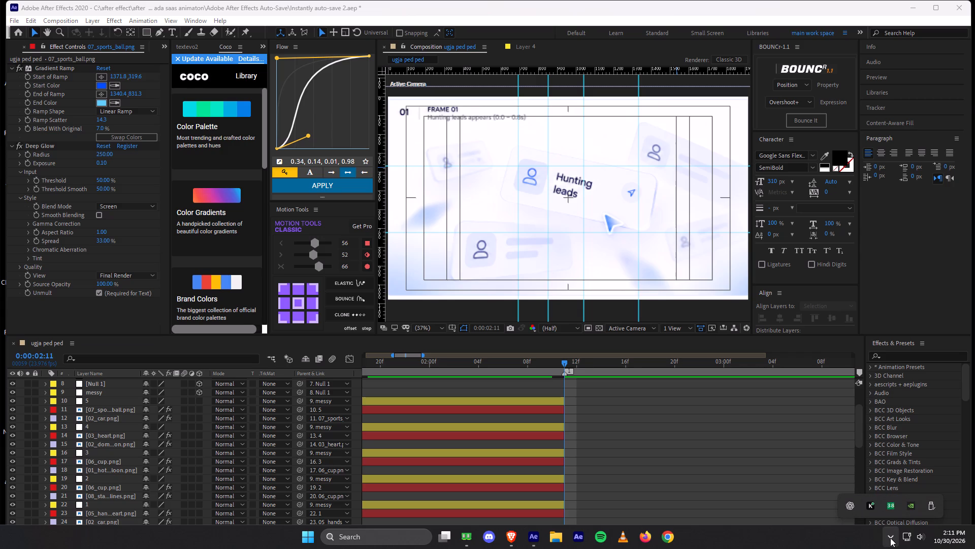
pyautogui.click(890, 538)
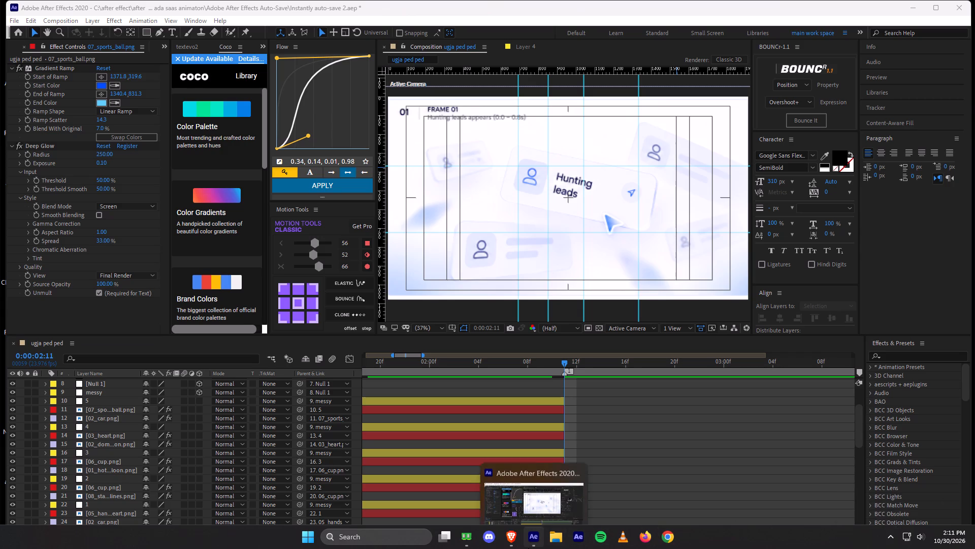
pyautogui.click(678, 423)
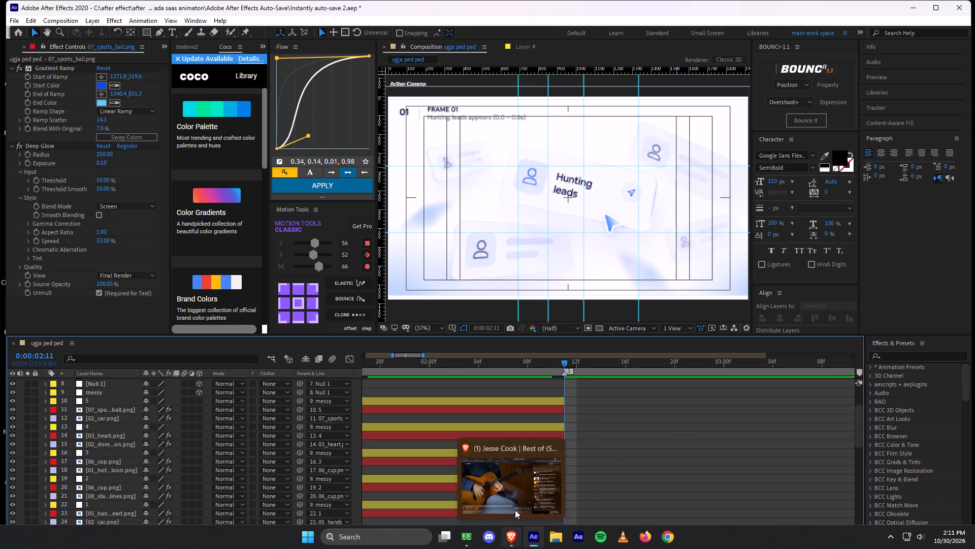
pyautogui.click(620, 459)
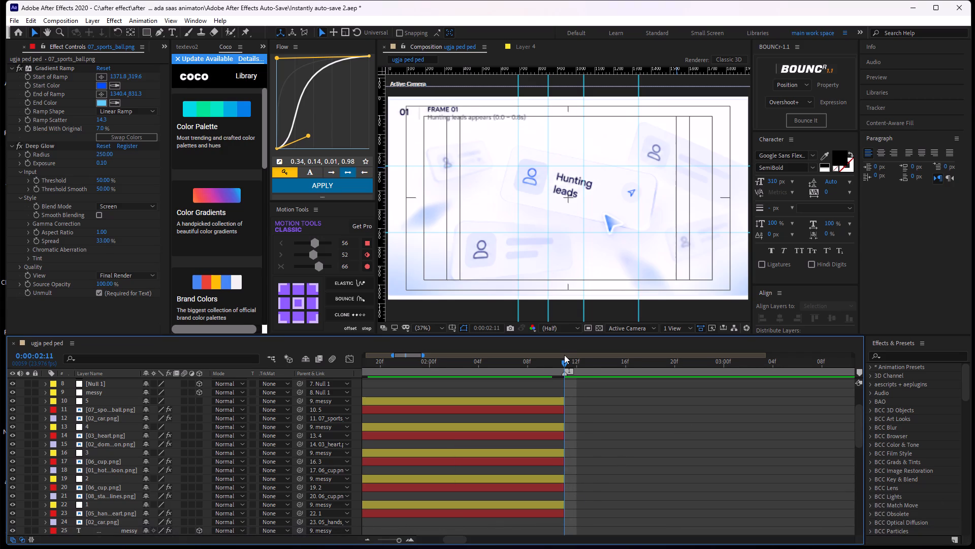
# Check the cut from the "fast" icon scene to the Hunting leads reference frame on layer 03, around 0:00:02:10.
pyautogui.moveTo(558, 367); pyautogui.dragTo(543, 373)
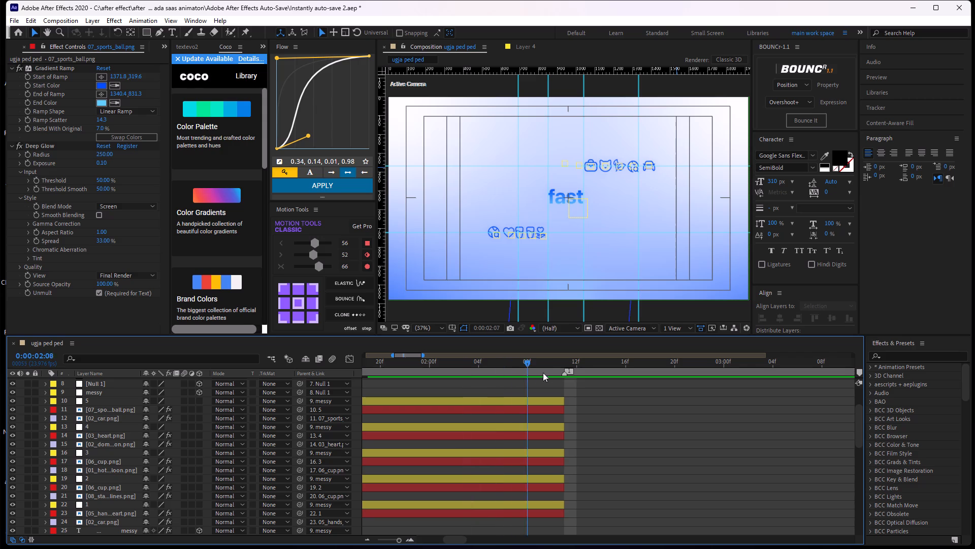
pyautogui.moveTo(543, 373); pyautogui.dragTo(554, 380)
pyautogui.scroll(2, 559, 381)
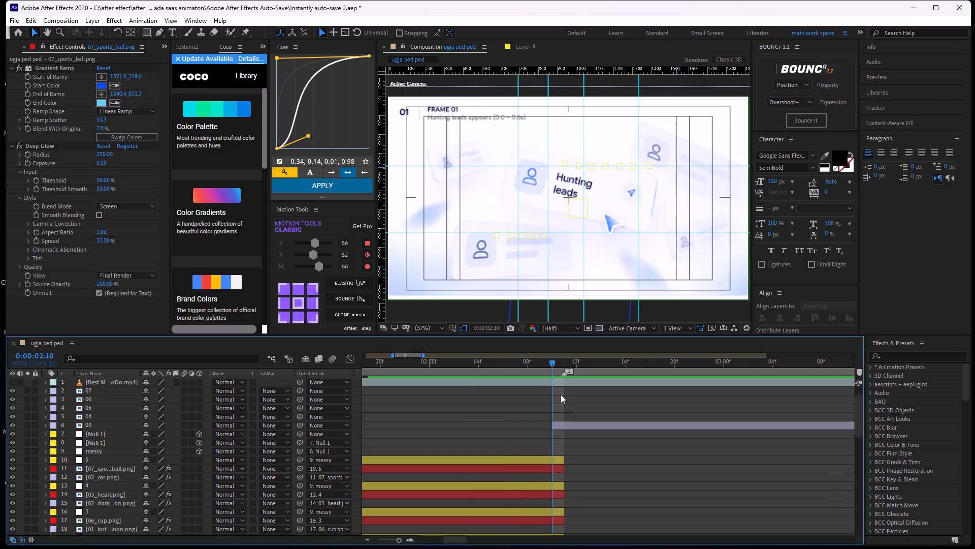
pyautogui.keyDown('alt'); pyautogui.scroll(-2, 569, 414); pyautogui.keyUp('alt')
pyautogui.click(556, 428)
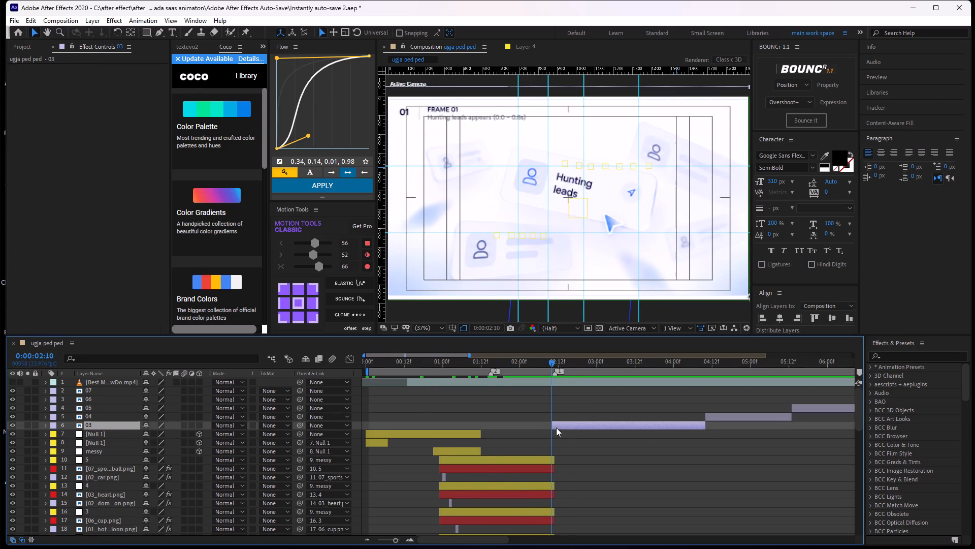
pyautogui.keyDown('alt'); pyautogui.scroll(2, 570, 421); pyautogui.keyUp('alt')
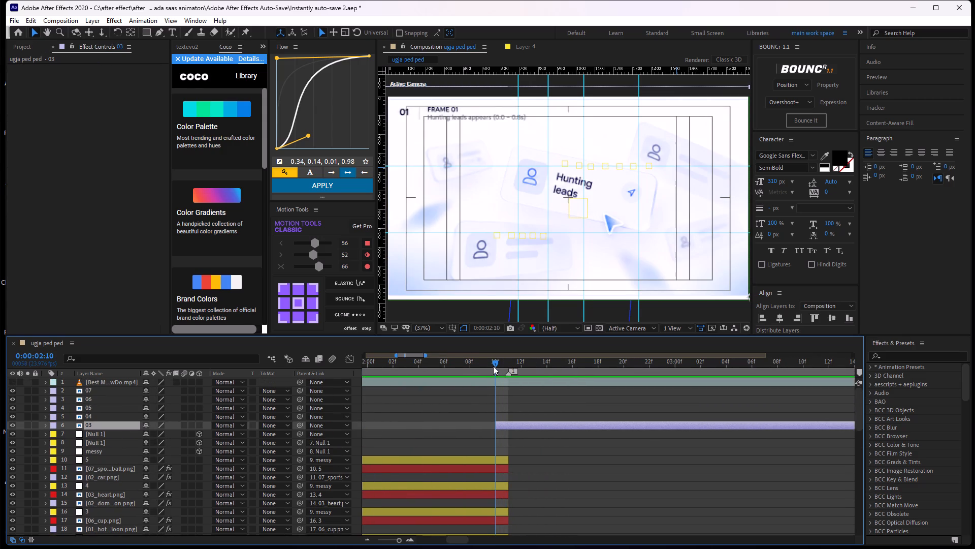
pyautogui.moveTo(493, 366); pyautogui.dragTo(394, 419)
pyautogui.press('space')
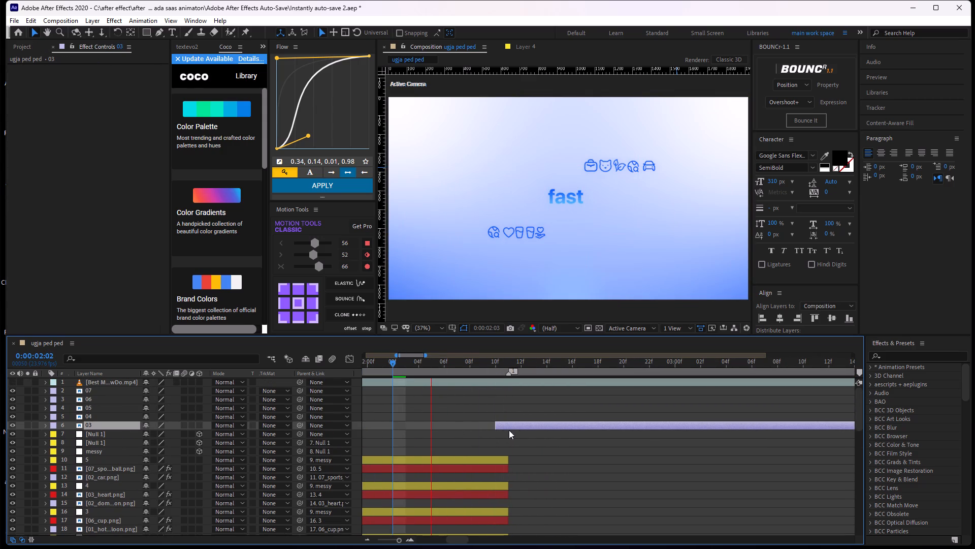
pyautogui.press('space')
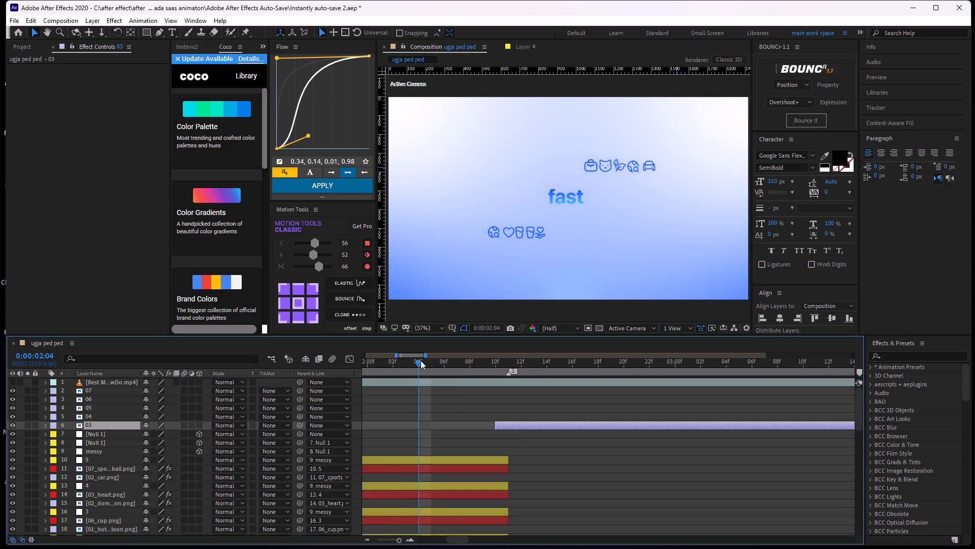
pyautogui.moveTo(419, 369); pyautogui.dragTo(579, 412)
pyautogui.press('space')
pyautogui.press('space')
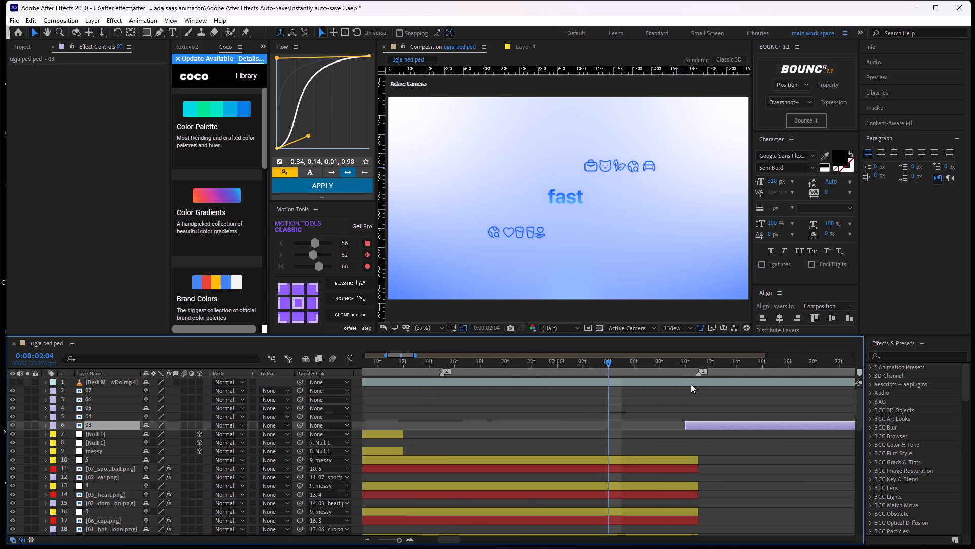
# Preview the composition from 0:00:00:00 to review the "Outbound gets messy" and icon animation leading into the Hunting leads frame.
pyautogui.moveTo(607, 362); pyautogui.dragTo(235, 428)
pyautogui.press('space')
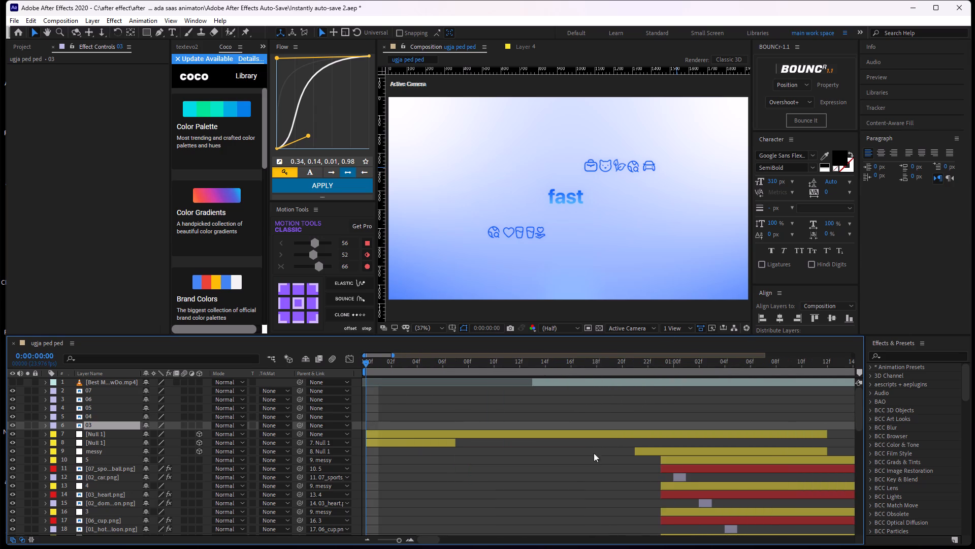
pyautogui.press('space')
pyautogui.press('space')
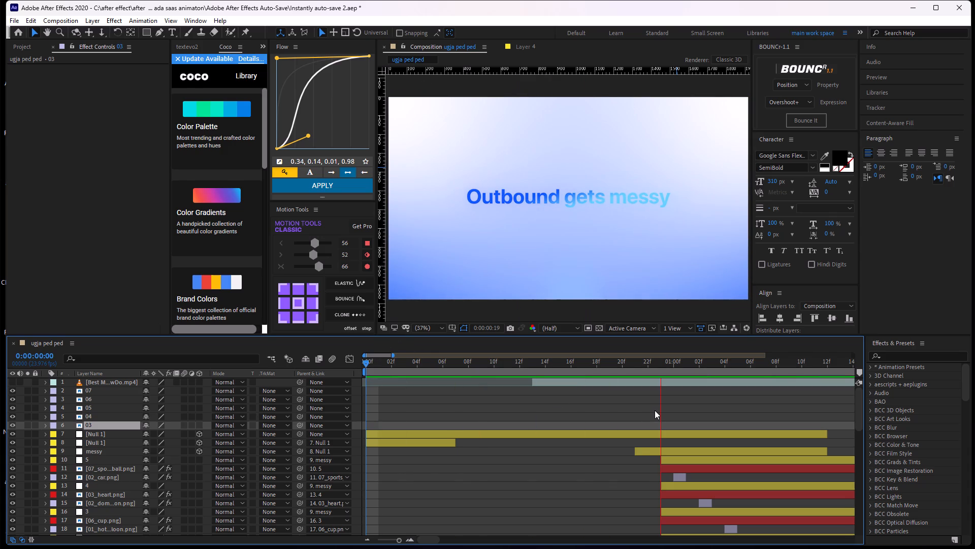
pyautogui.press('space')
pyautogui.press('space')
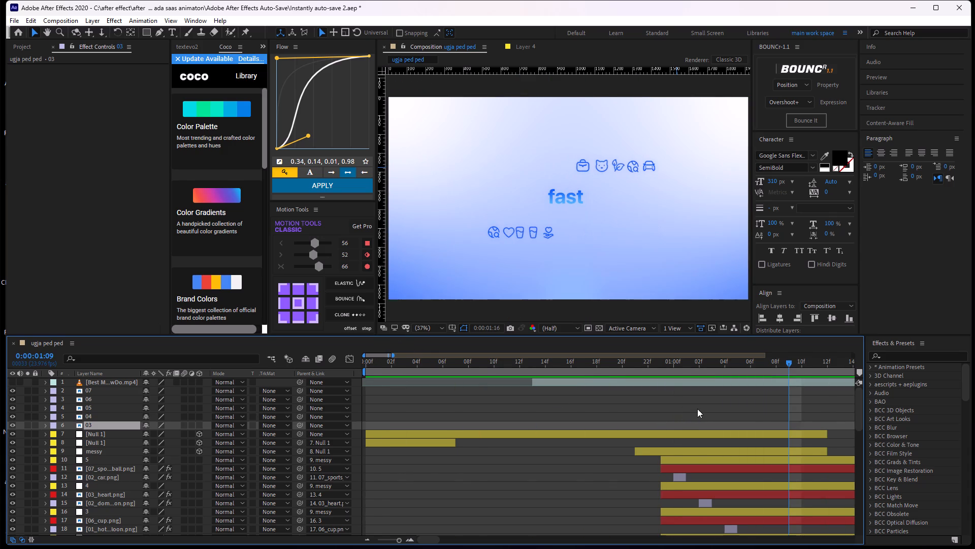
pyautogui.press('space')
pyautogui.press('space')
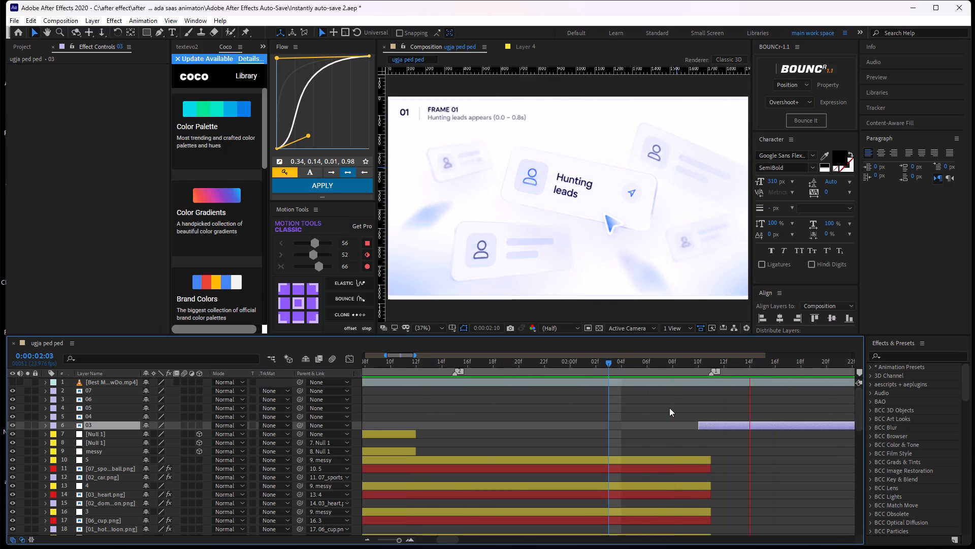
pyautogui.press('space')
pyautogui.keyDown('alt'); pyautogui.scroll(-1, 787, 388); pyautogui.keyUp('alt')
pyautogui.moveTo(808, 363); pyautogui.dragTo(272, 483)
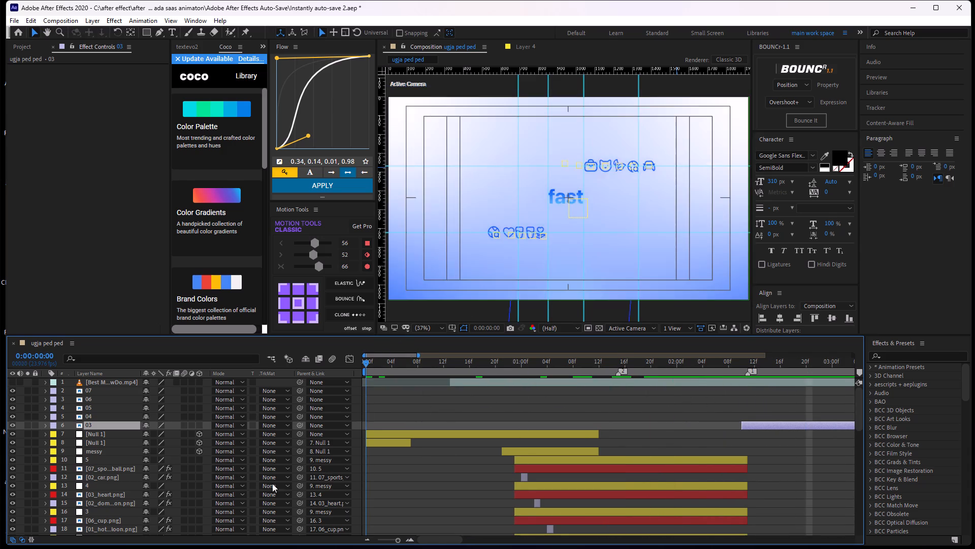
pyautogui.moveTo(272, 483); pyautogui.dragTo(254, 488)
pyautogui.press('space')
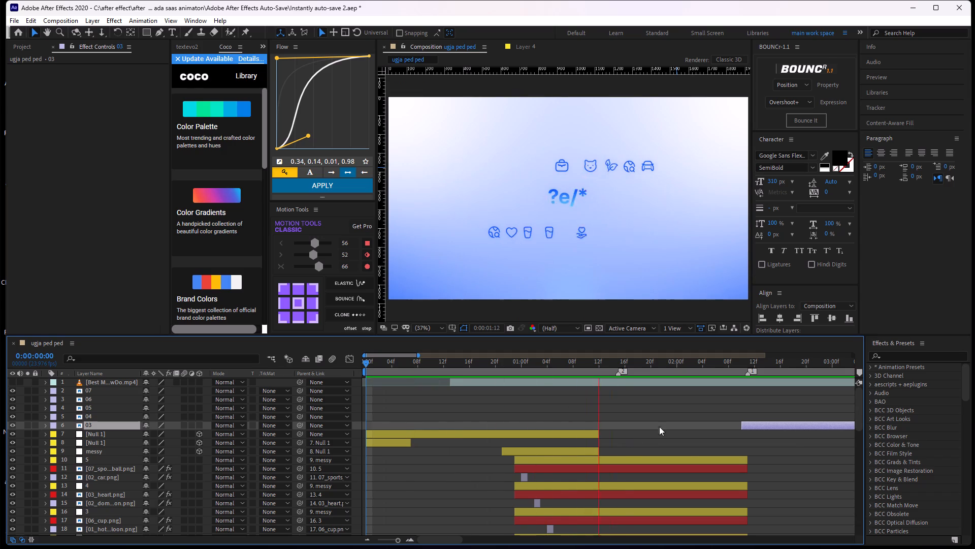
pyautogui.press('space')
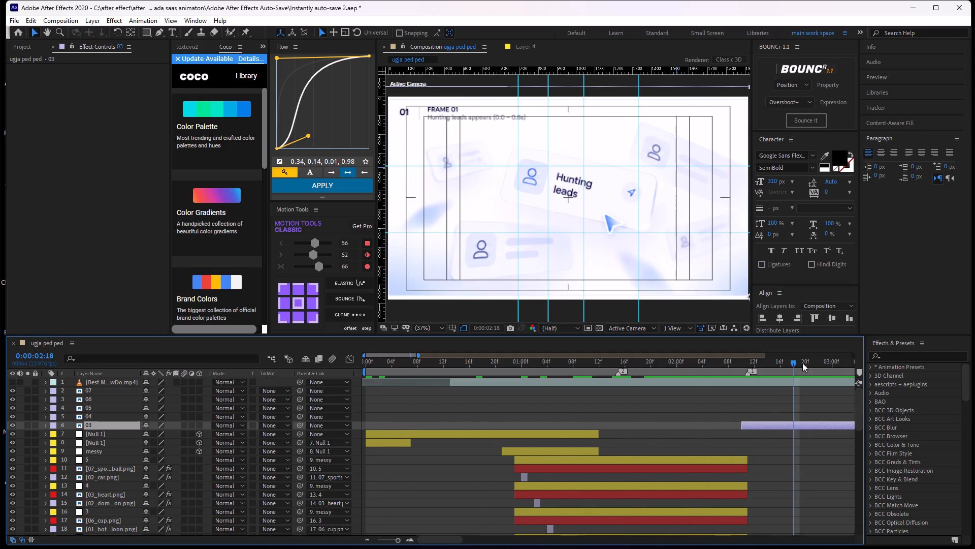
pyautogui.moveTo(794, 360); pyautogui.dragTo(231, 538)
pyautogui.press('space')
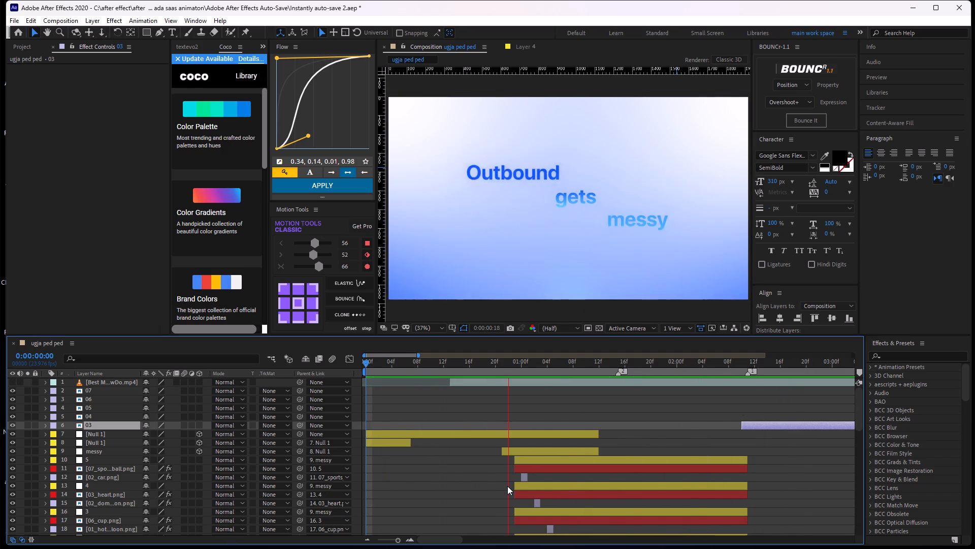
pyautogui.press('space')
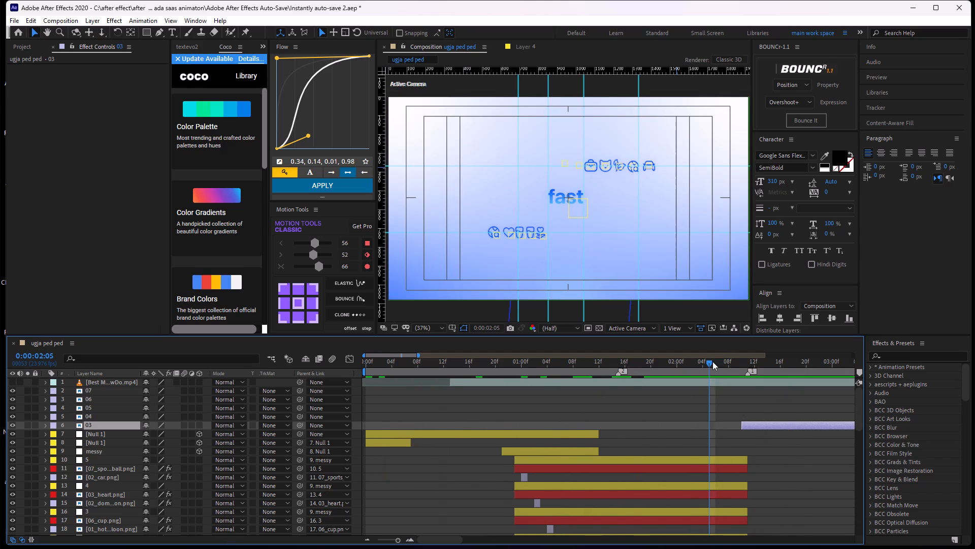
# Replay the text-to-icon animation from several points within the first second to examine its pacing up to the "fast" scene.
pyautogui.moveTo(711, 362); pyautogui.dragTo(454, 422)
pyautogui.press('space')
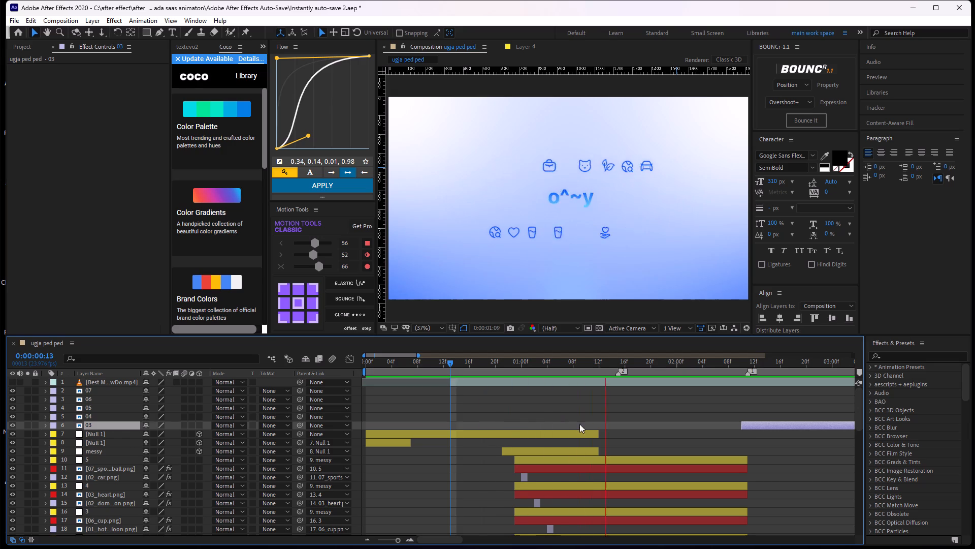
pyautogui.press('space')
pyautogui.press('space')
pyautogui.press('space')
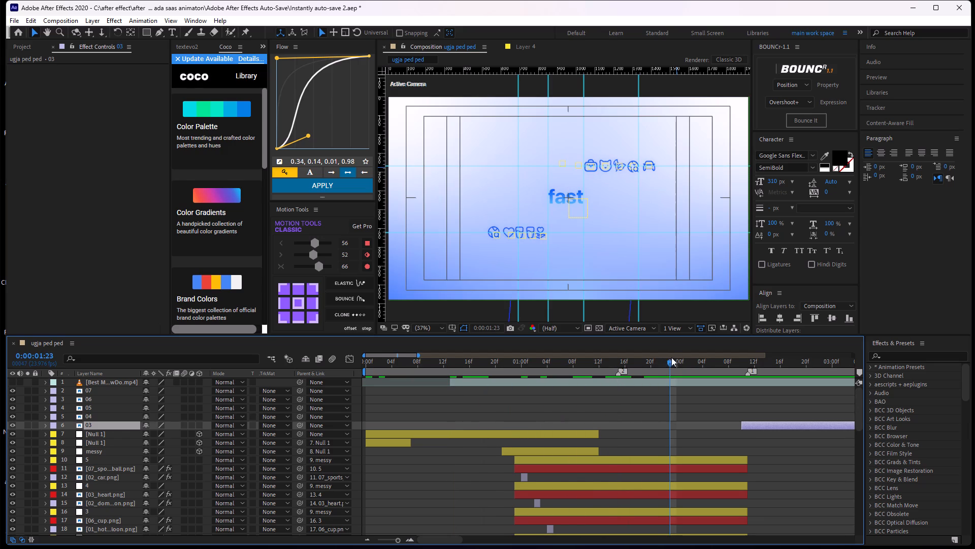
pyautogui.moveTo(672, 359); pyautogui.dragTo(417, 391)
pyautogui.press('space')
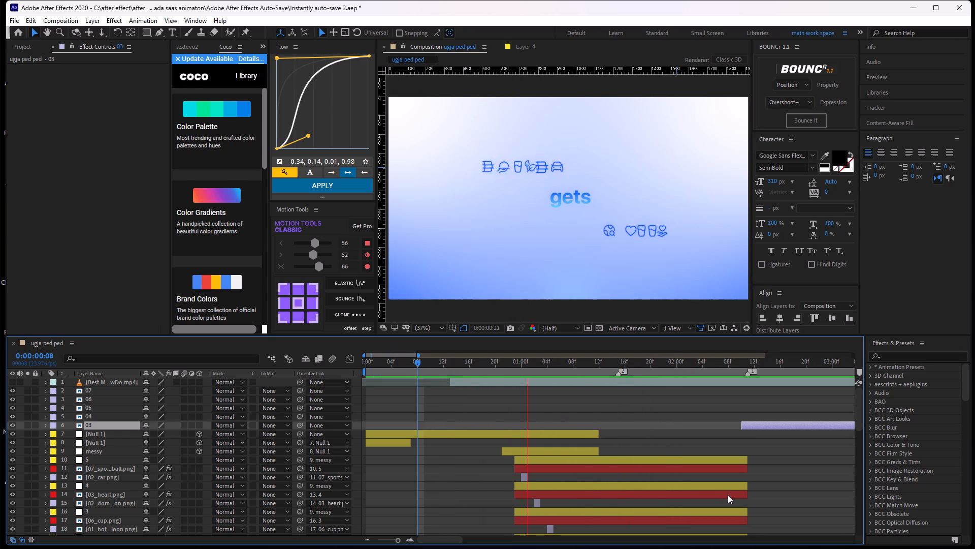
pyautogui.press('space')
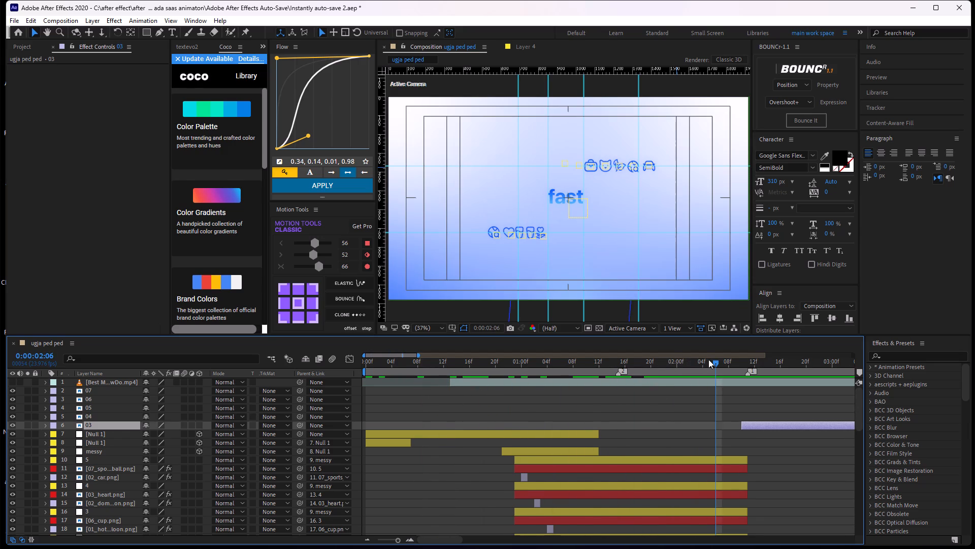
pyautogui.moveTo(716, 364); pyautogui.dragTo(488, 408)
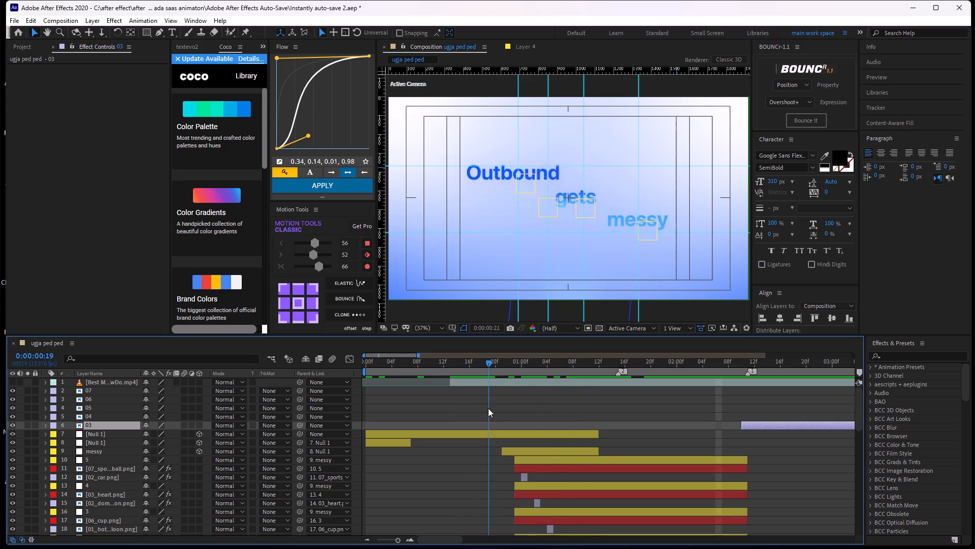
pyautogui.moveTo(488, 408); pyautogui.dragTo(487, 408)
pyautogui.press('space')
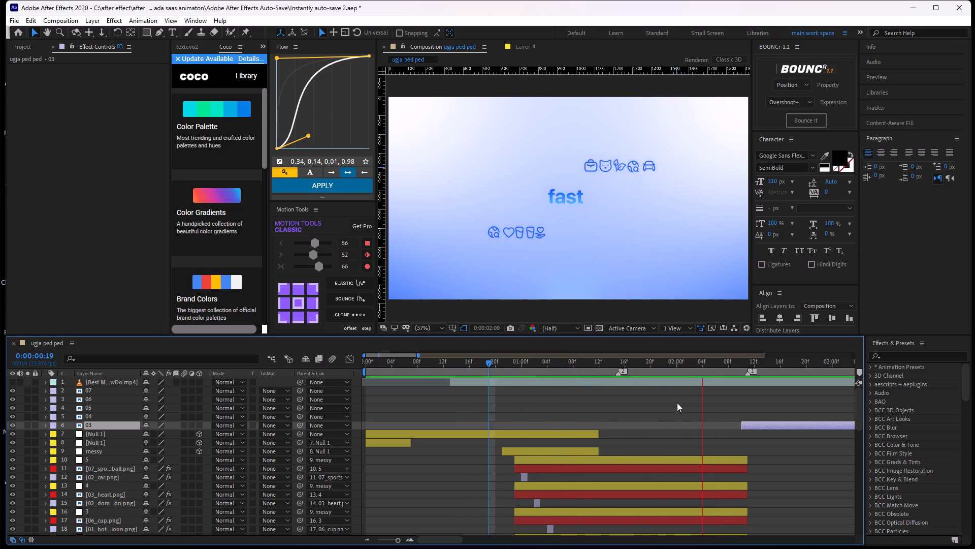
pyautogui.press('space')
# Replay the transition from the "fast" icon scene into the Hunting leads frame, starting from around 0:00:02:00.
pyautogui.moveTo(749, 388); pyautogui.dragTo(615, 363, button='middle')
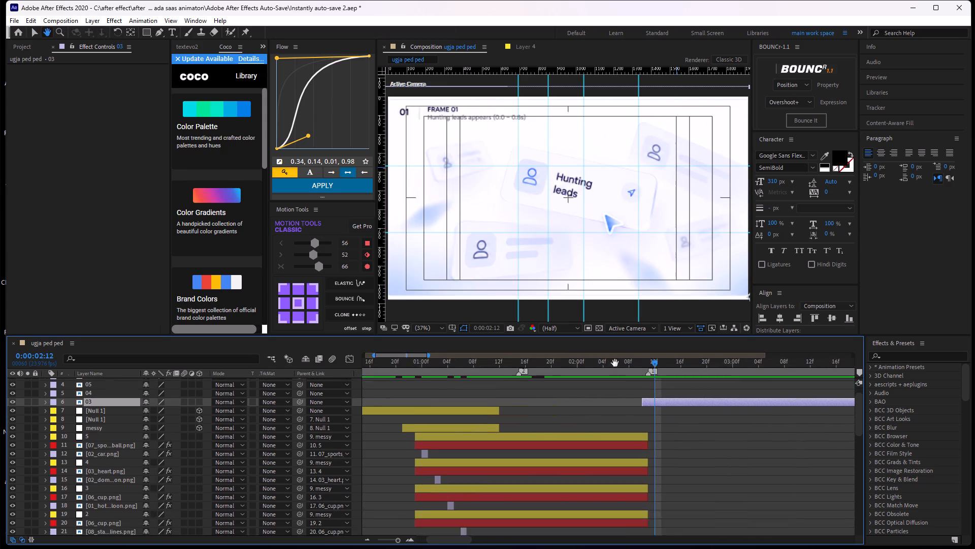
pyautogui.moveTo(615, 363); pyautogui.dragTo(591, 362, button='middle')
pyautogui.moveTo(603, 364); pyautogui.dragTo(521, 388)
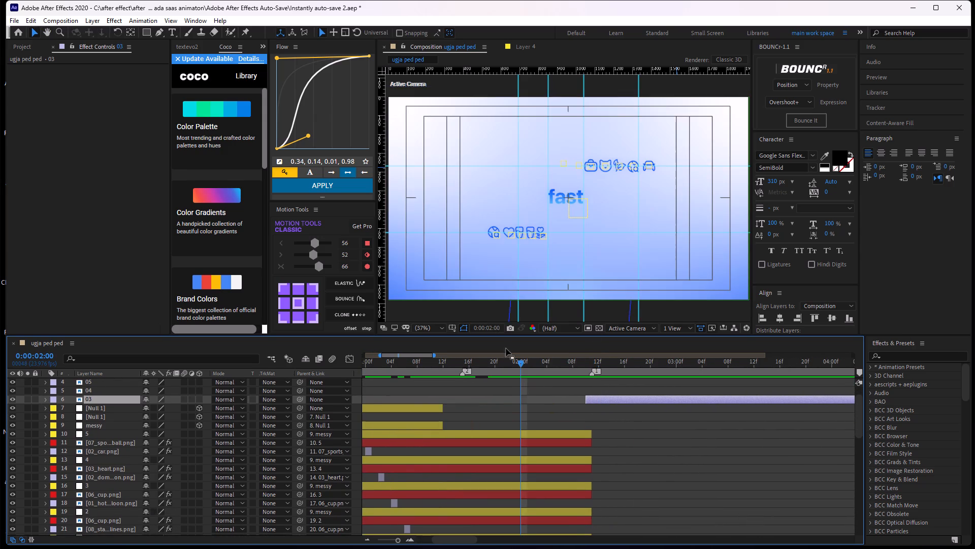
pyautogui.press('space')
pyautogui.press('space')
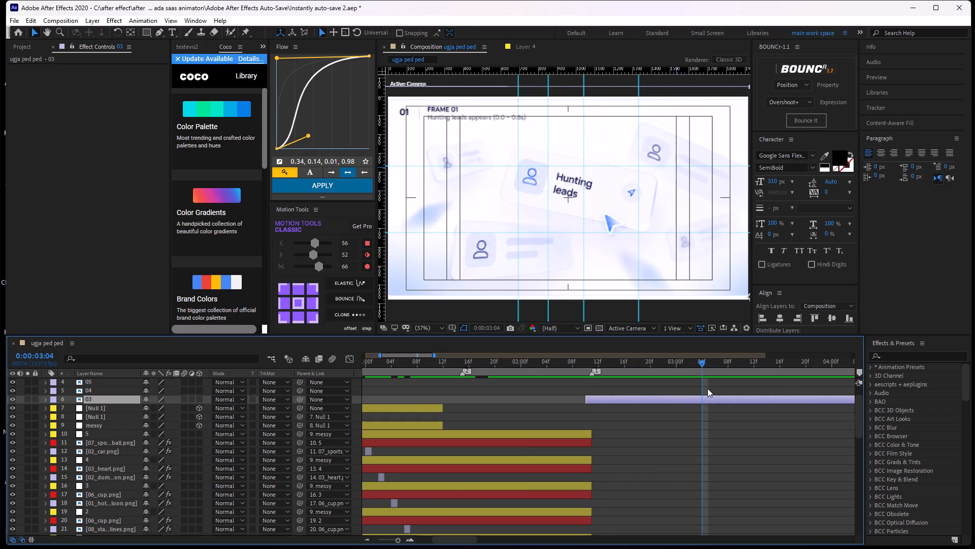
pyautogui.keyDown('alt'); pyautogui.scroll(-1, 709, 391); pyautogui.keyUp('alt')
pyautogui.moveTo(672, 359); pyautogui.dragTo(568, 400)
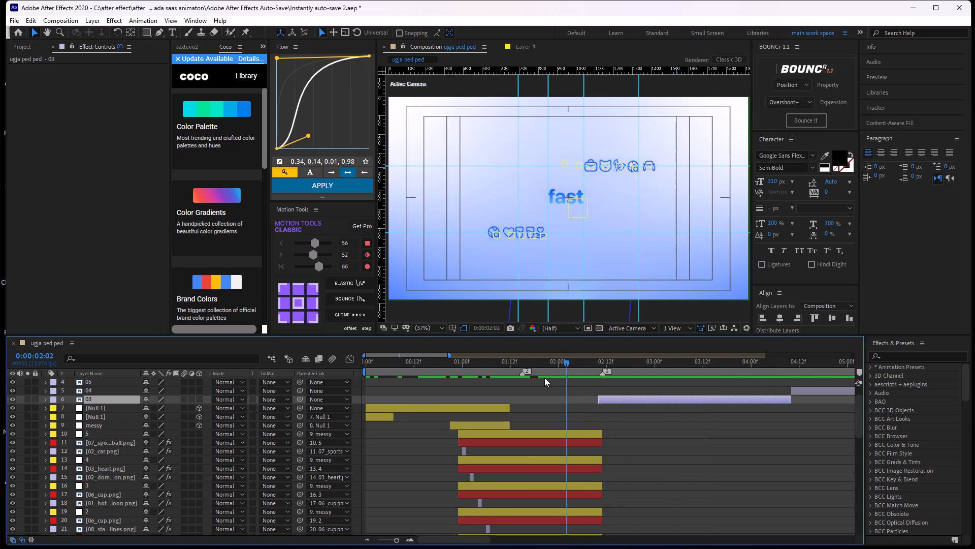
pyautogui.press('space')
pyautogui.press('space')
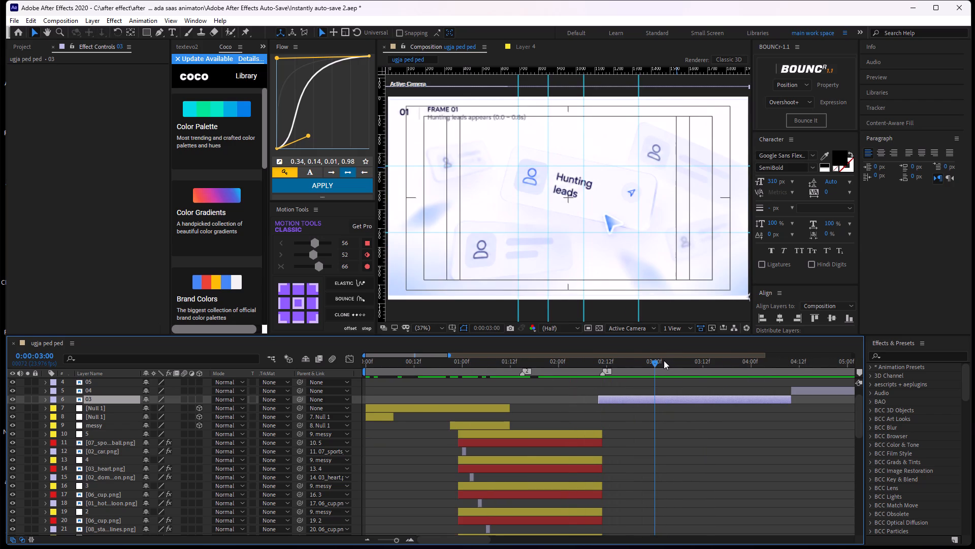
pyautogui.moveTo(658, 362); pyautogui.dragTo(599, 368)
pyautogui.press('space')
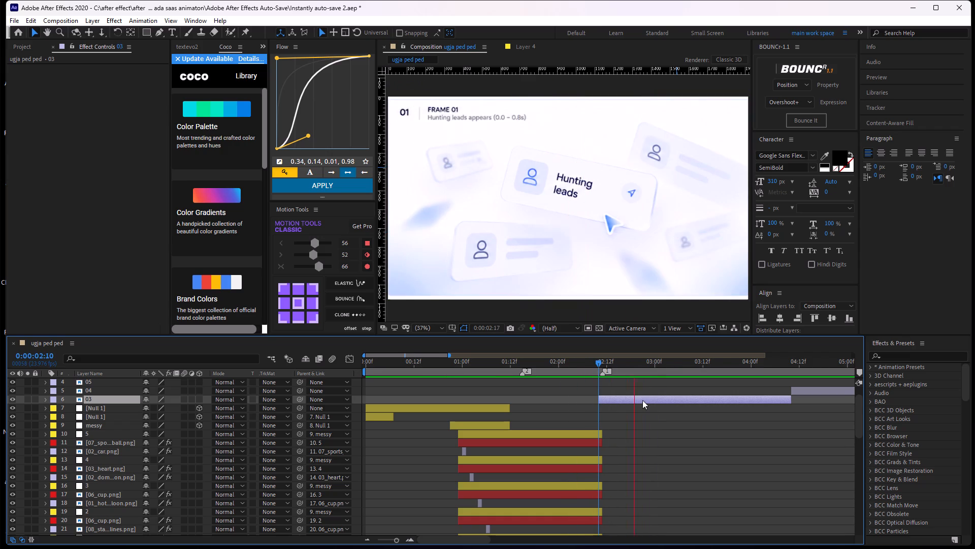
pyautogui.press('space')
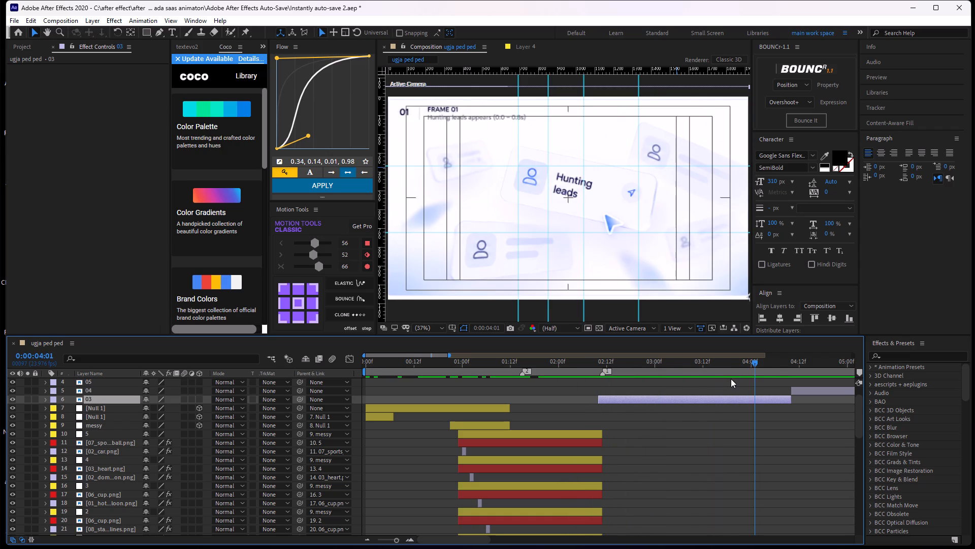
# Preview the cut from the Hunting leads frame to the Writing emails frame on layer 04, around 0:00:04:10.
pyautogui.press('space')
pyautogui.press('space')
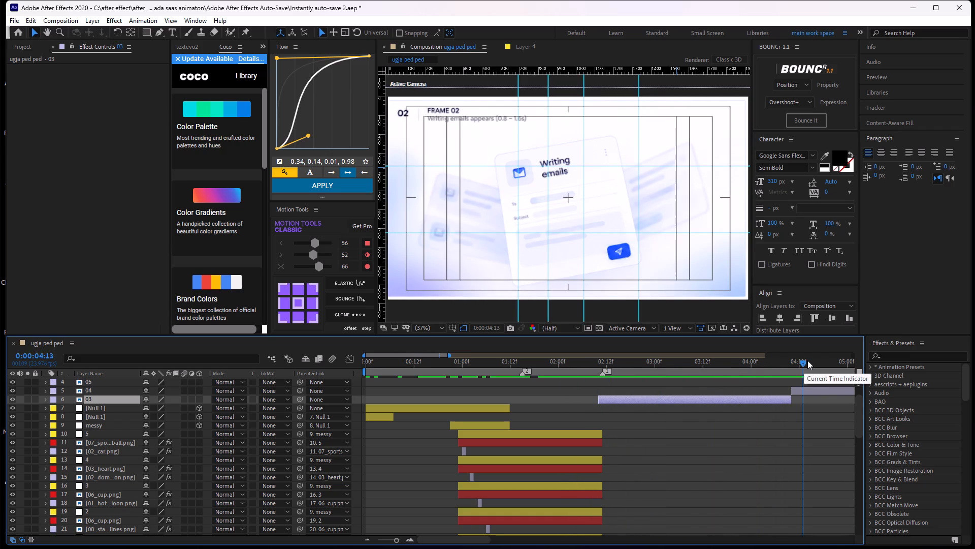
pyautogui.moveTo(807, 360); pyautogui.dragTo(685, 400)
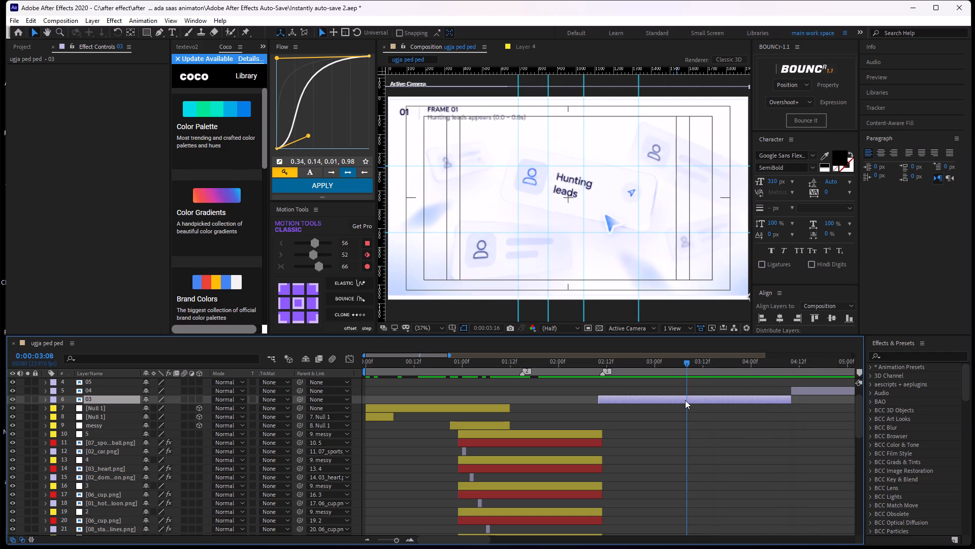
pyautogui.moveTo(685, 400); pyautogui.dragTo(733, 392)
pyautogui.press('space')
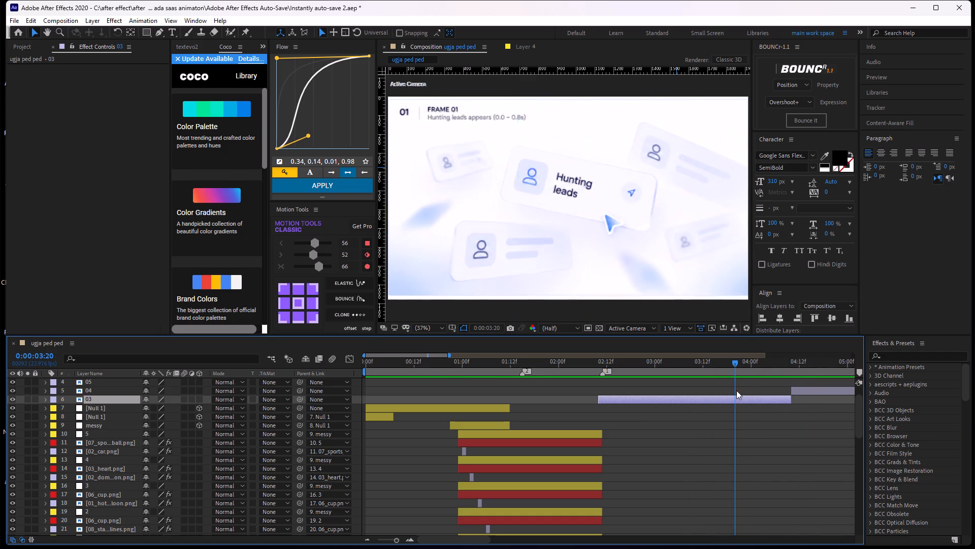
pyautogui.press('space')
pyautogui.press('space')
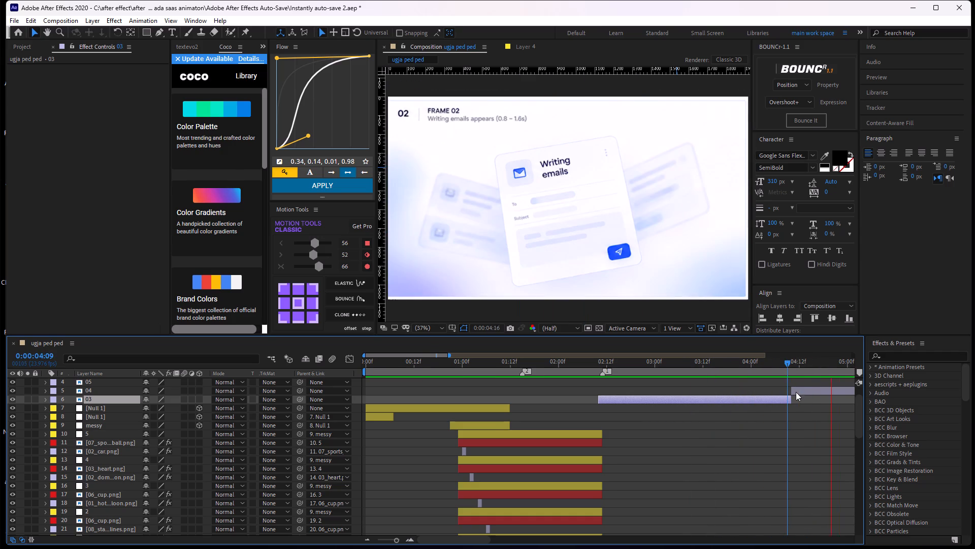
pyautogui.press('space')
pyautogui.press('space')
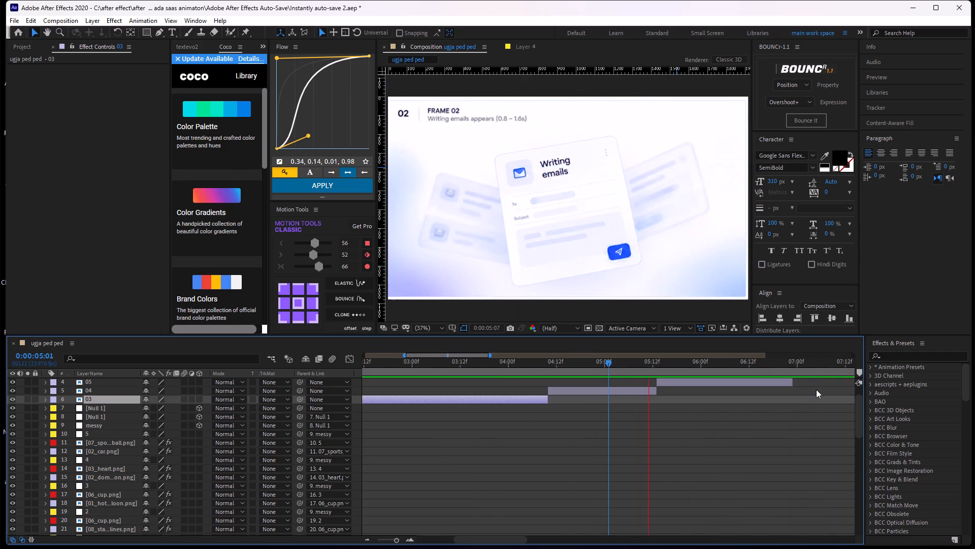
pyautogui.press('space')
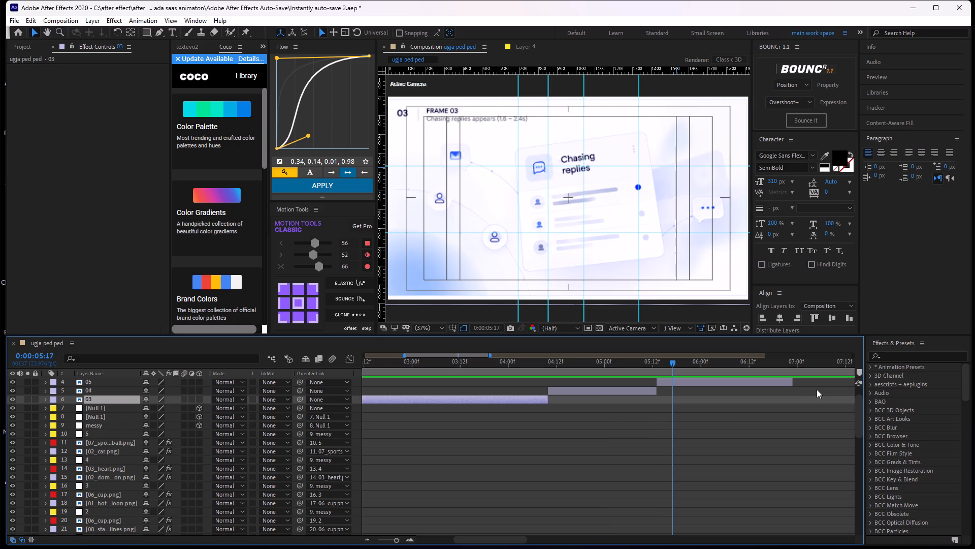
# Preview from about 0:00:05:06 to review the Writing emails, Chasing replies and "And following up. Again" reference frames in sequence.
pyautogui.moveTo(672, 358); pyautogui.dragTo(643, 371)
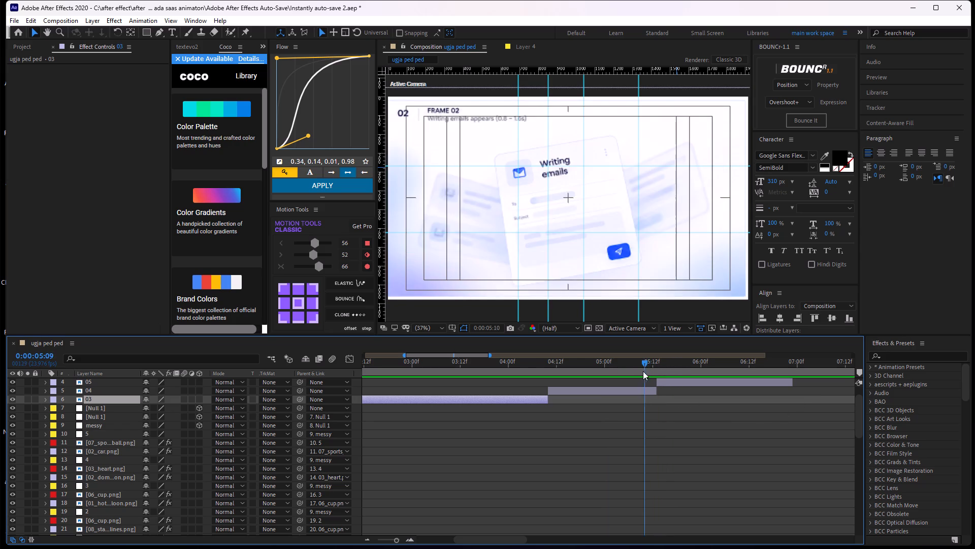
pyautogui.moveTo(643, 371); pyautogui.dragTo(630, 372)
pyautogui.press('space')
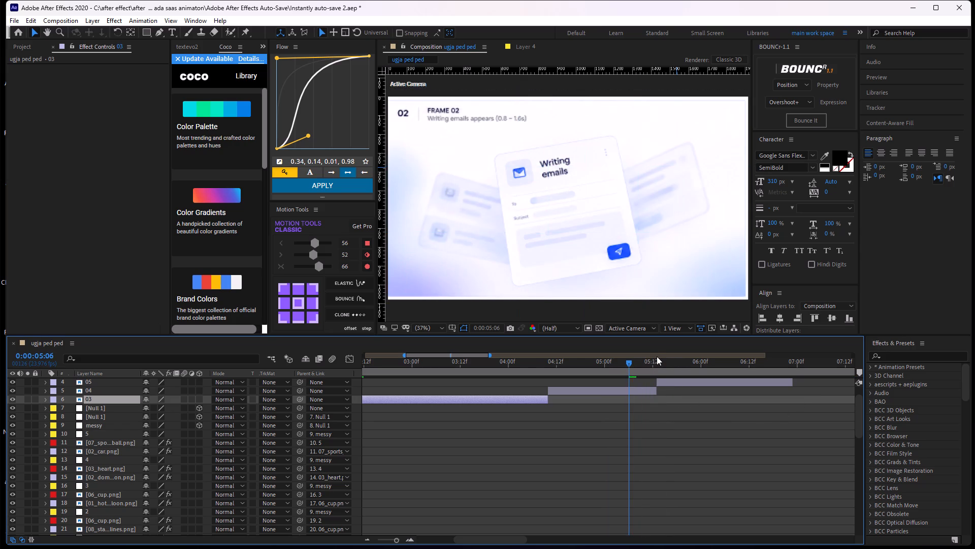
pyautogui.press('space')
pyautogui.press('space')
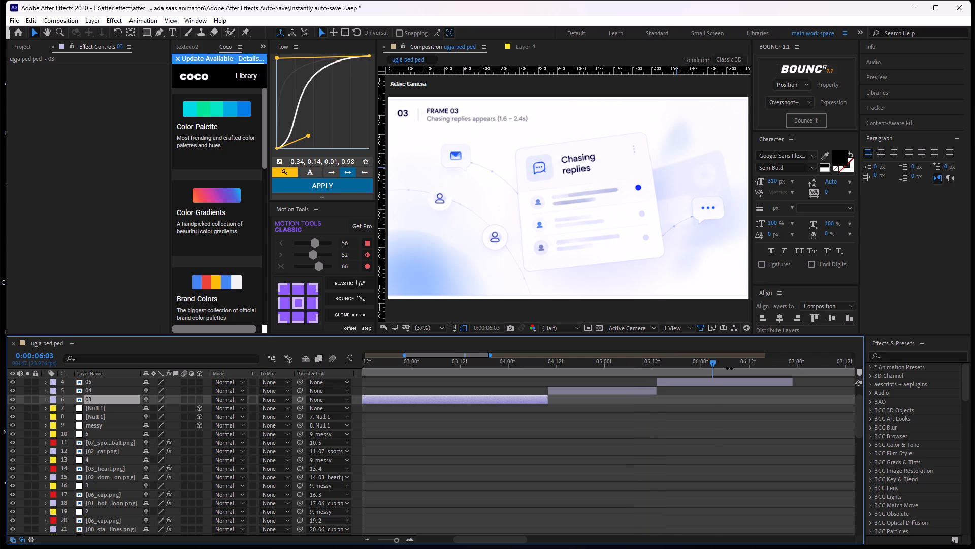
pyautogui.press('space')
pyautogui.press('space')
pyautogui.press('space')
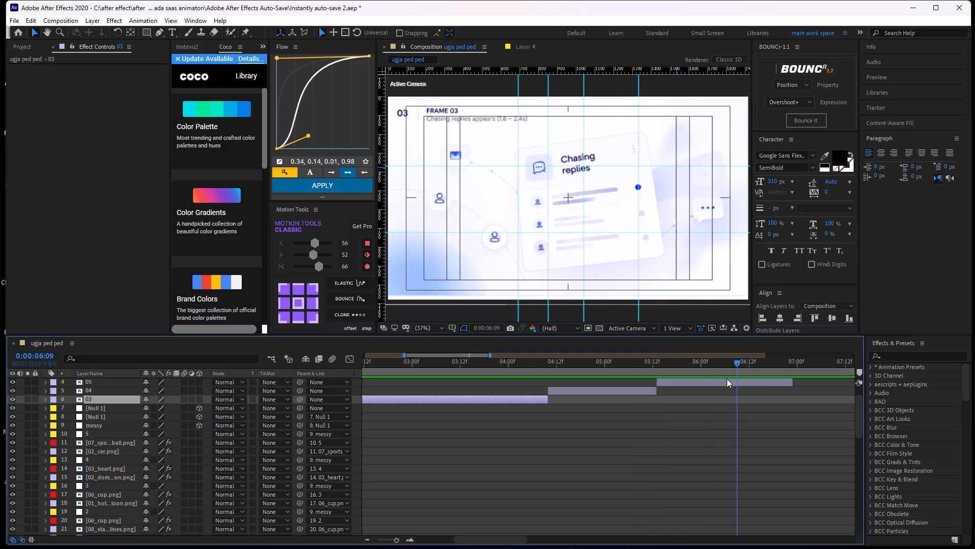
pyautogui.press('space')
pyautogui.press('space')
pyautogui.press('space')
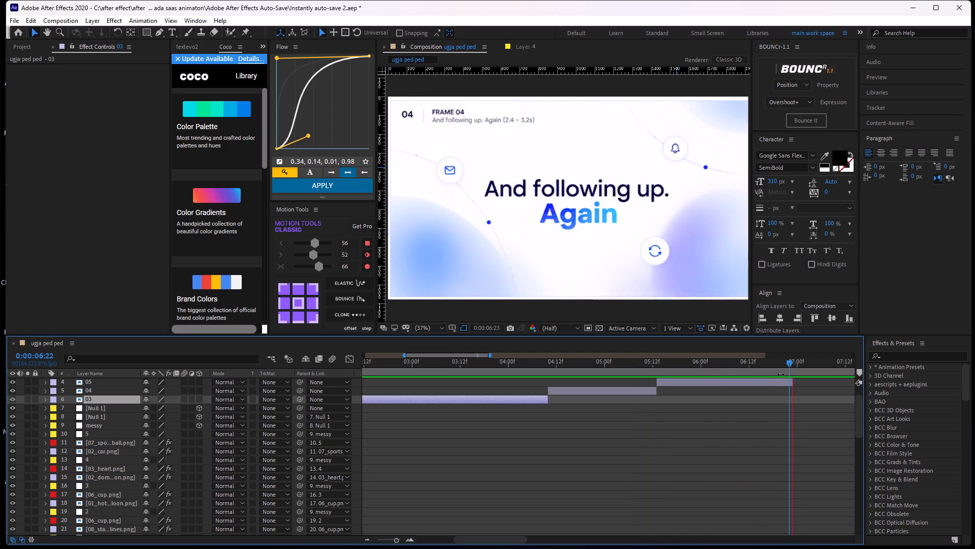
pyautogui.press('space')
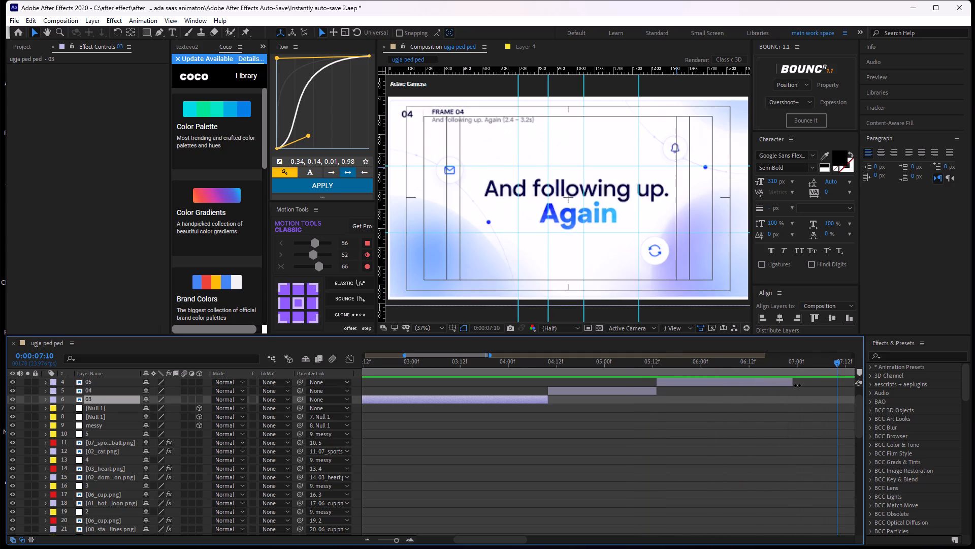
# Examine the cut from the Chasing replies frame to "And following up. Again" around 0:00:06:23, scrubbing and replaying from about 0:00:06:12.
pyautogui.moveTo(837, 362); pyautogui.dragTo(718, 382)
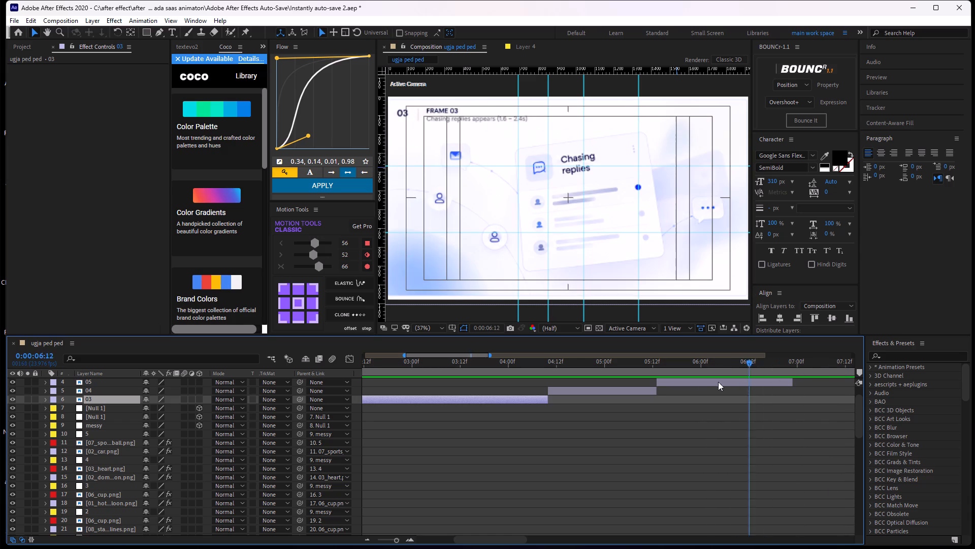
pyautogui.moveTo(718, 382); pyautogui.dragTo(806, 349)
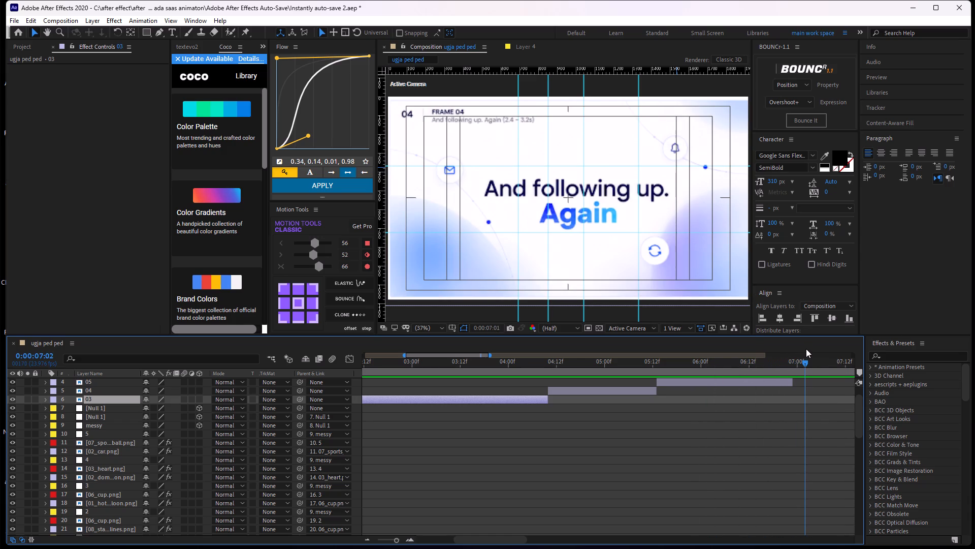
pyautogui.moveTo(806, 349); pyautogui.dragTo(755, 370)
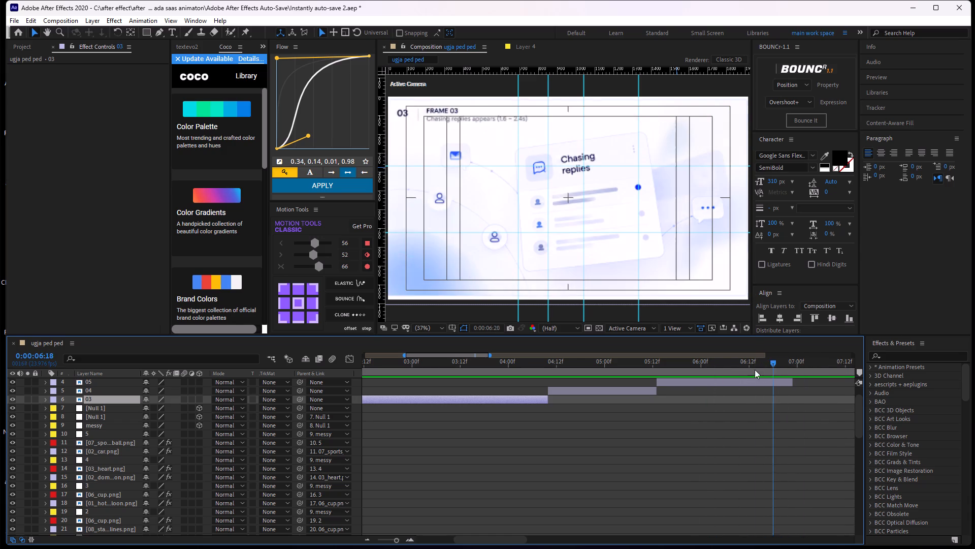
pyautogui.moveTo(755, 370); pyautogui.dragTo(763, 374)
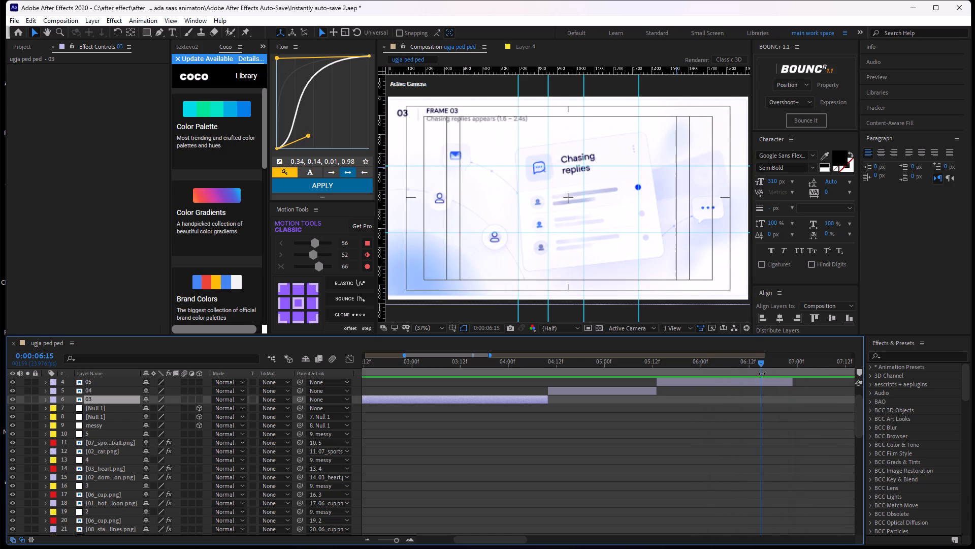
pyautogui.moveTo(755, 365); pyautogui.dragTo(772, 378)
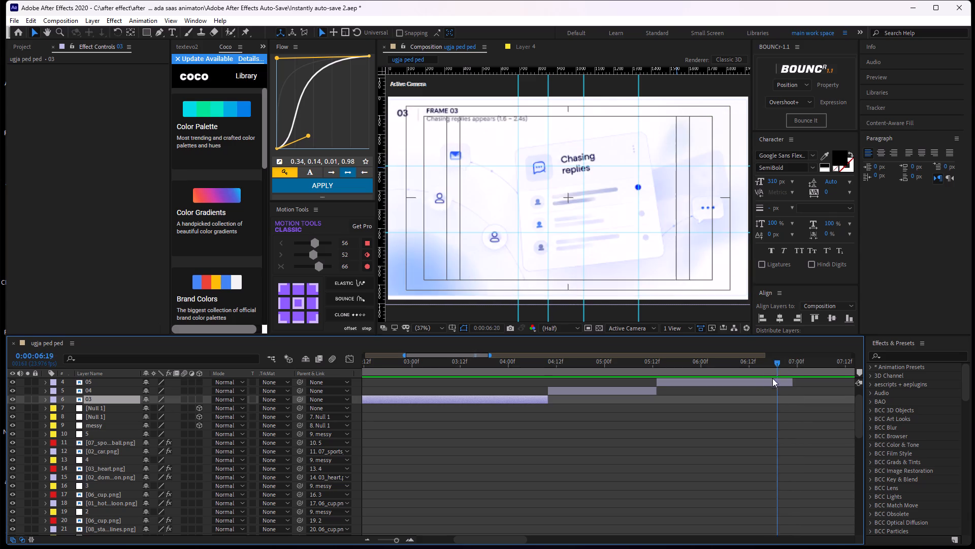
pyautogui.moveTo(772, 378); pyautogui.dragTo(802, 371)
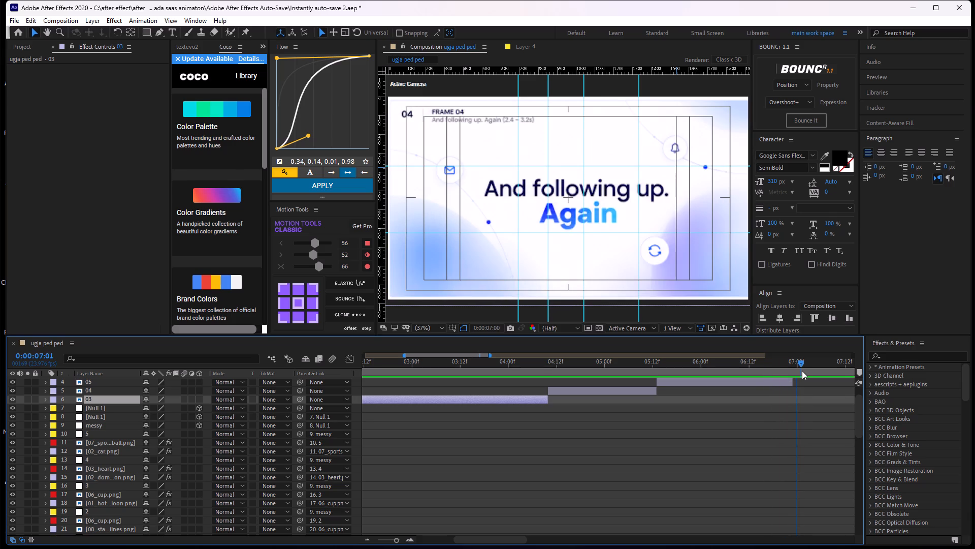
pyautogui.moveTo(802, 371); pyautogui.dragTo(773, 365)
pyautogui.press('space')
pyautogui.press('space')
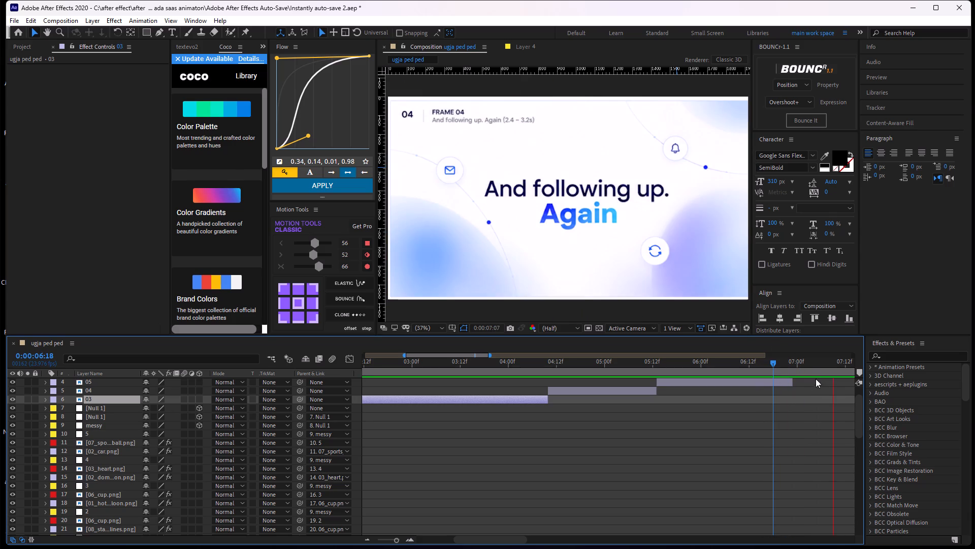
pyautogui.press('space')
pyautogui.press('space')
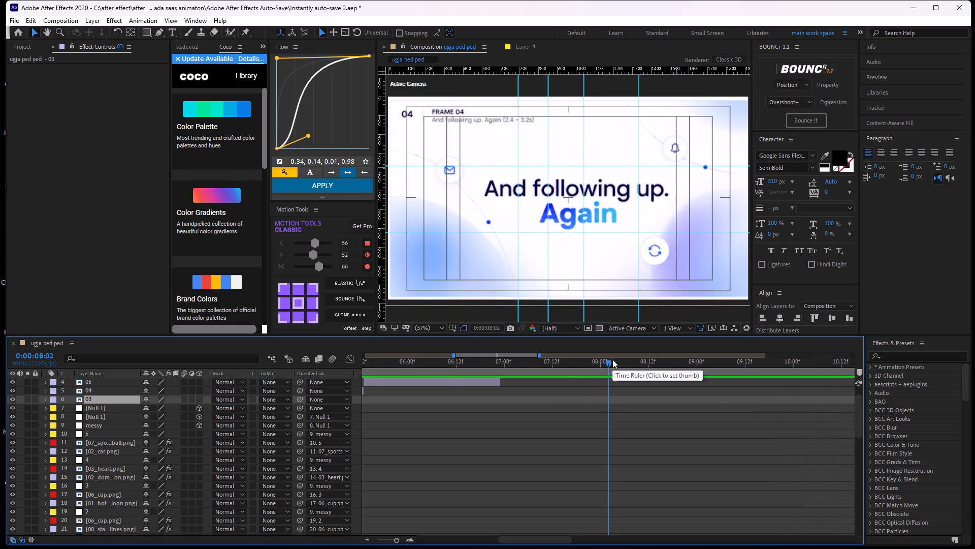
pyautogui.moveTo(609, 359); pyautogui.dragTo(466, 394)
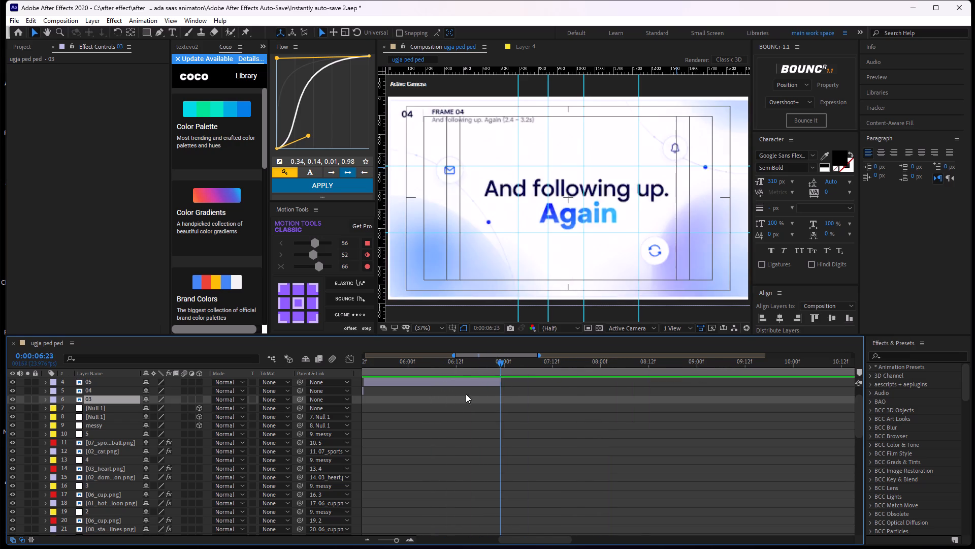
pyautogui.moveTo(466, 394); pyautogui.dragTo(503, 385)
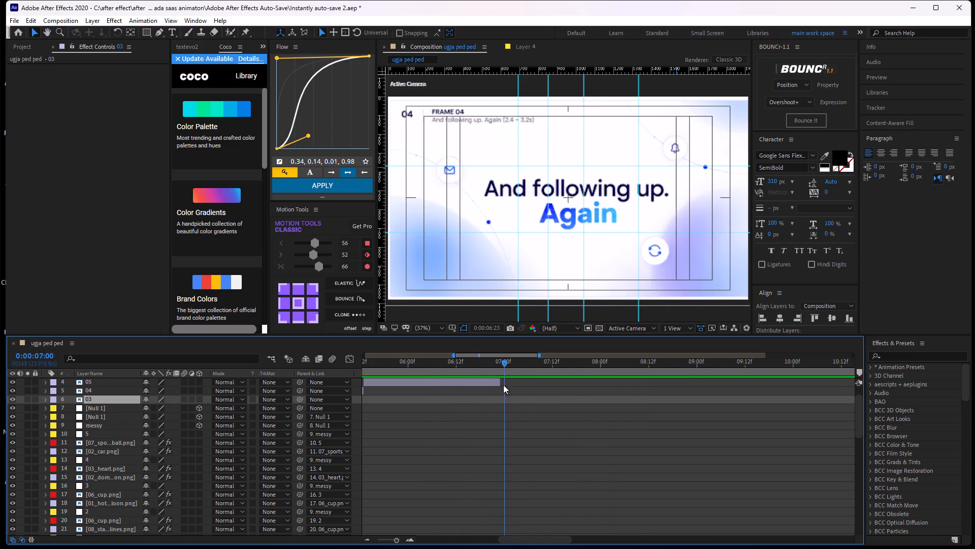
pyautogui.moveTo(503, 385); pyautogui.dragTo(455, 398)
pyautogui.press('space')
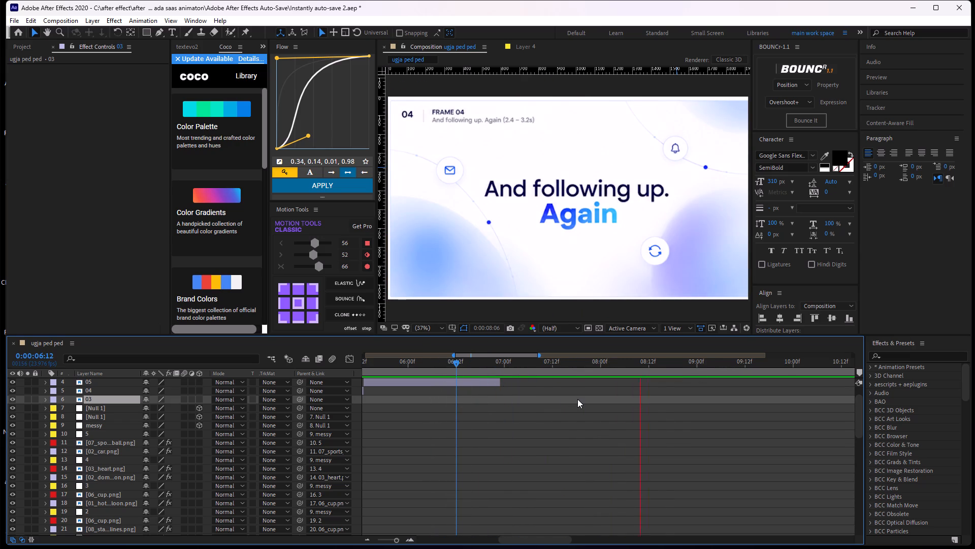
pyautogui.press('space')
# Replay the icon scene from 0:00:01:01 into the Hunting leads frame and recheck the "fast" scene around 0:00:02:01.
pyautogui.moveTo(739, 364); pyautogui.dragTo(556, 398)
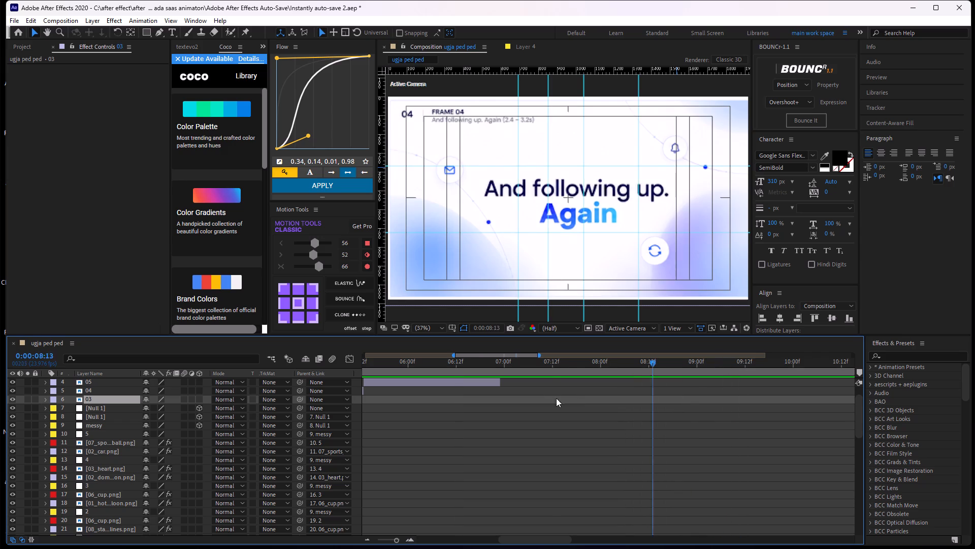
pyautogui.moveTo(556, 398); pyautogui.dragTo(466, 449)
pyautogui.press('space')
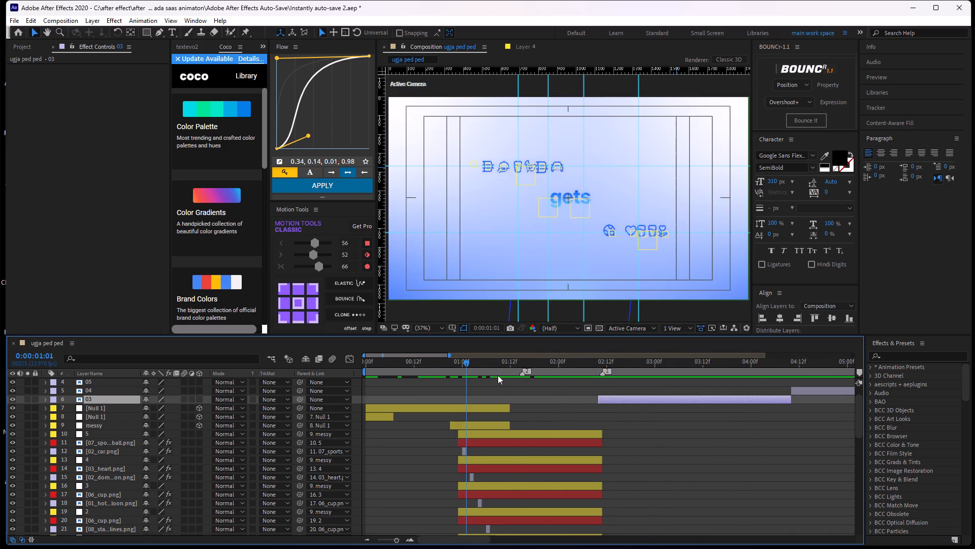
pyautogui.press('space')
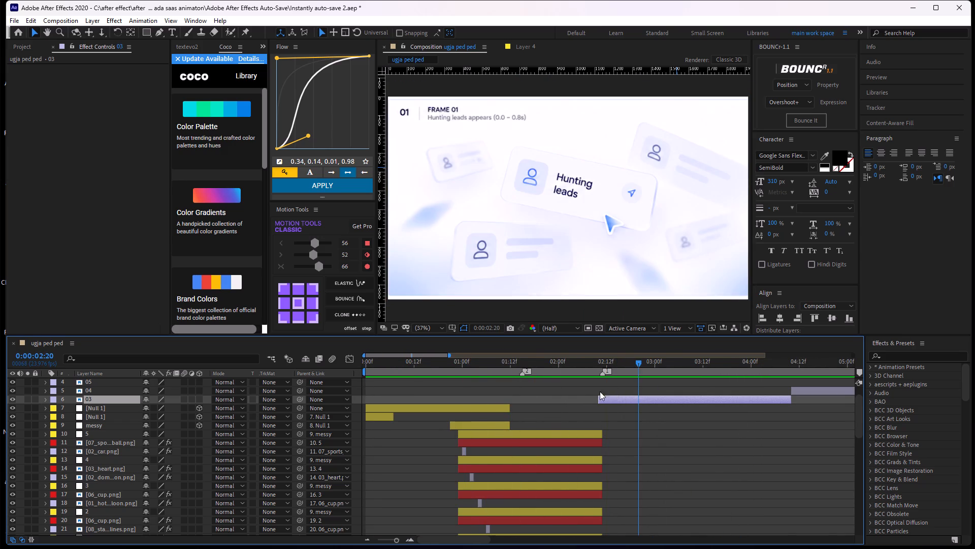
pyautogui.click(635, 423)
pyautogui.scroll(-3, 630, 402)
pyautogui.scroll(4, 615, 410)
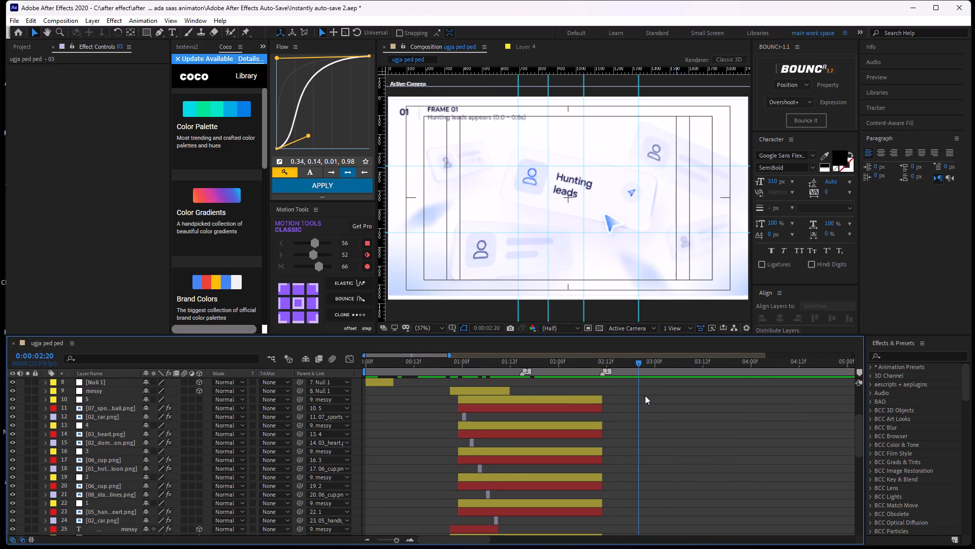
pyautogui.moveTo(634, 363); pyautogui.dragTo(561, 403)
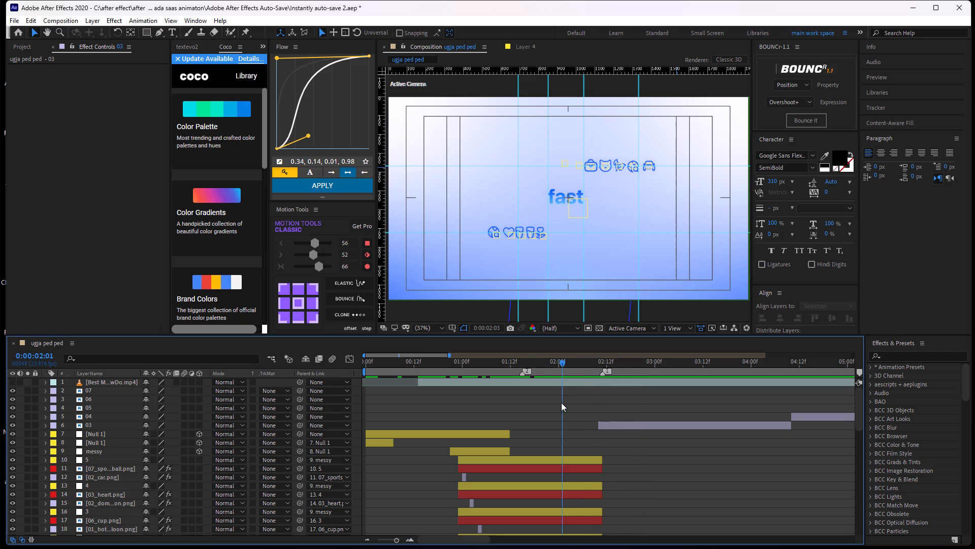
# Check the transition from the "fast" scene into the Hunting leads frame, ending at 0:00:02:10 where layer 03 starts.
pyautogui.moveTo(561, 403); pyautogui.dragTo(545, 410)
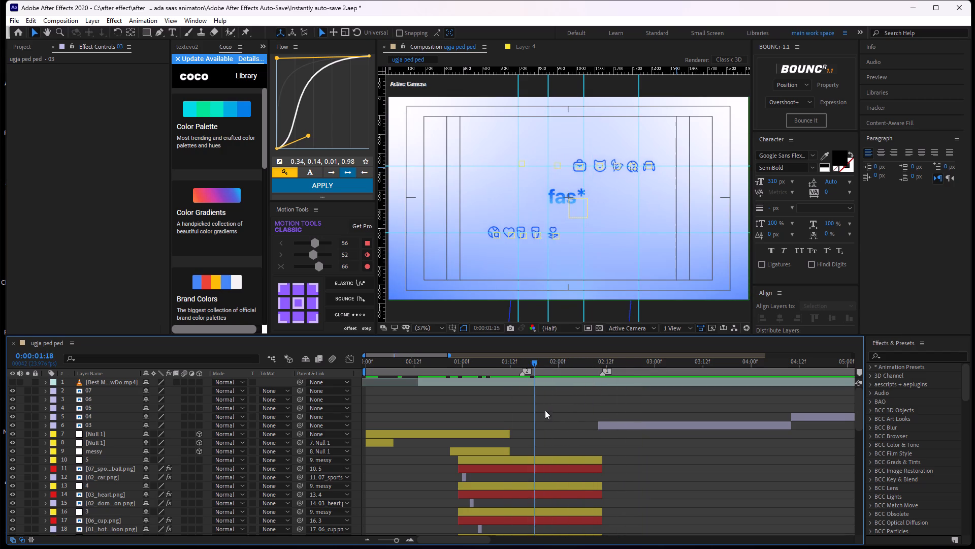
pyautogui.moveTo(545, 410); pyautogui.dragTo(599, 404)
pyautogui.click(627, 448)
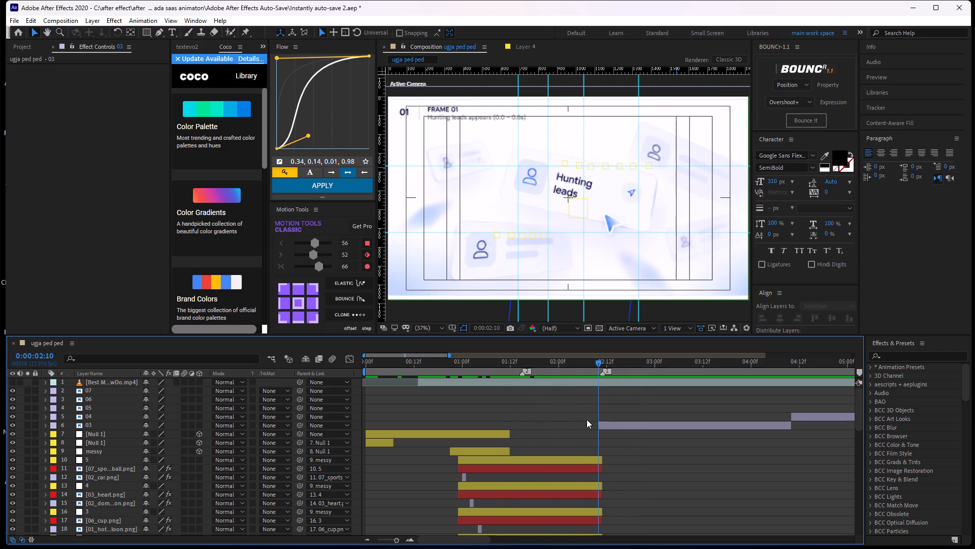
pyautogui.click(619, 430)
pyautogui.click(627, 431)
pyautogui.click(632, 423)
pyautogui.click(611, 437)
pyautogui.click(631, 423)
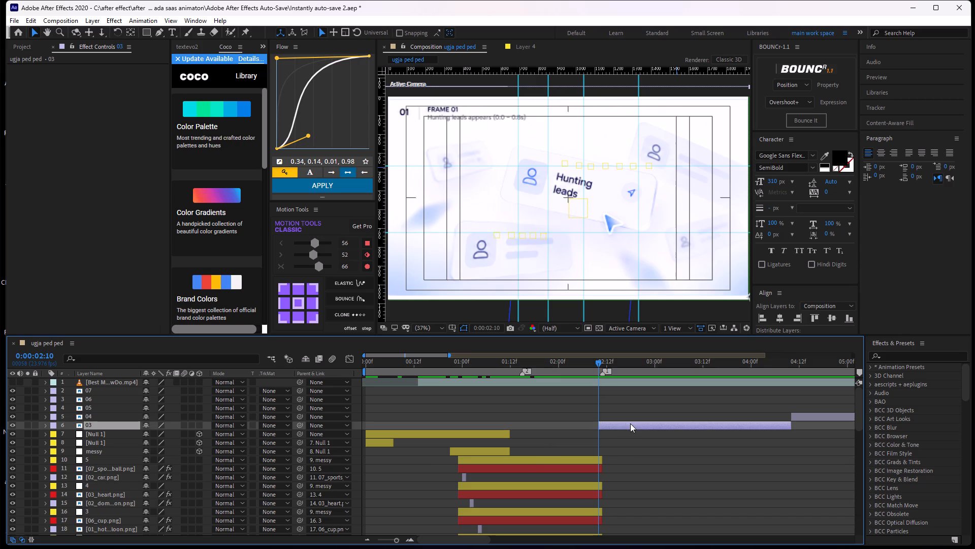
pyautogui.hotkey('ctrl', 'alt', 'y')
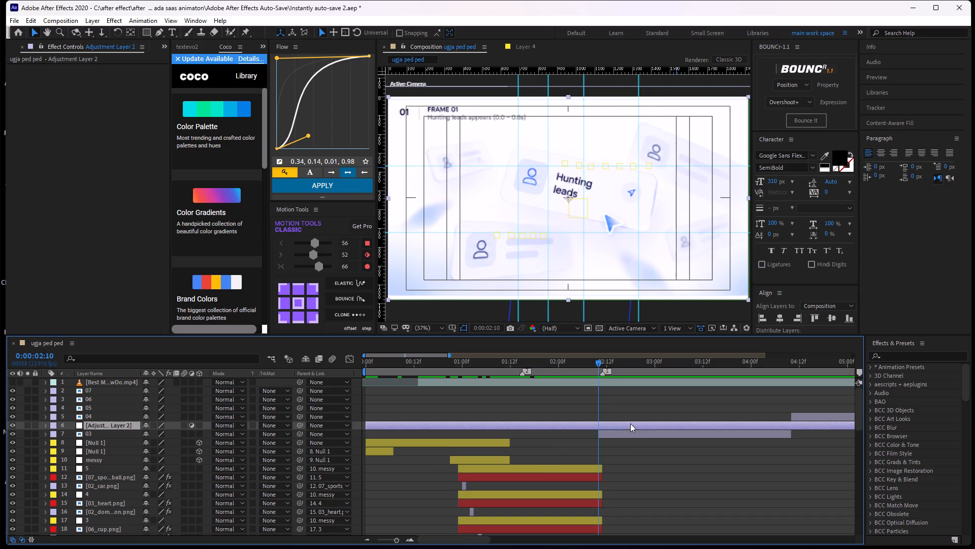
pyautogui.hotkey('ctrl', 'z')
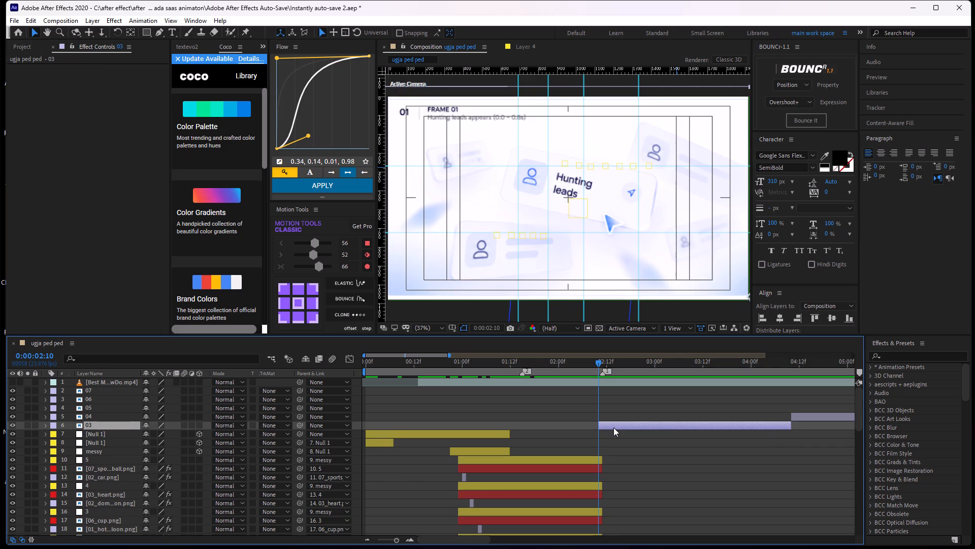
# Create a 1920 x 1080 px solid named "gradient" directly above layer 03.
pyautogui.hotkey('ctrl', 'y')
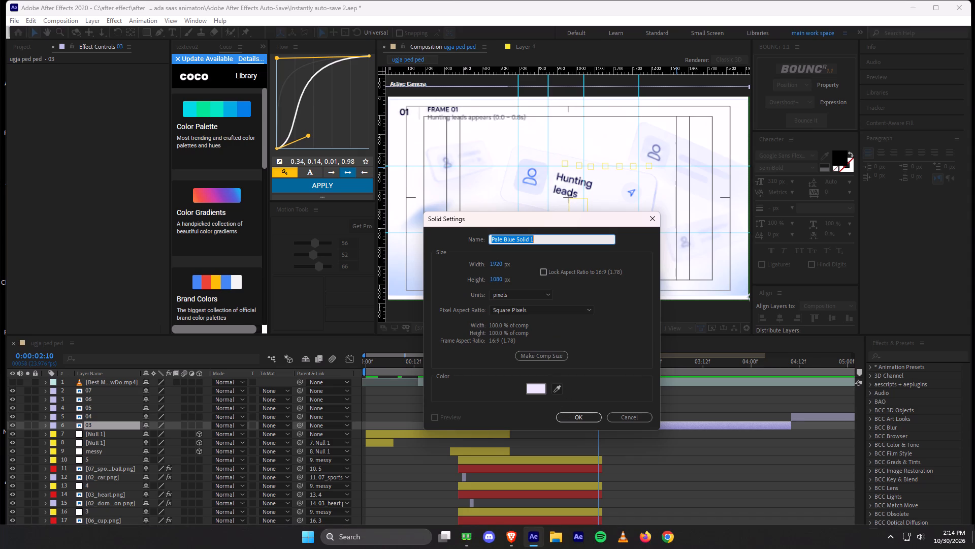
pyautogui.press('g')
pyautogui.press('r')
pyautogui.press('a')
pyautogui.press('d')
pyautogui.write('ie')
pyautogui.press('n')
pyautogui.press('t')
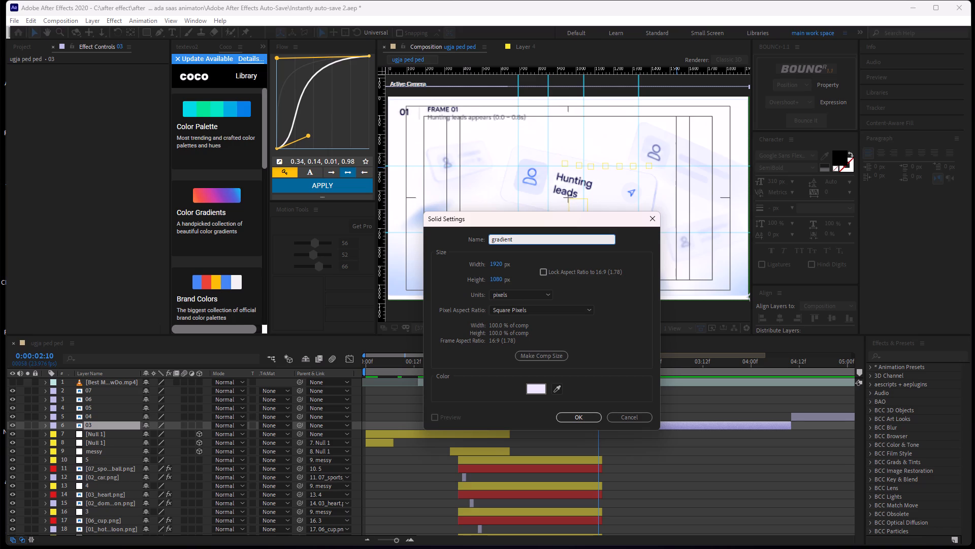
pyautogui.press('Return')
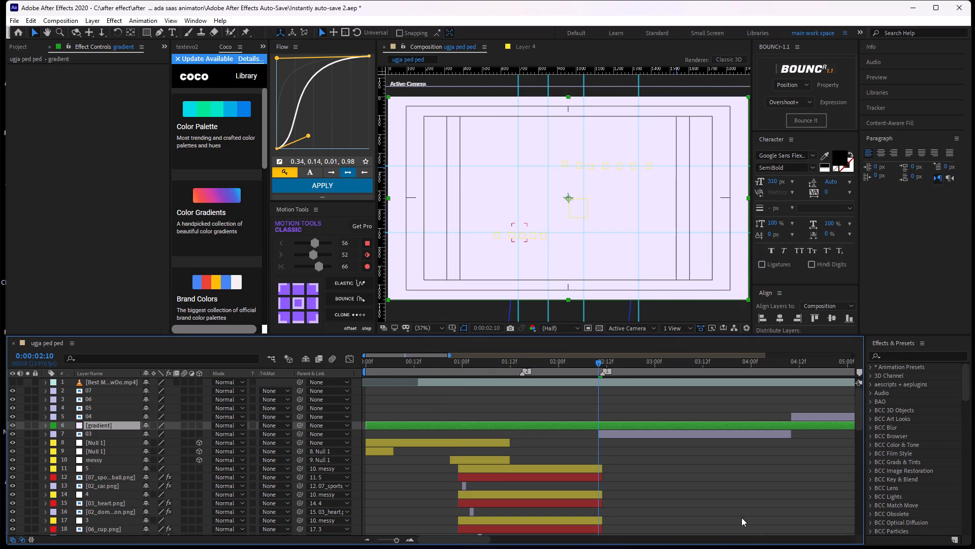
# Split the gradient solid at 0:00:02:10 and delete the part before that point.
pyautogui.hotkey('ctrl', 'shift', 'd')
pyautogui.click(565, 433)
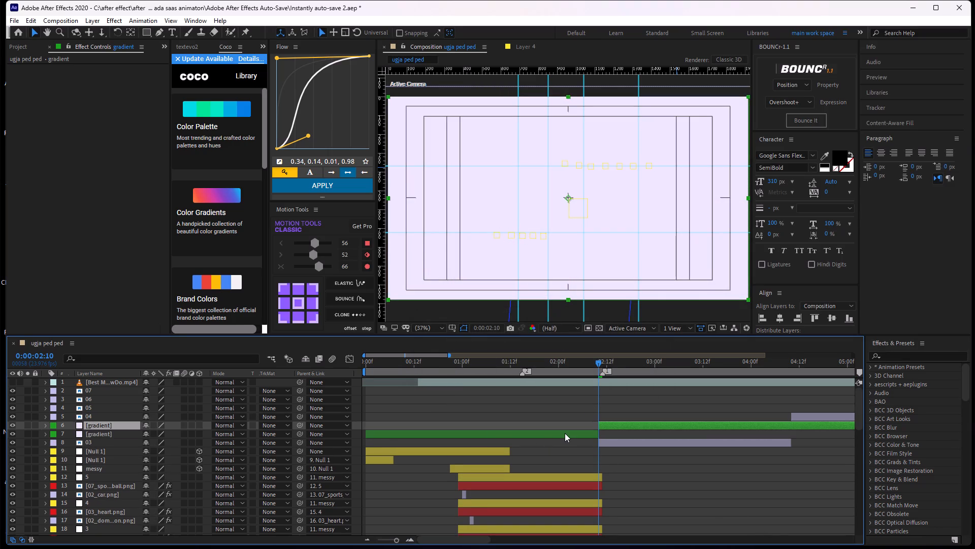
pyautogui.press('BackSpace')
# Look through the layers further down the composition's stack, including the icon and null layers, and return to the top.
pyautogui.scroll(-5, 601, 465)
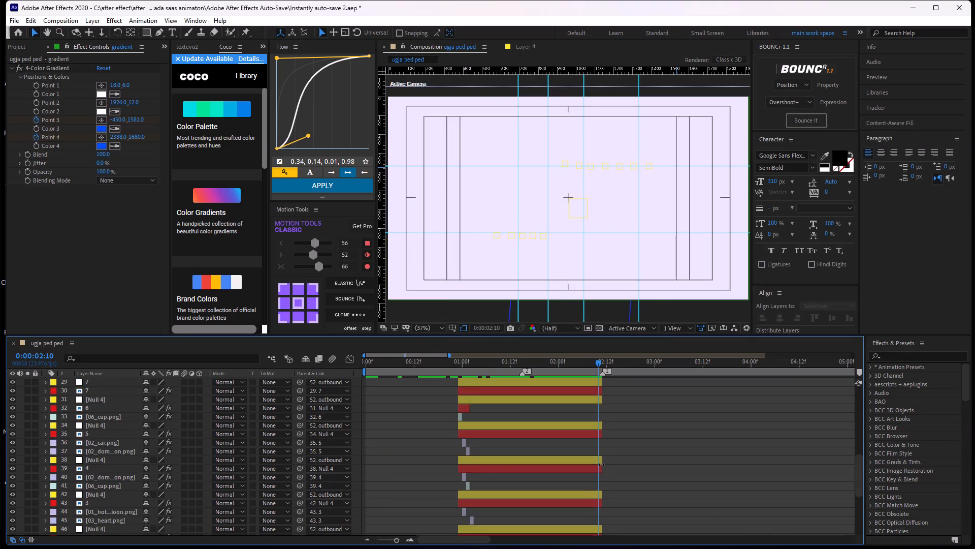
pyautogui.scroll(-2, 601, 465)
pyautogui.scroll(1, 601, 465)
pyautogui.scroll(-1, 601, 465)
pyautogui.scroll(1, 601, 465)
pyautogui.scroll(-5, 601, 465)
pyautogui.scroll(1, 601, 465)
pyautogui.scroll(-1, 601, 465)
pyautogui.scroll(7, 601, 465)
pyautogui.scroll(-1, 601, 465)
pyautogui.scroll(1, 604, 464)
pyautogui.scroll(-2, 604, 464)
pyautogui.scroll(4, 604, 464)
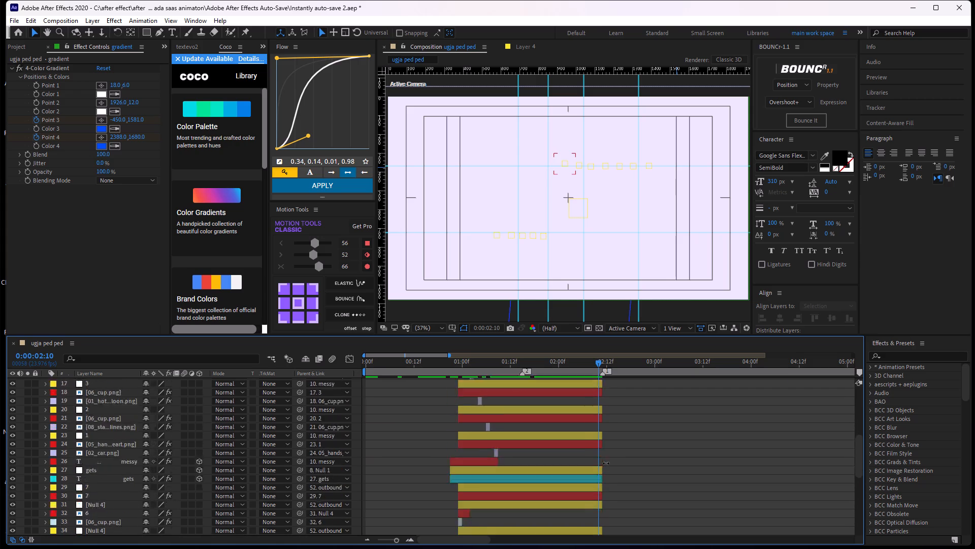
pyautogui.scroll(2, 606, 463)
# Review the background of the earlier text scenes back to about 0:00:00:15, returning to the gradient solid's start at 0:00:02:10.
pyautogui.moveTo(602, 362); pyautogui.dragTo(589, 379)
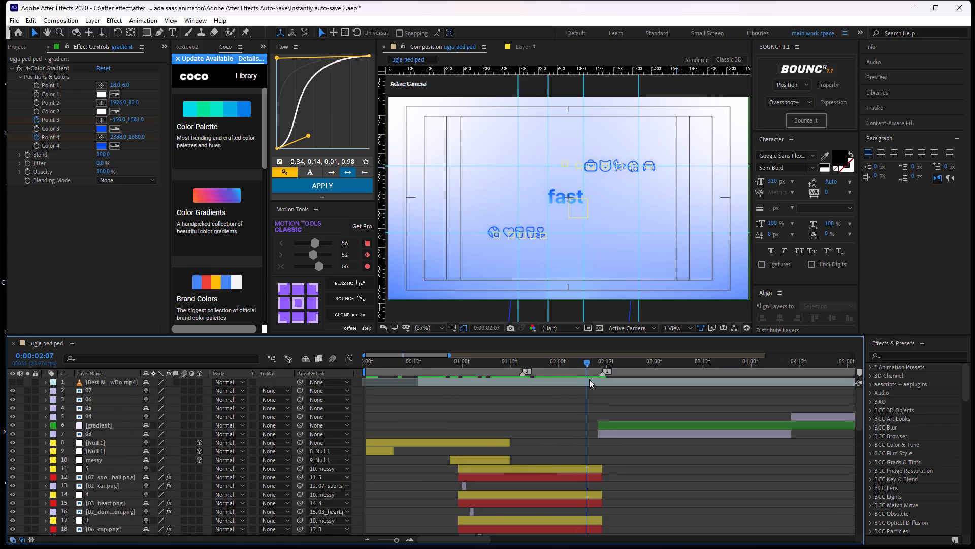
pyautogui.moveTo(589, 379); pyautogui.dragTo(425, 425)
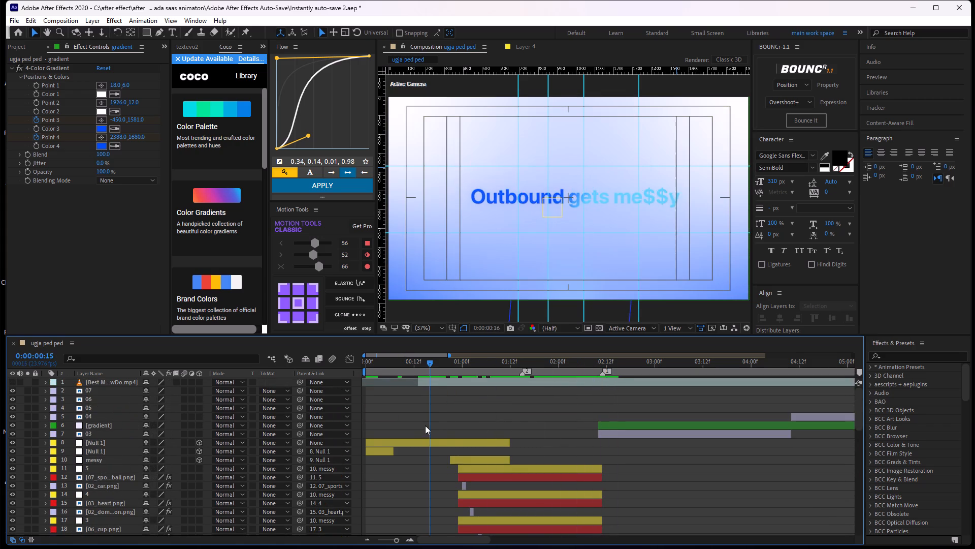
pyautogui.moveTo(425, 425); pyautogui.dragTo(604, 424)
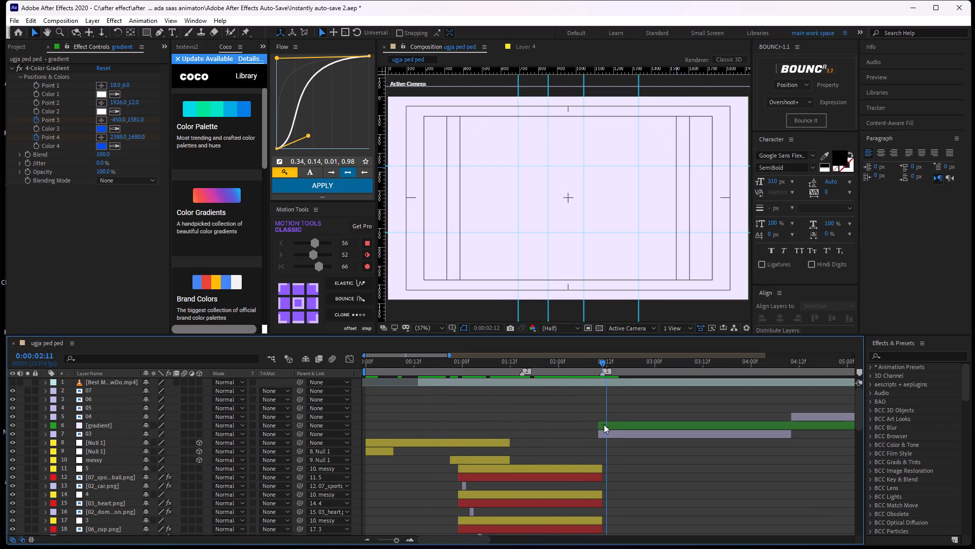
pyautogui.moveTo(604, 424); pyautogui.dragTo(599, 439)
# Move layer 03 above the gradient solid in the layer stack.
pyautogui.click(609, 433)
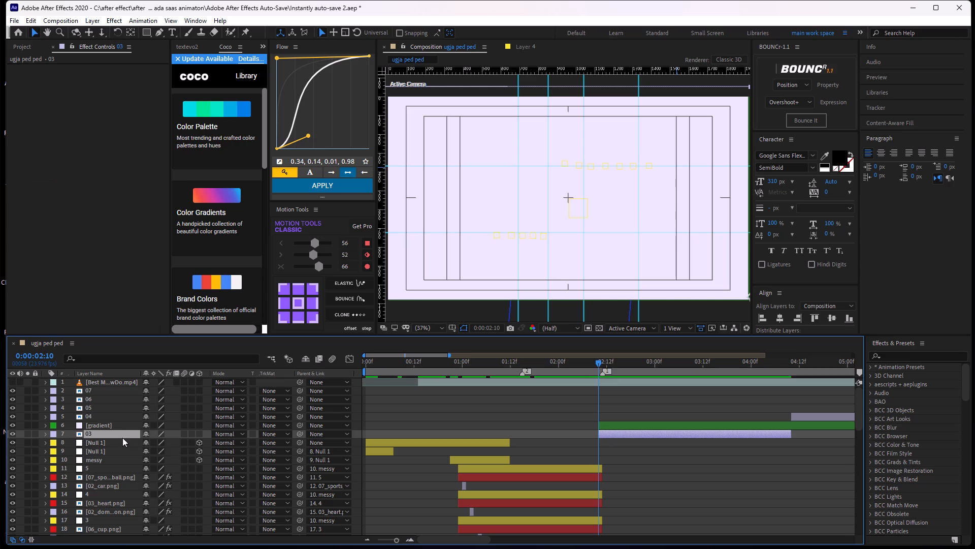
pyautogui.moveTo(125, 432); pyautogui.dragTo(126, 420)
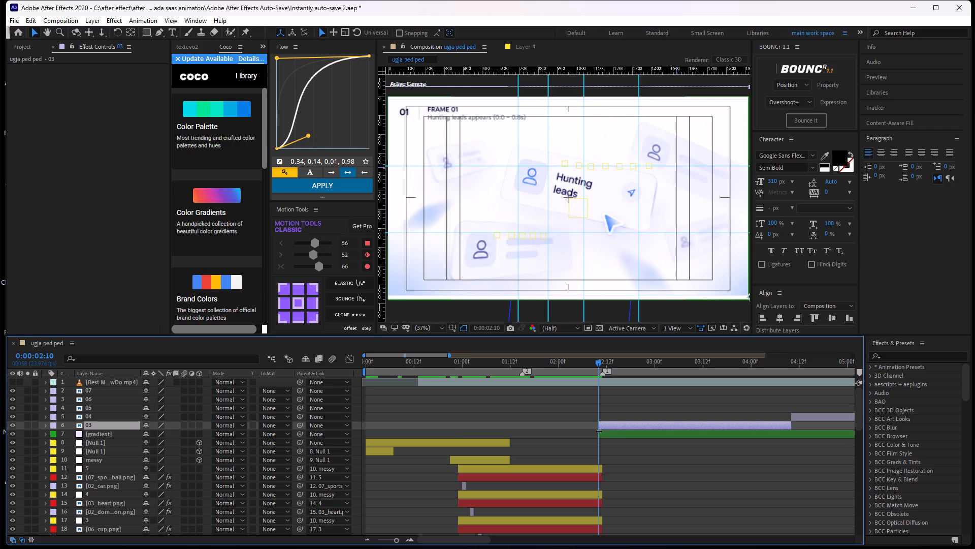
# Open layer 03 in its own viewer and examine the Frame 01 "Hunting leads" reference up close.
pyautogui.press('Return')
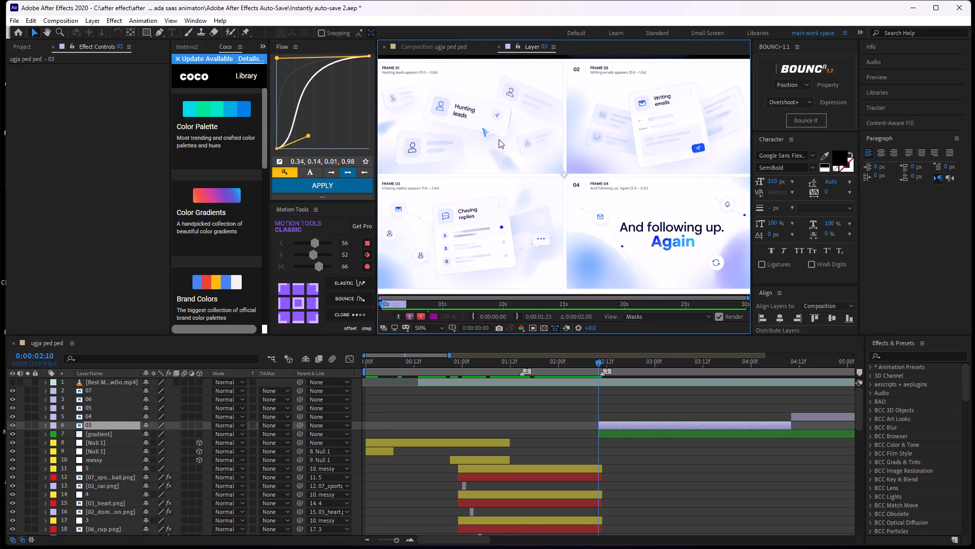
pyautogui.scroll(1, 491, 154)
pyautogui.moveTo(469, 152); pyautogui.dragTo(537, 187)
pyautogui.moveTo(505, 137); pyautogui.dragTo(710, 219, button='middle')
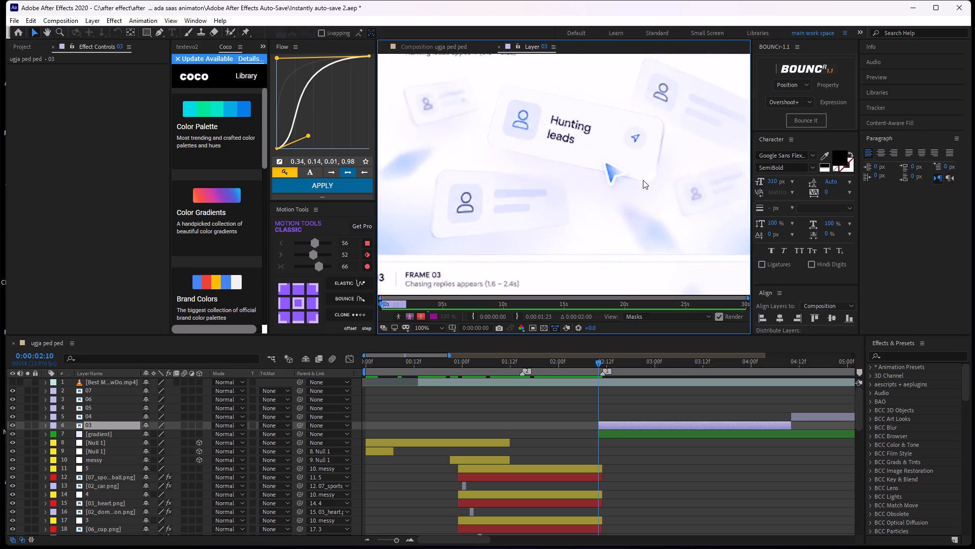
pyautogui.scroll(1, 629, 173)
pyautogui.moveTo(627, 172); pyautogui.dragTo(690, 212, button='middle')
pyautogui.scroll(-1, 690, 212)
pyautogui.moveTo(606, 187); pyautogui.dragTo(592, 207, button='middle')
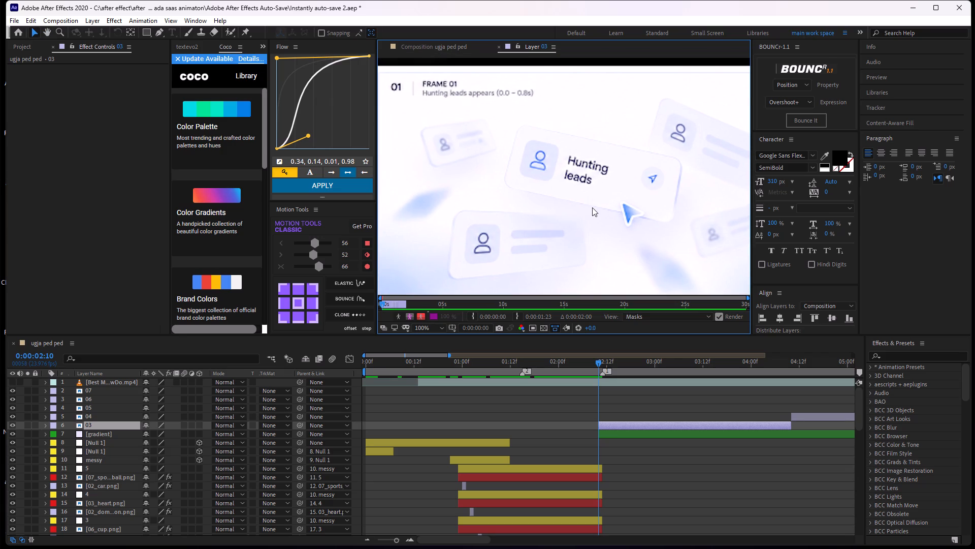
# Save the project.
pyautogui.hotkey('ctrl', 's')
pyautogui.hotkey('ctrl', 's')
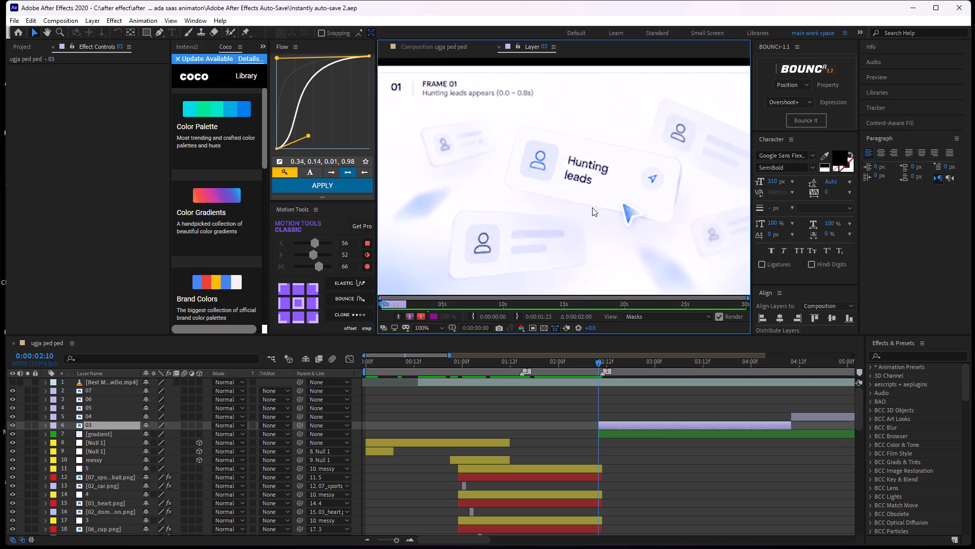
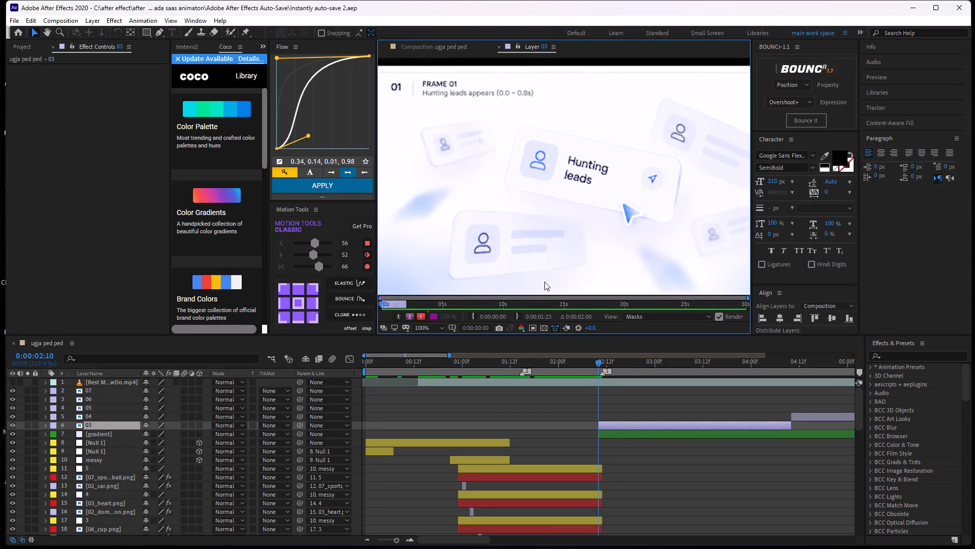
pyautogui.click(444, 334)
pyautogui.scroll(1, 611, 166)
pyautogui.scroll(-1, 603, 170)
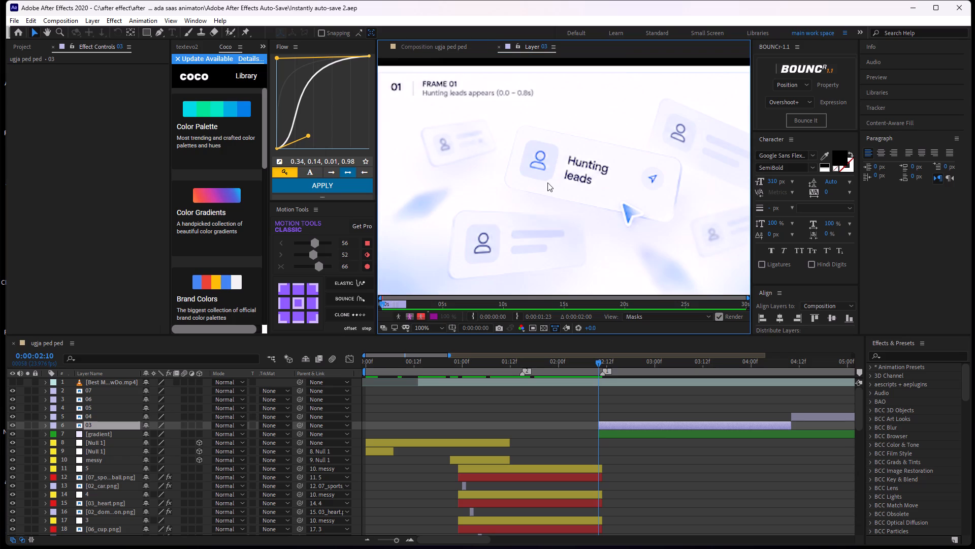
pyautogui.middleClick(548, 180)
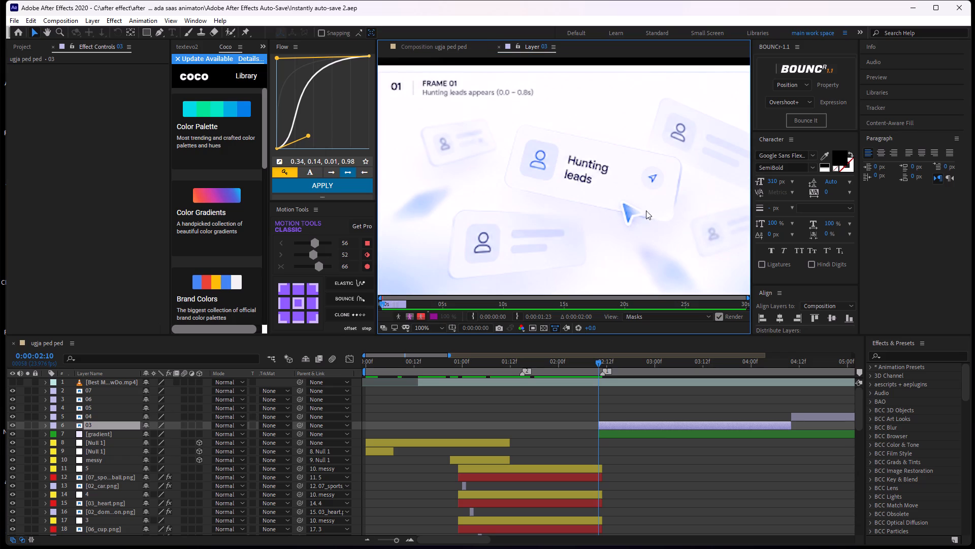